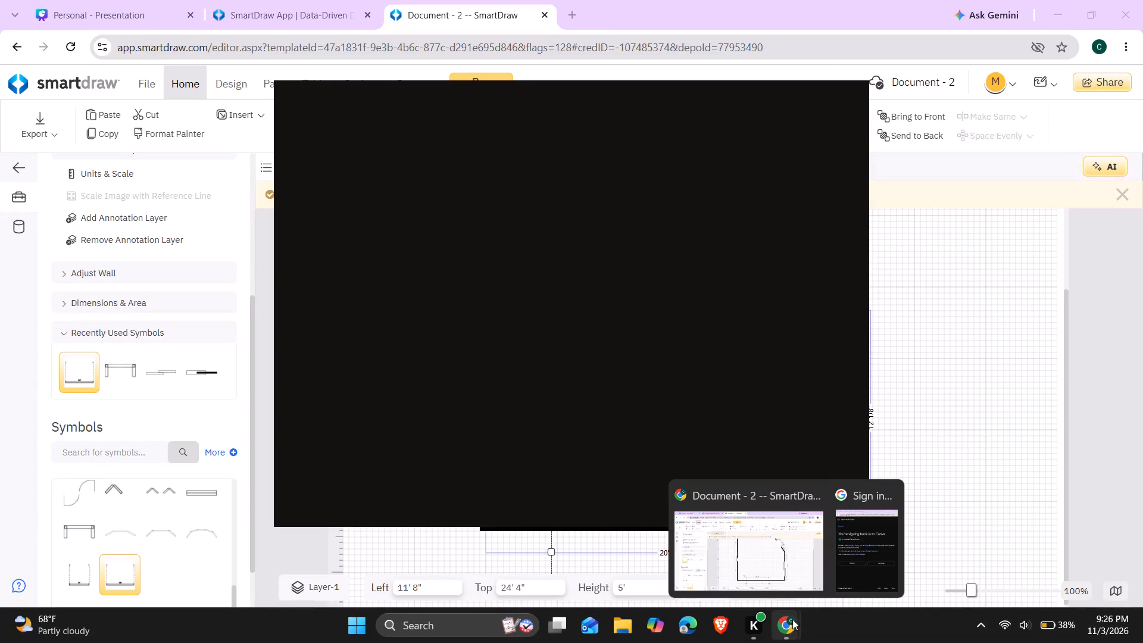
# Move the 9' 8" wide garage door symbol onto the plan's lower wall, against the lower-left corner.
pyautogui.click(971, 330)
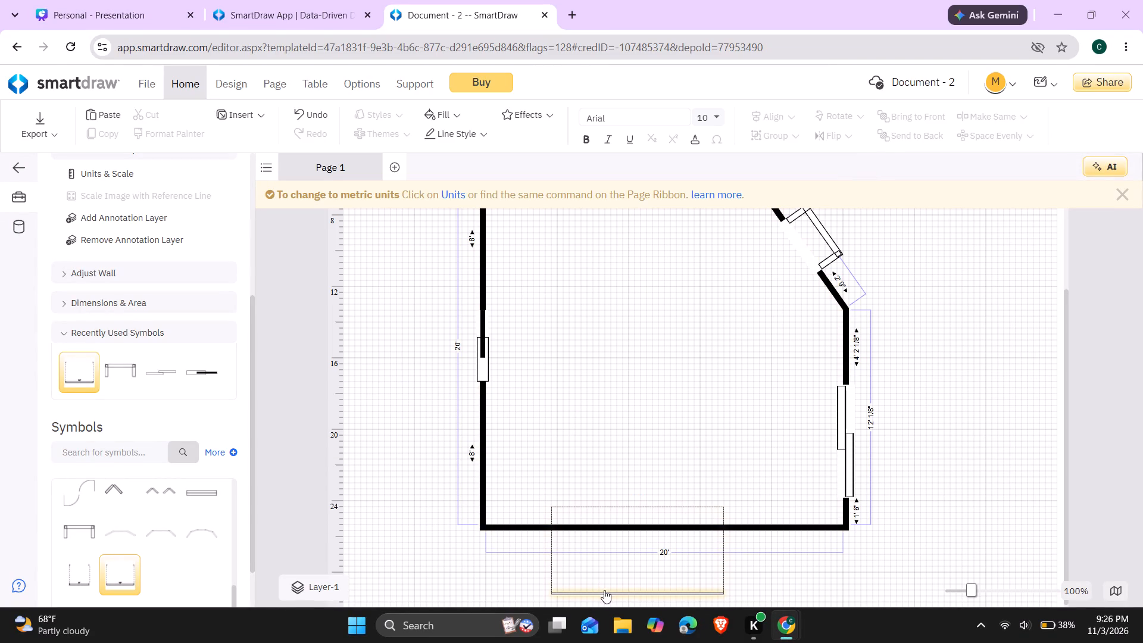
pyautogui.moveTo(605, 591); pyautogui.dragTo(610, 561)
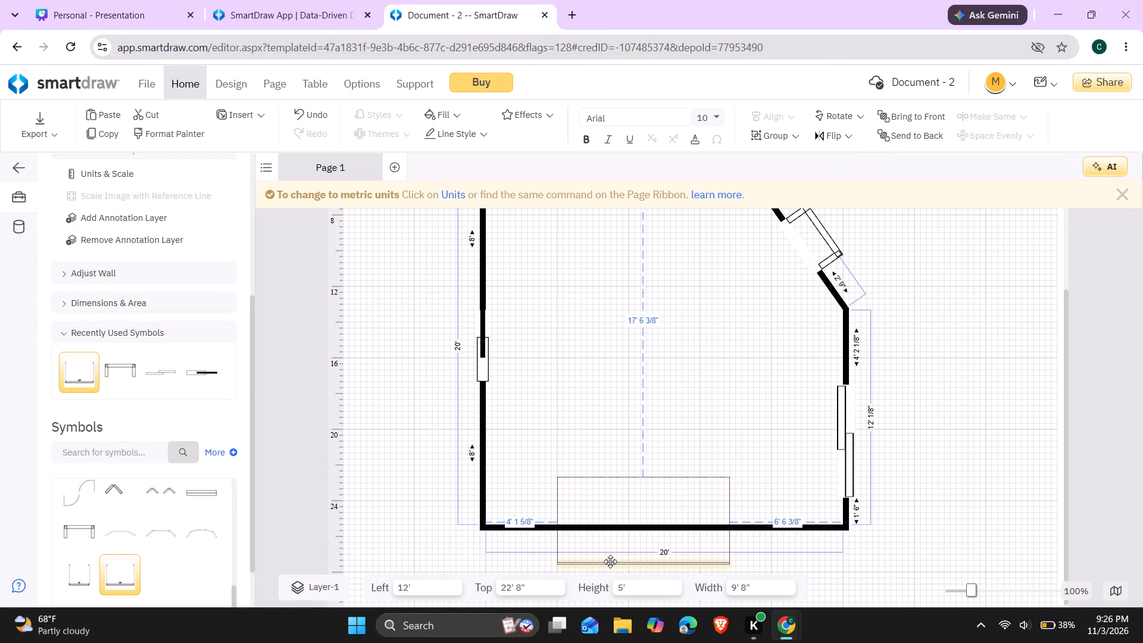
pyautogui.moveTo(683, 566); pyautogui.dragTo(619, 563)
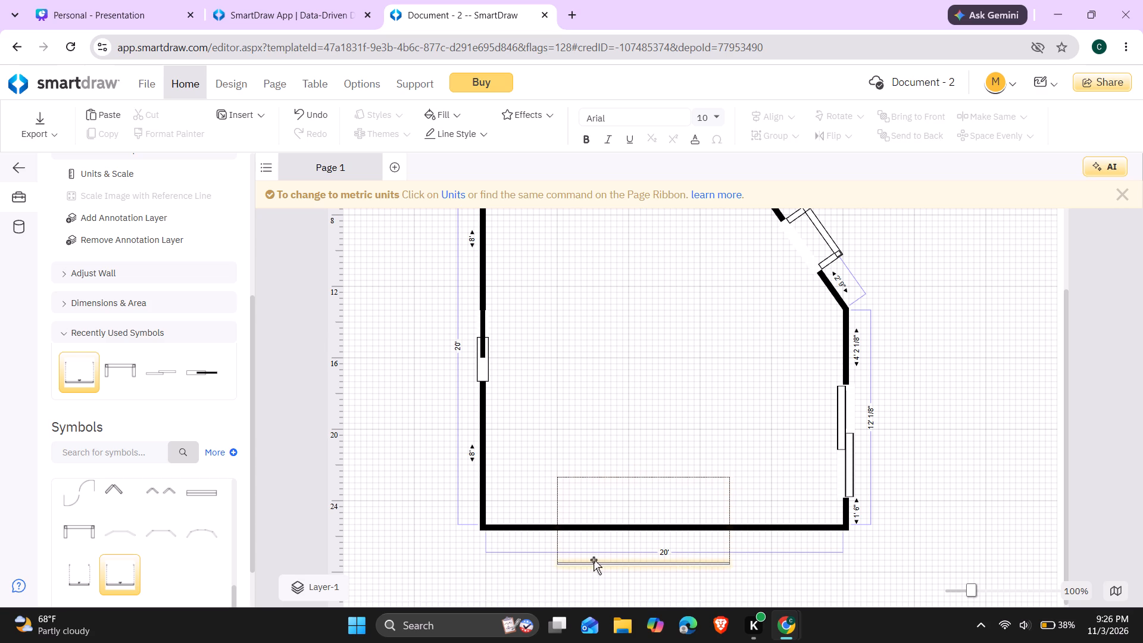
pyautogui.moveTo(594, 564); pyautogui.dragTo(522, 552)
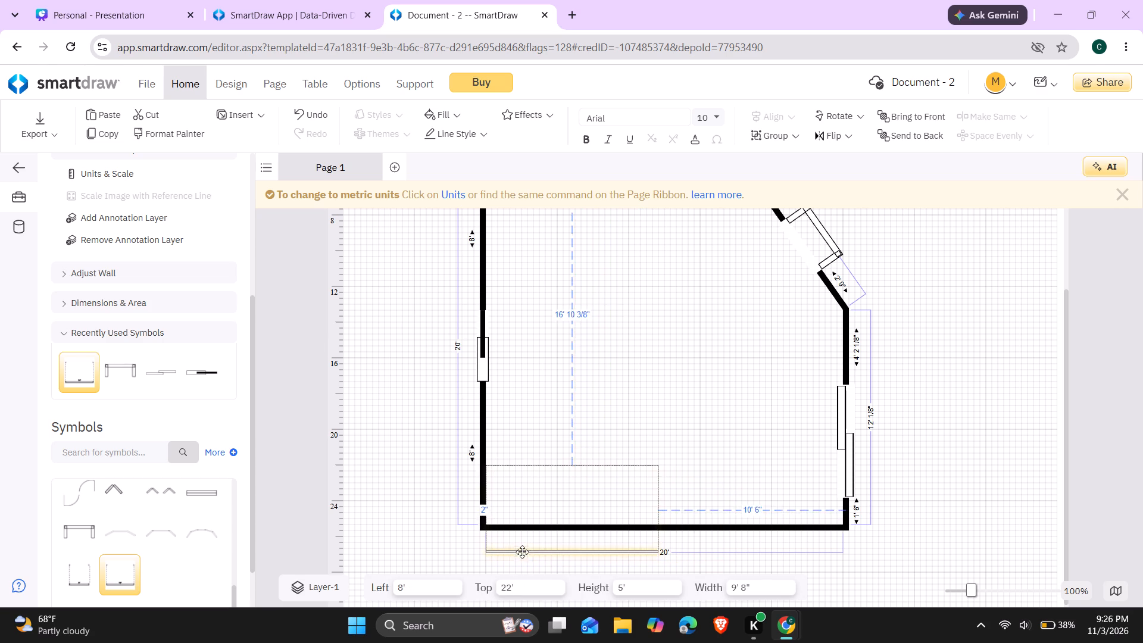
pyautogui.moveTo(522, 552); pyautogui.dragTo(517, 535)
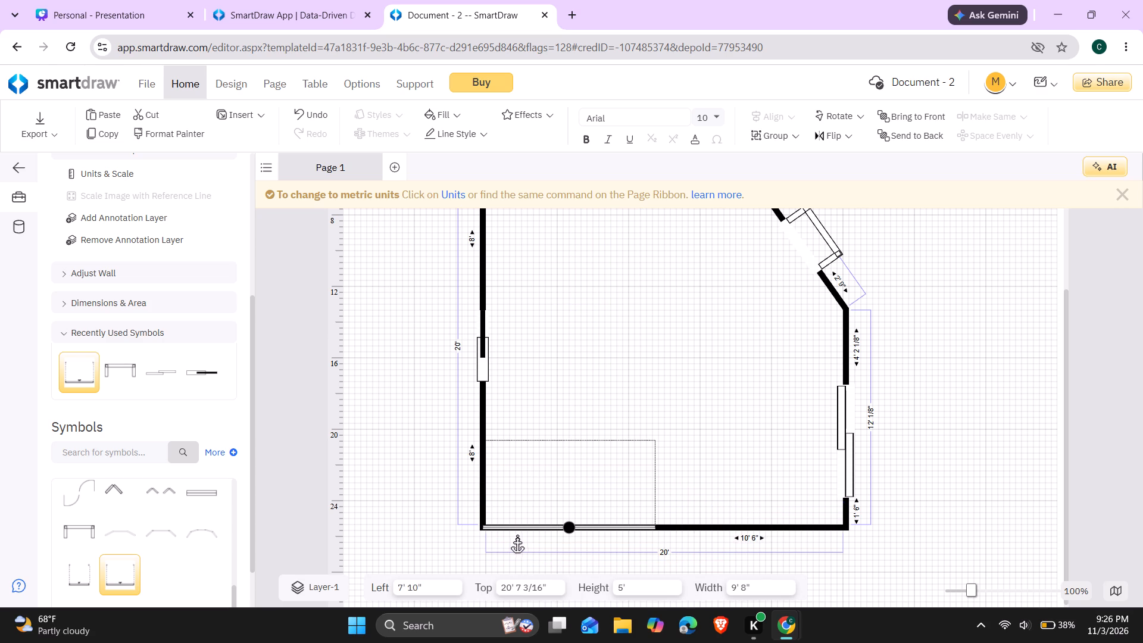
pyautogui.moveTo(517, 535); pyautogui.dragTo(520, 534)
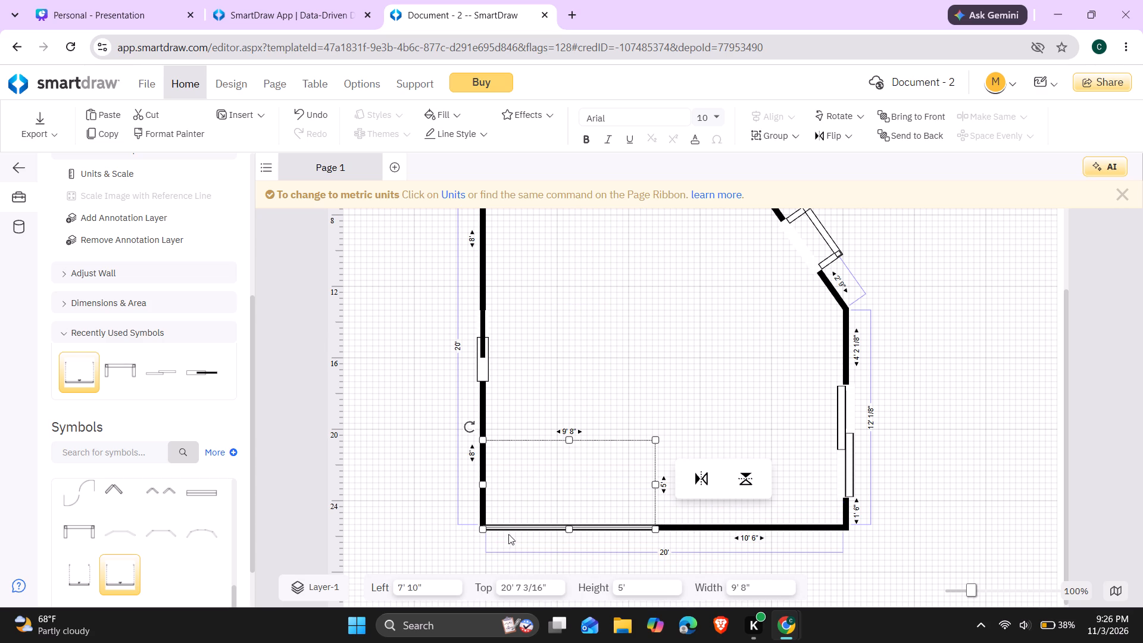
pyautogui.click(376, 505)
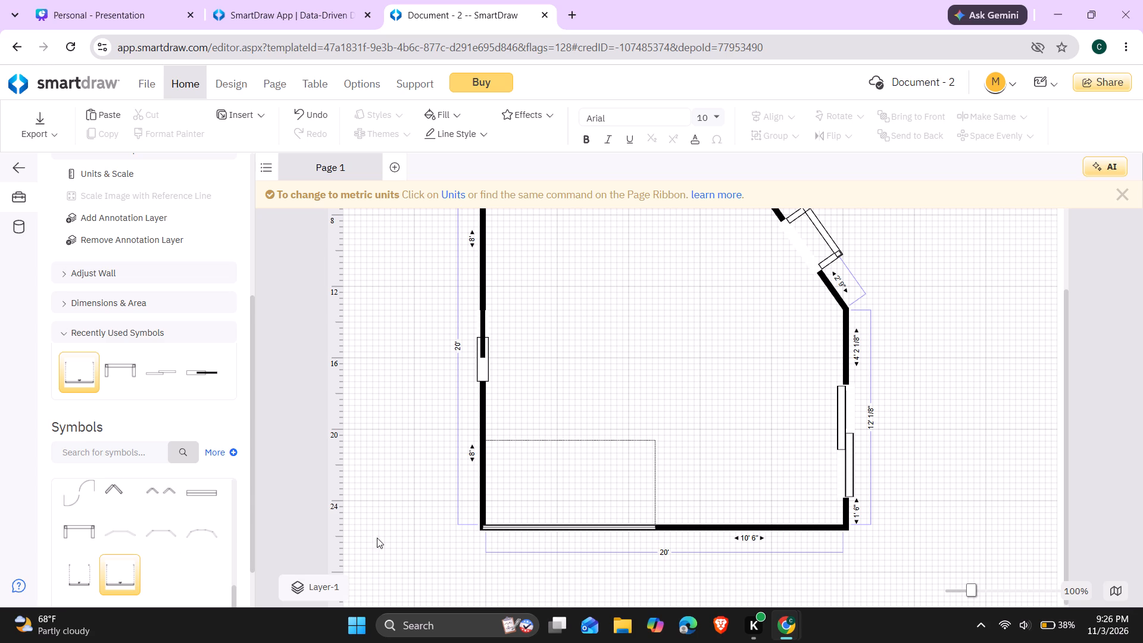
# Cut the 9' 8" wide garage door out of the floor plan.
pyautogui.rightClick(554, 443)
pyautogui.click(591, 100)
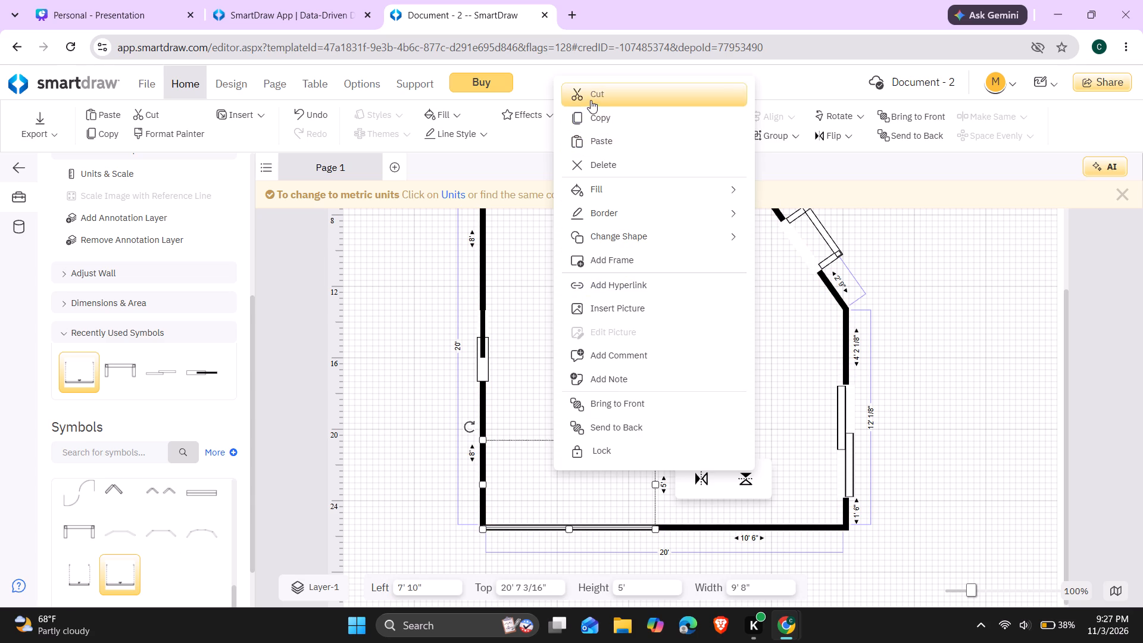
# Place the smaller garage door symbol, 9' wide and 8' high, across the lower wall beside the lower-left corner.
pyautogui.scroll(-1, 196, 502)
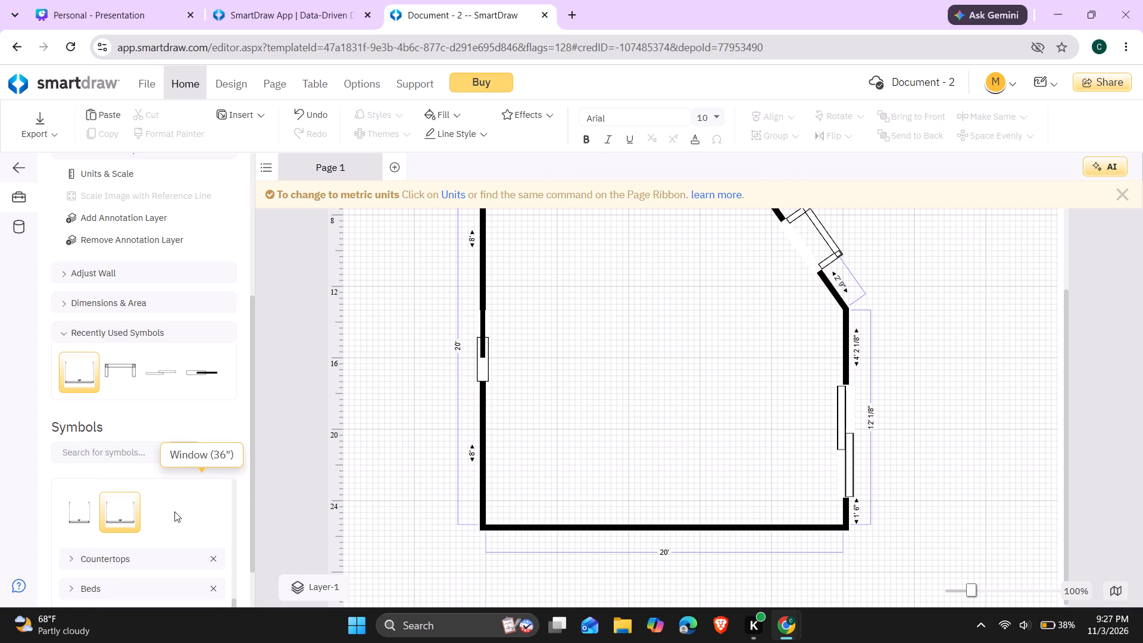
pyautogui.click(64, 516)
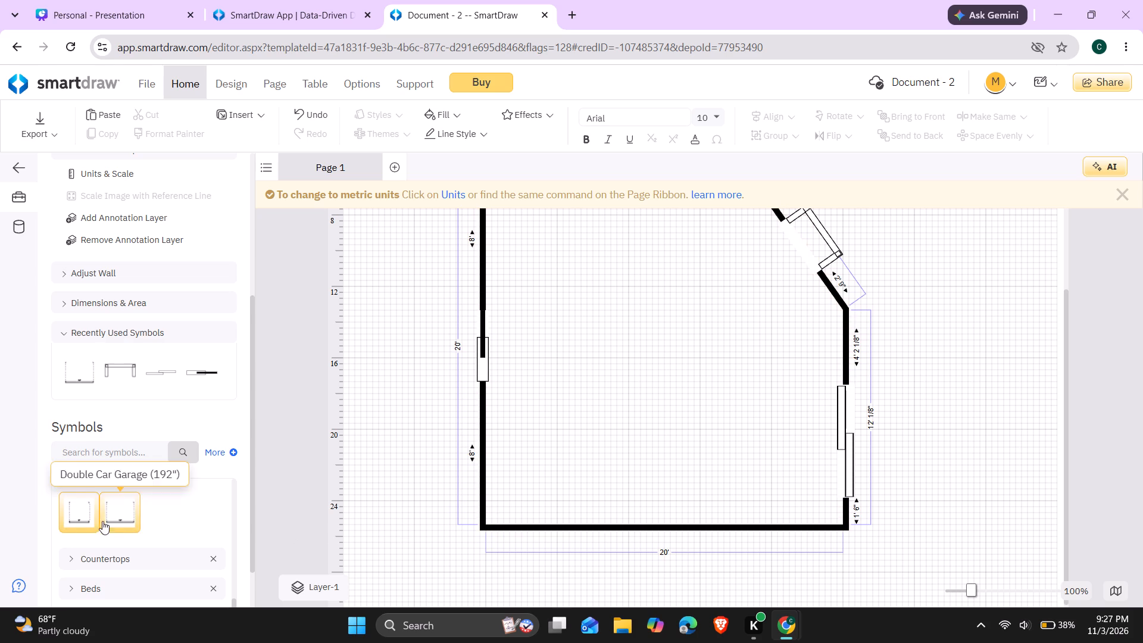
pyautogui.moveTo(83, 517); pyautogui.dragTo(519, 520)
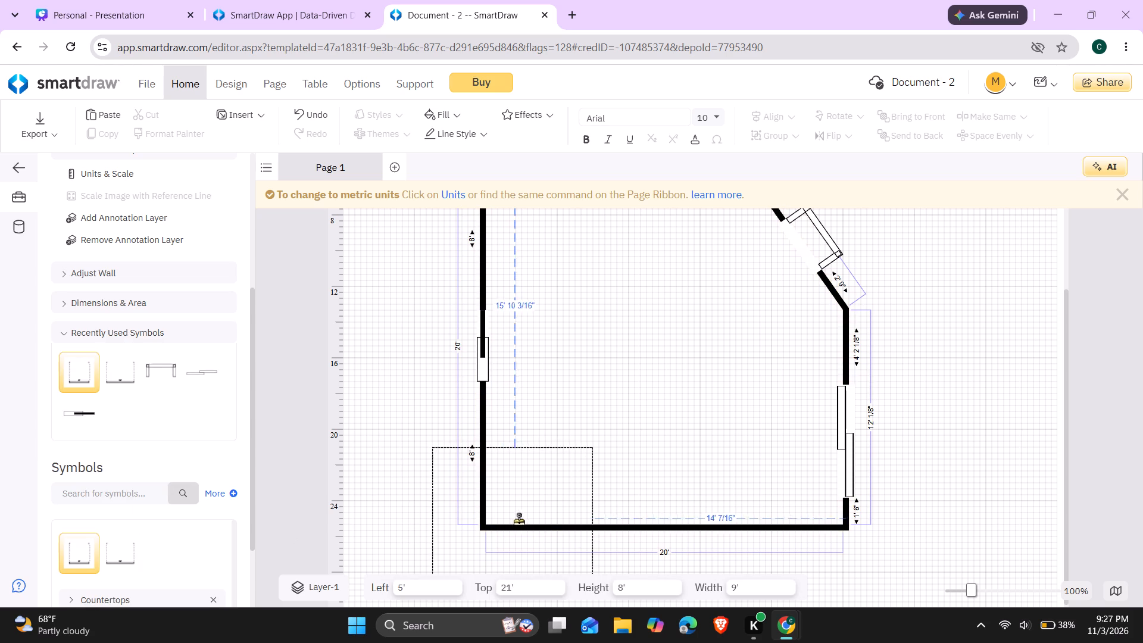
pyautogui.moveTo(519, 520); pyautogui.dragTo(553, 525)
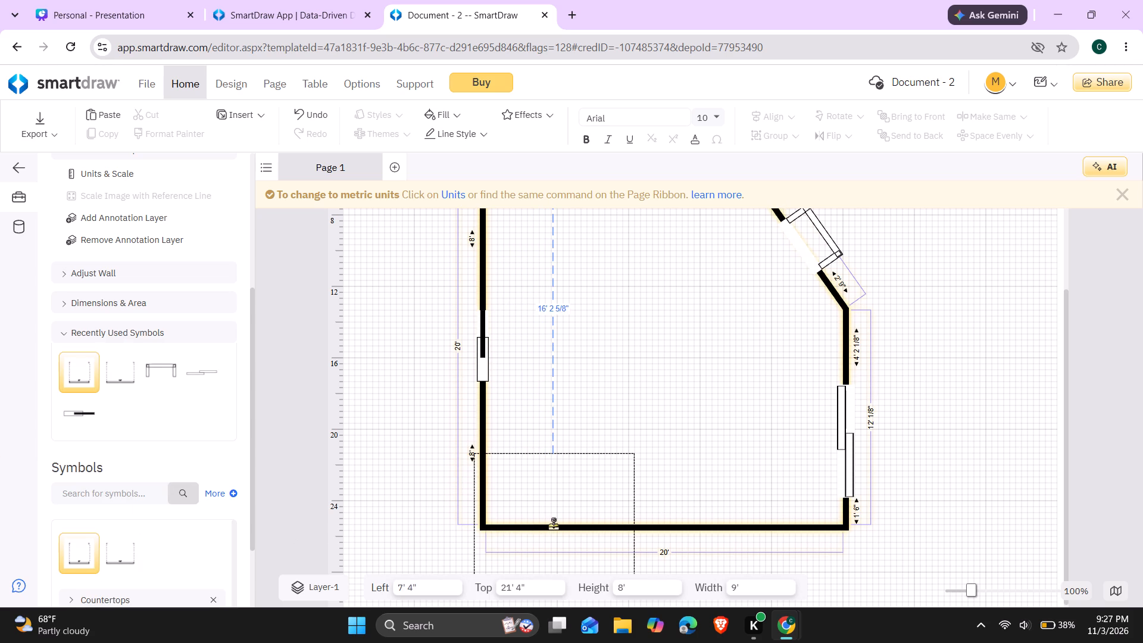
pyautogui.moveTo(553, 525); pyautogui.dragTo(560, 526)
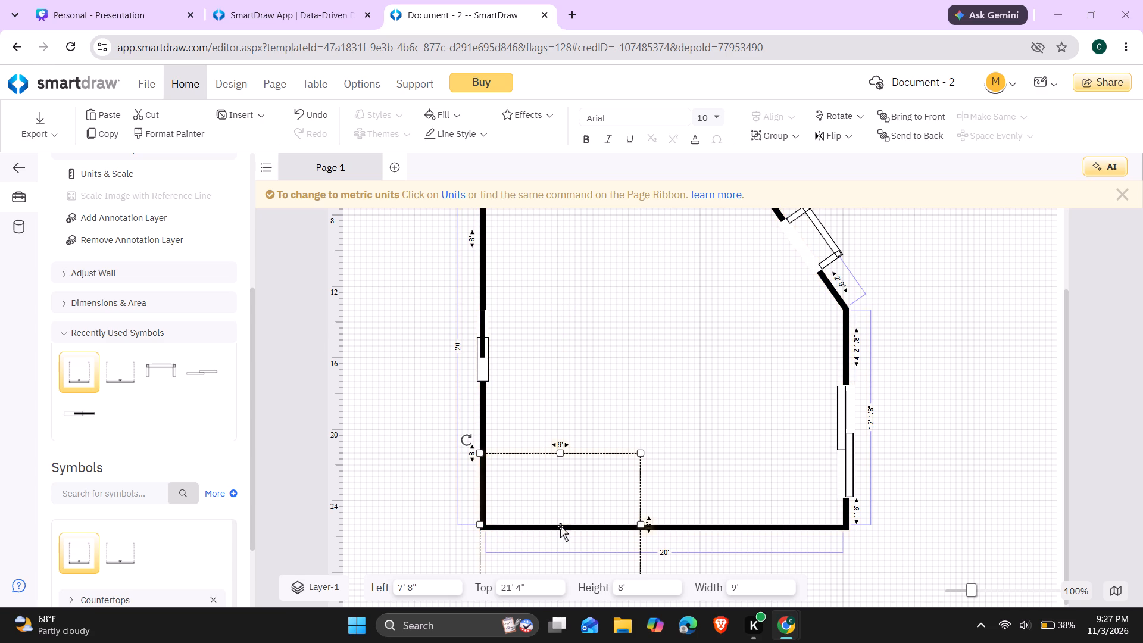
pyautogui.moveTo(558, 457); pyautogui.dragTo(559, 469)
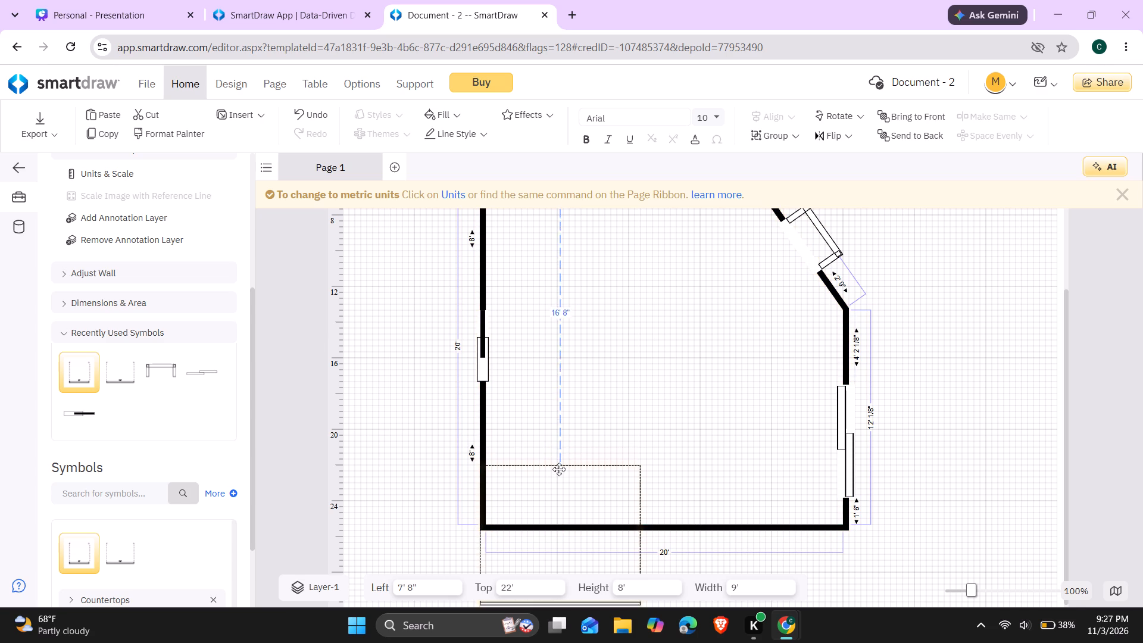
pyautogui.moveTo(559, 469); pyautogui.dragTo(563, 501)
# Shorten the 9' wide garage door symbol to a height of 2'.
pyautogui.scroll(-1, 563, 501)
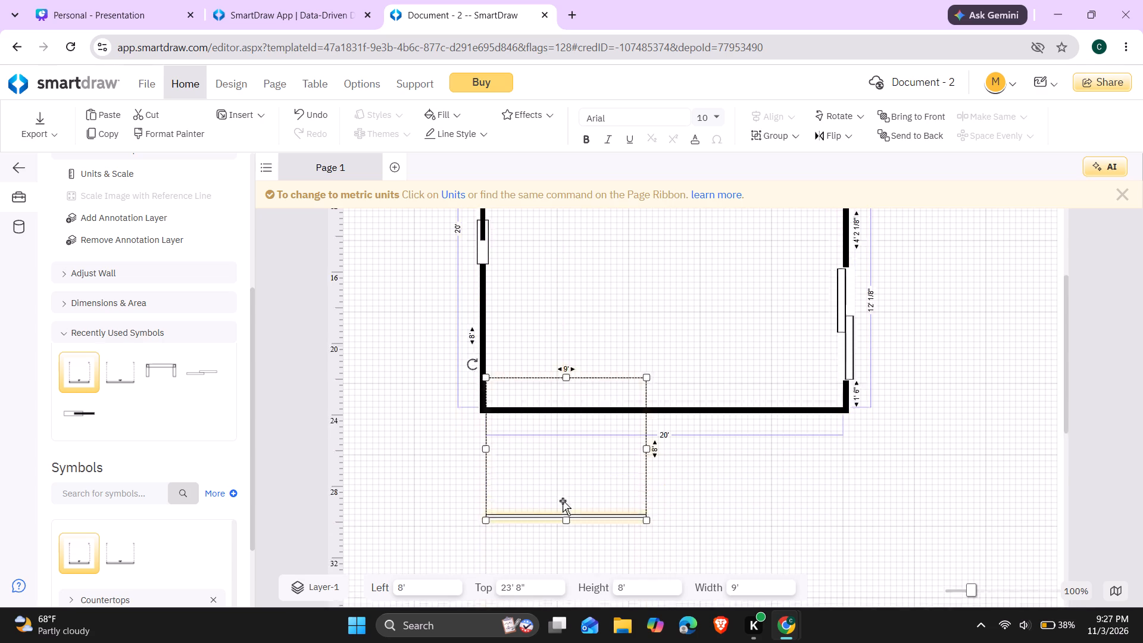
pyautogui.scroll(-1, 563, 501)
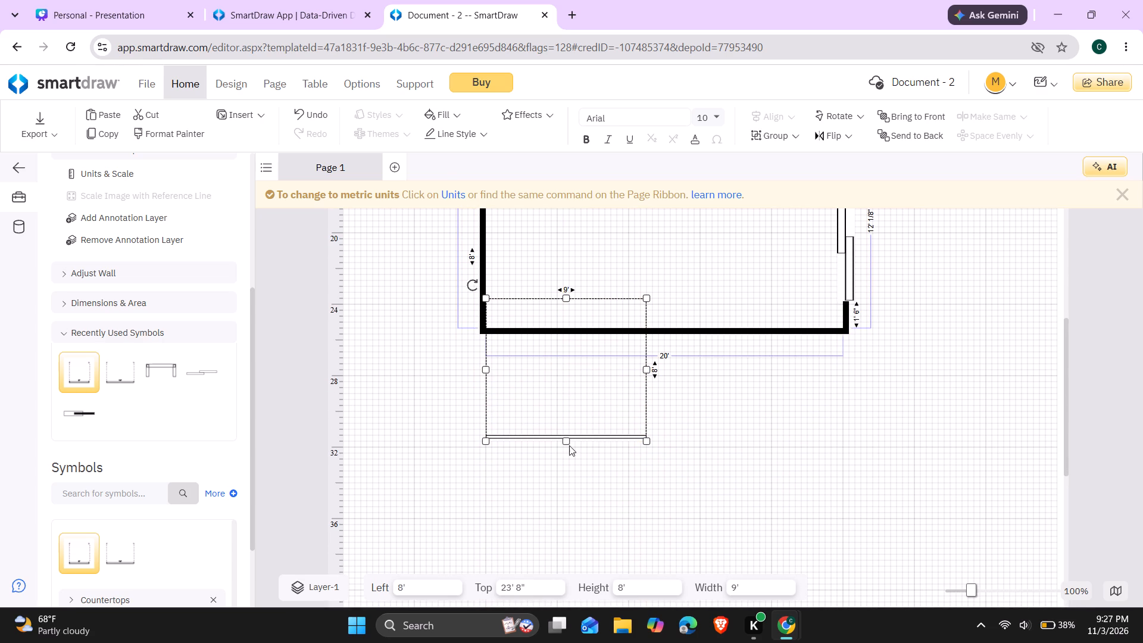
pyautogui.moveTo(567, 438); pyautogui.dragTo(567, 439)
pyautogui.moveTo(567, 439); pyautogui.dragTo(579, 335)
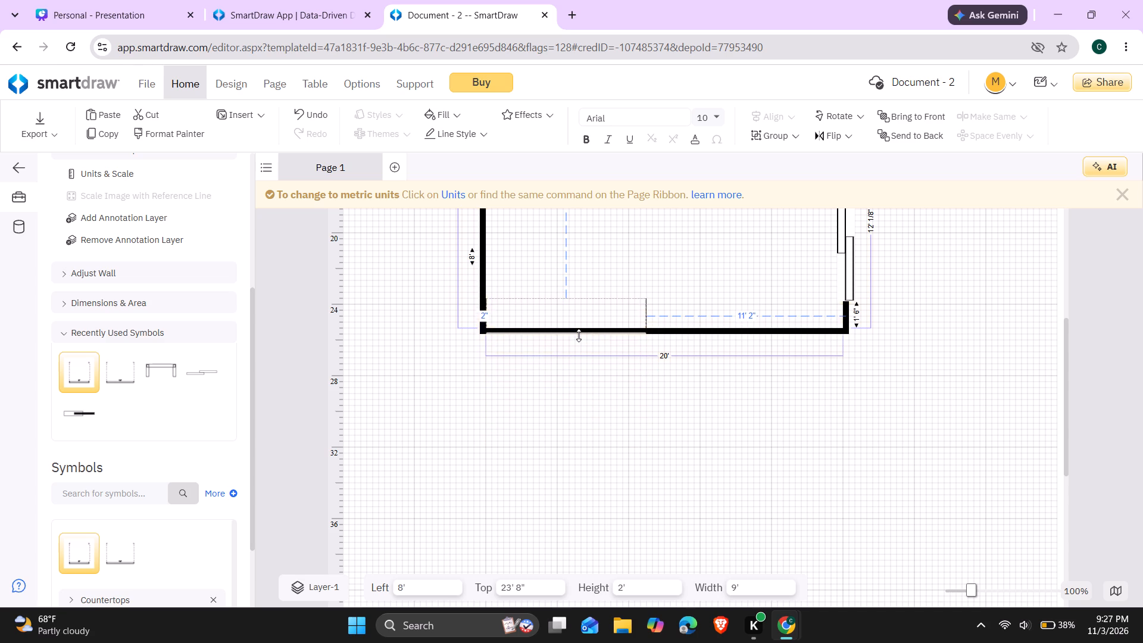
pyautogui.moveTo(579, 335); pyautogui.dragTo(579, 335)
# Attach the 9' by 2' garage door to the lower wall near the lower-left corner, at about 8' 2" left.
pyautogui.scroll(-1, 569, 469)
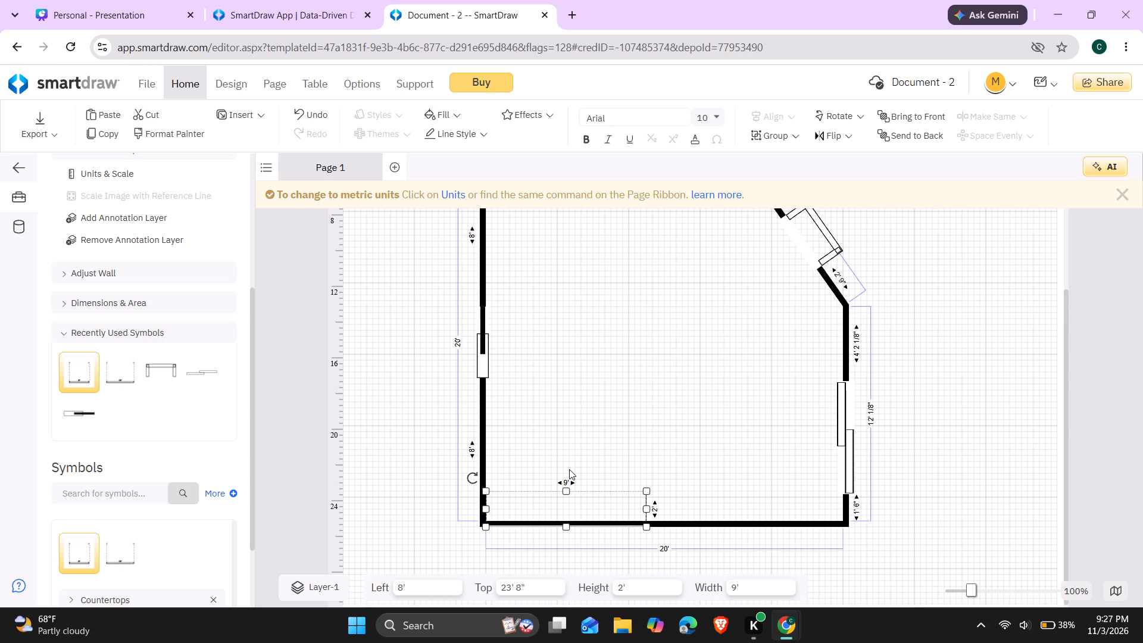
pyautogui.scroll(-1, 569, 469)
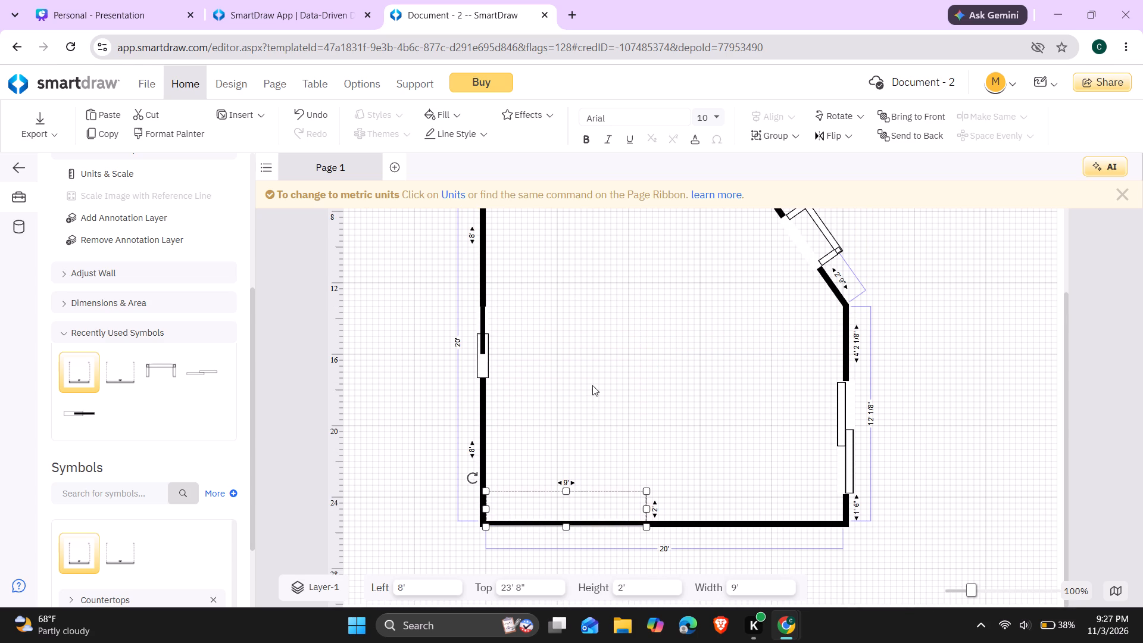
pyautogui.scroll(2, 592, 385)
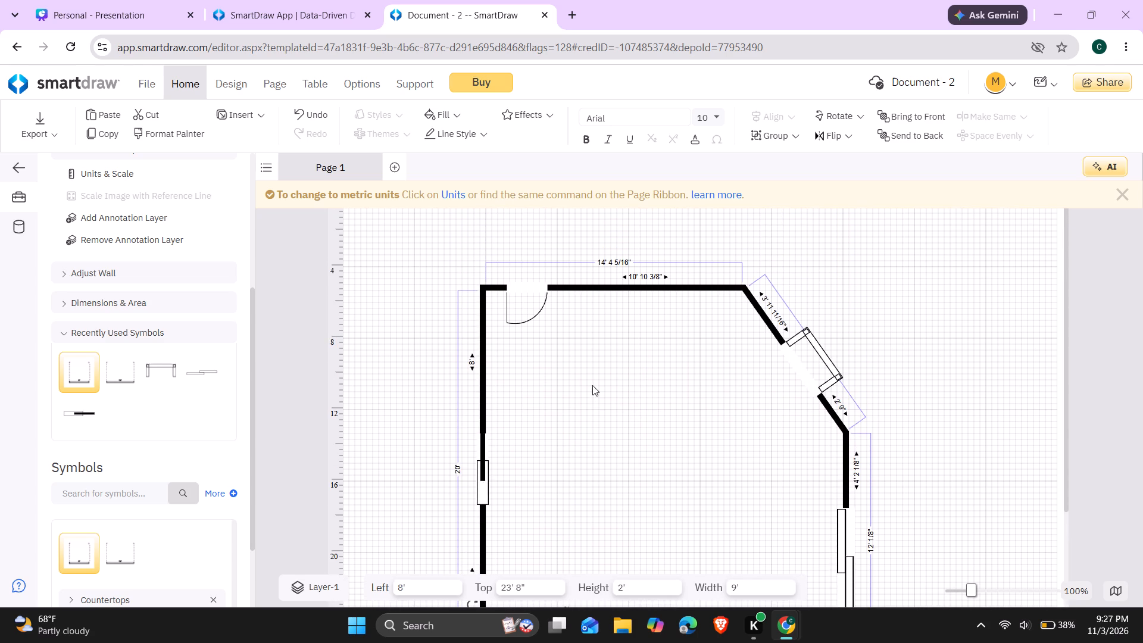
pyautogui.scroll(1, 592, 385)
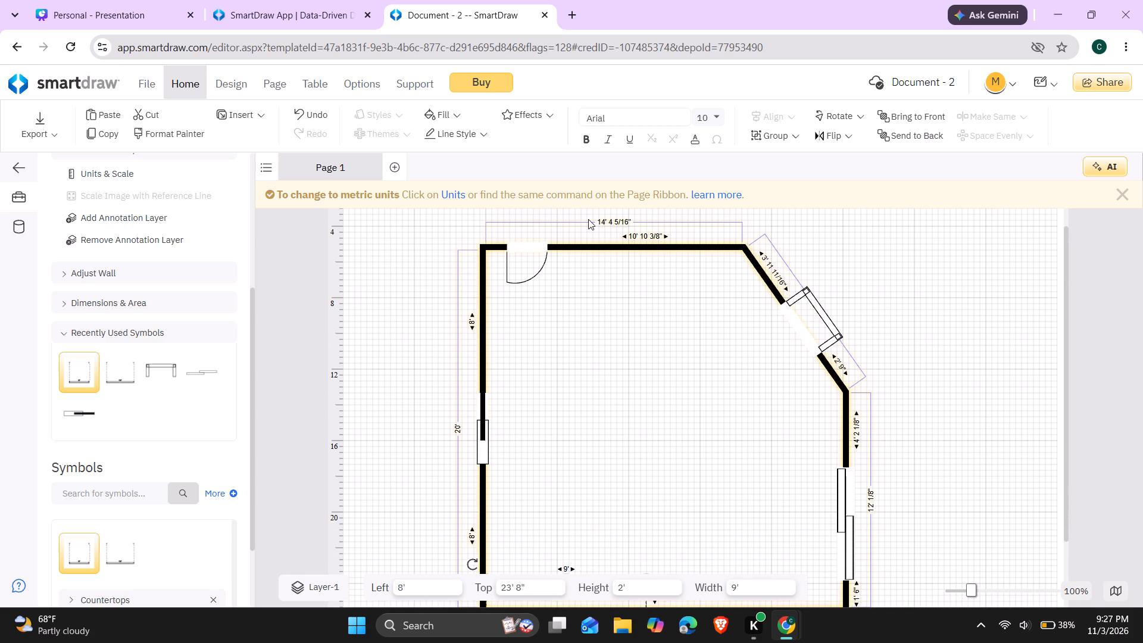
pyautogui.scroll(-2, 601, 343)
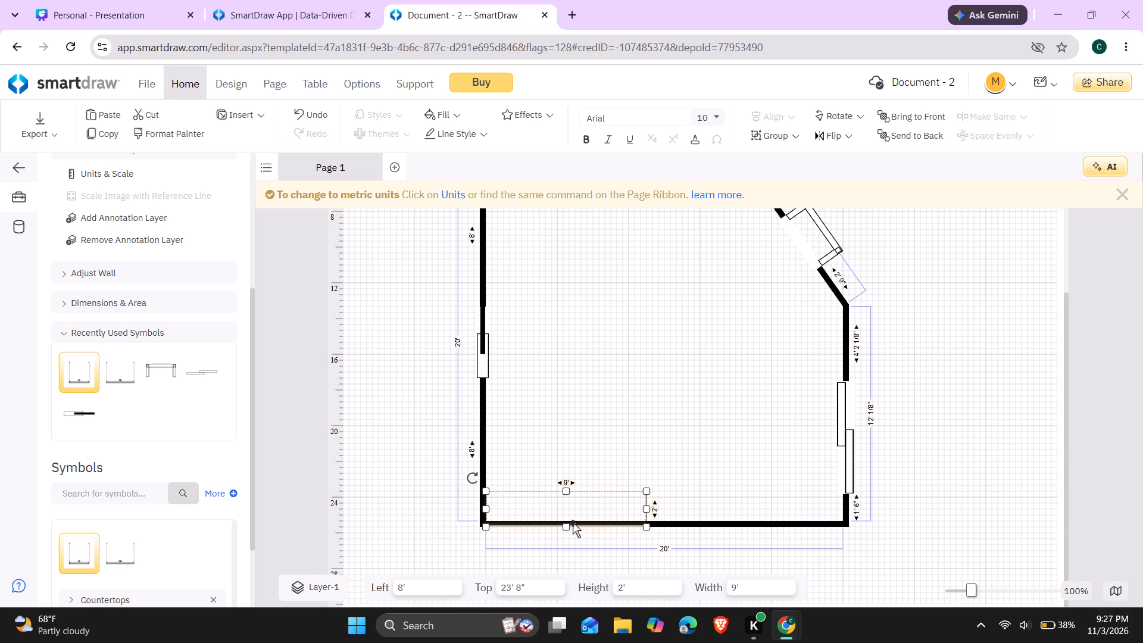
pyautogui.moveTo(566, 494); pyautogui.dragTo(566, 513)
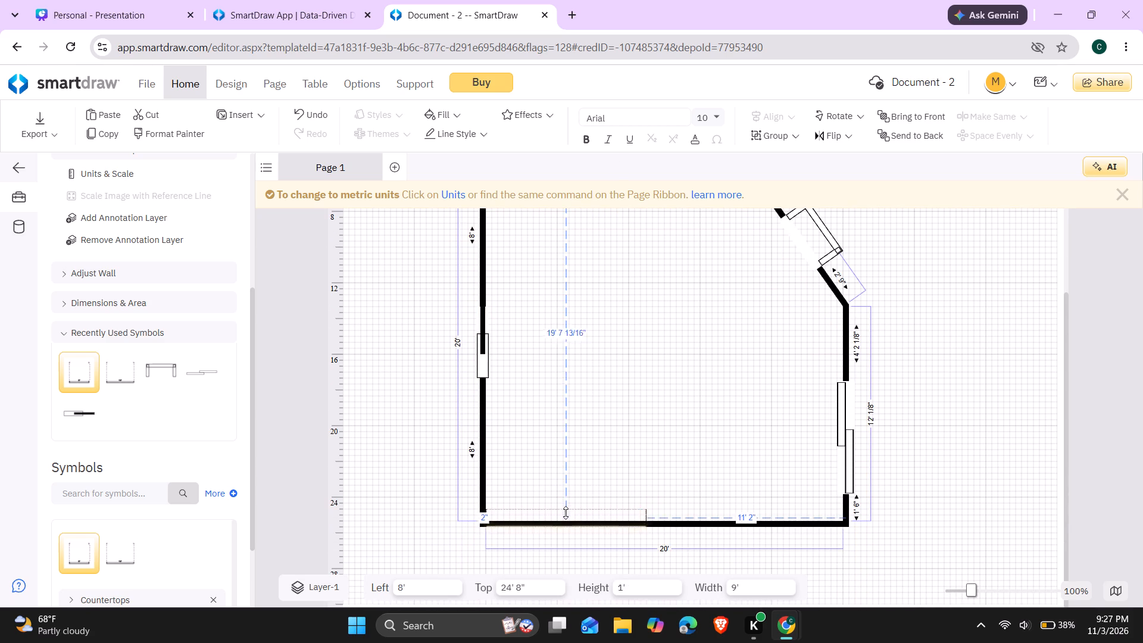
pyautogui.moveTo(566, 513); pyautogui.dragTo(589, 492)
pyautogui.moveTo(564, 522); pyautogui.dragTo(567, 533)
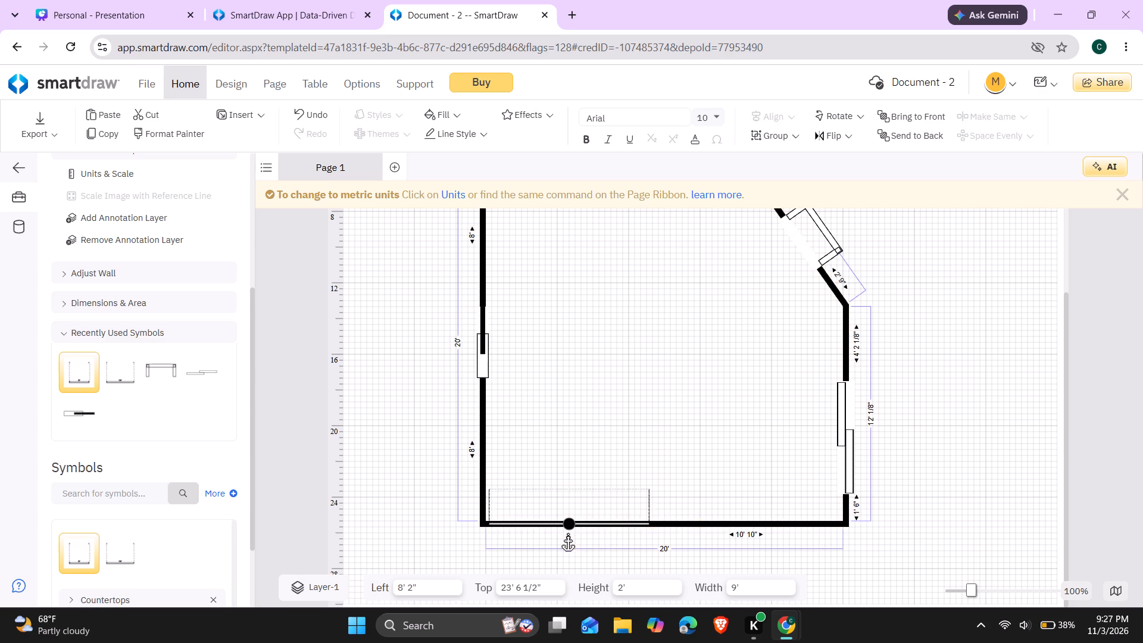
pyautogui.moveTo(567, 533); pyautogui.dragTo(568, 528)
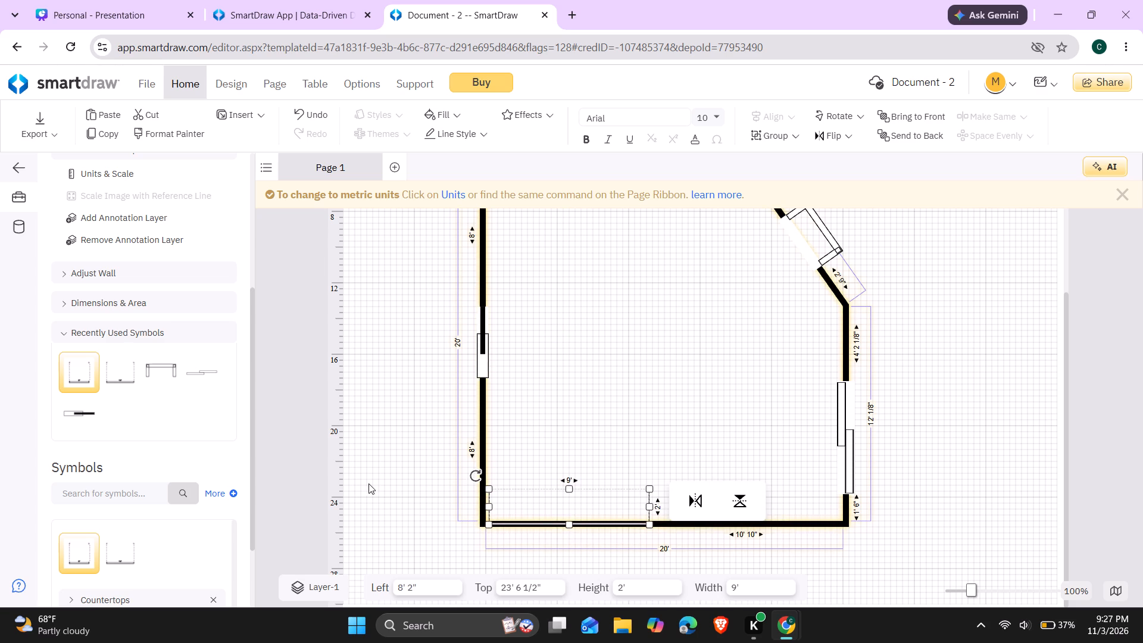
pyautogui.click(401, 469)
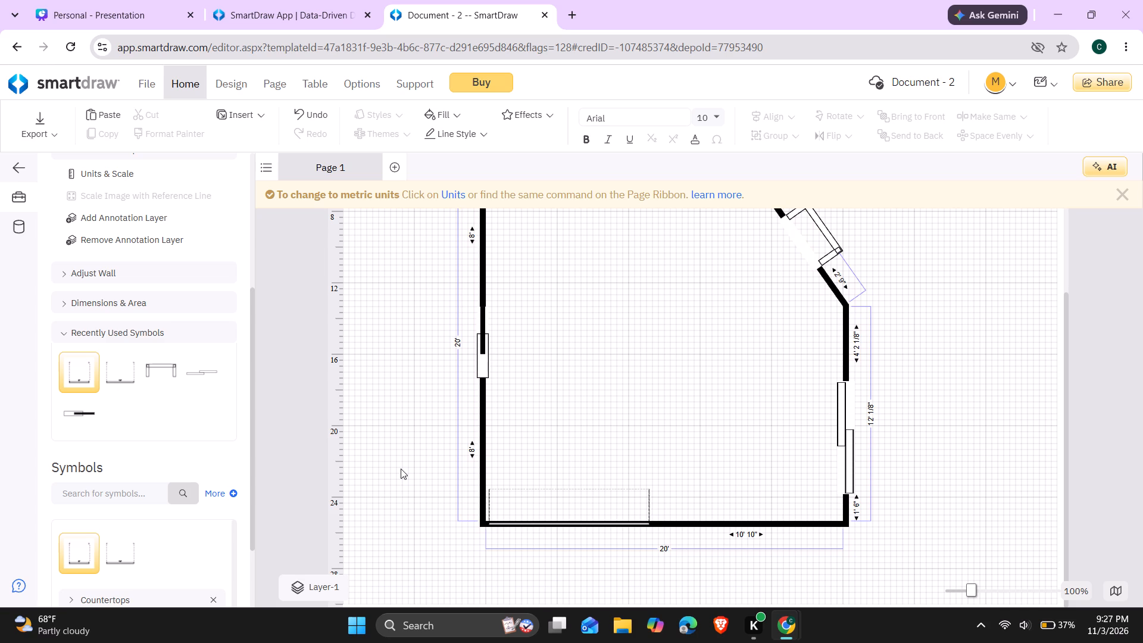
# Place a 28" door in the lower wall near the lower-right corner, leaving about 2' 6" of wall beside it.
pyautogui.scroll(-2, 401, 469)
pyautogui.scroll(1, 180, 532)
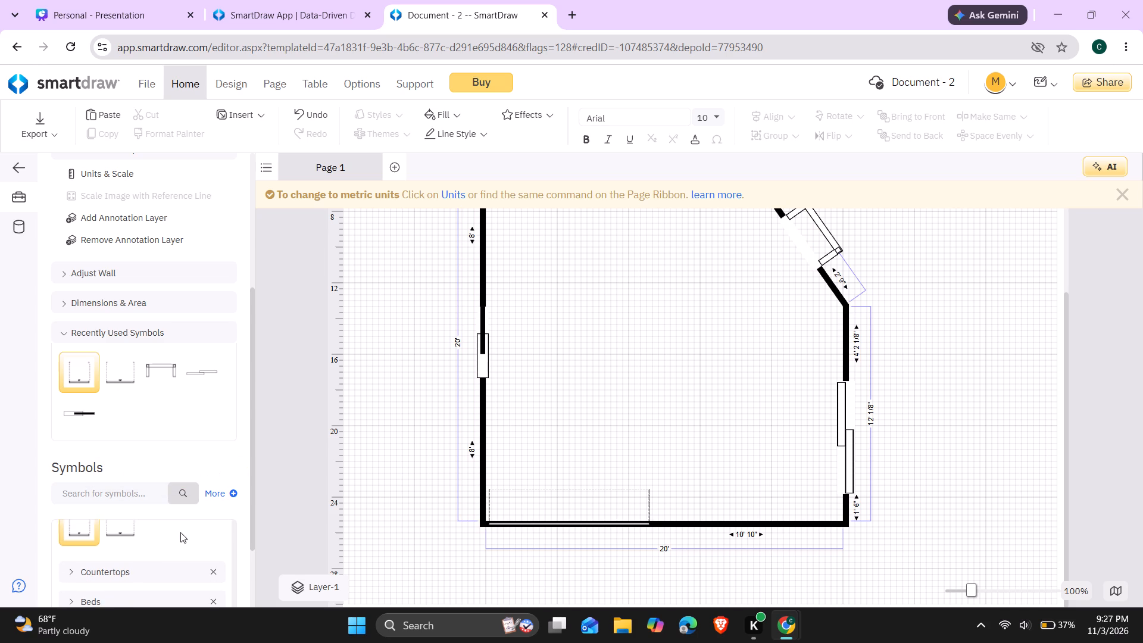
pyautogui.scroll(1, 180, 532)
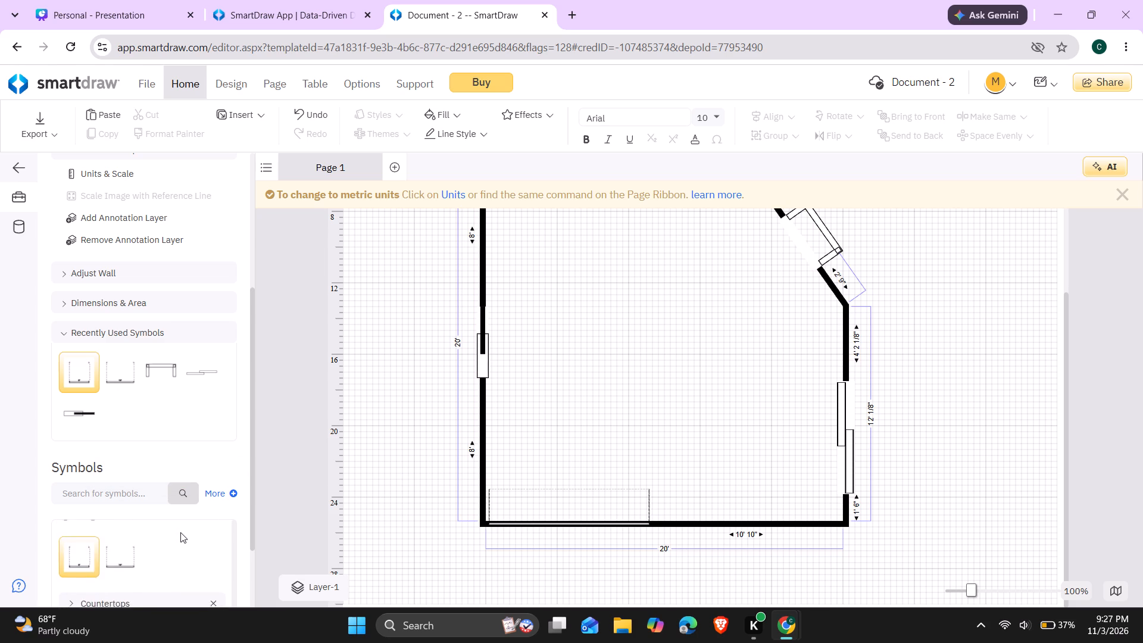
pyautogui.scroll(1, 180, 532)
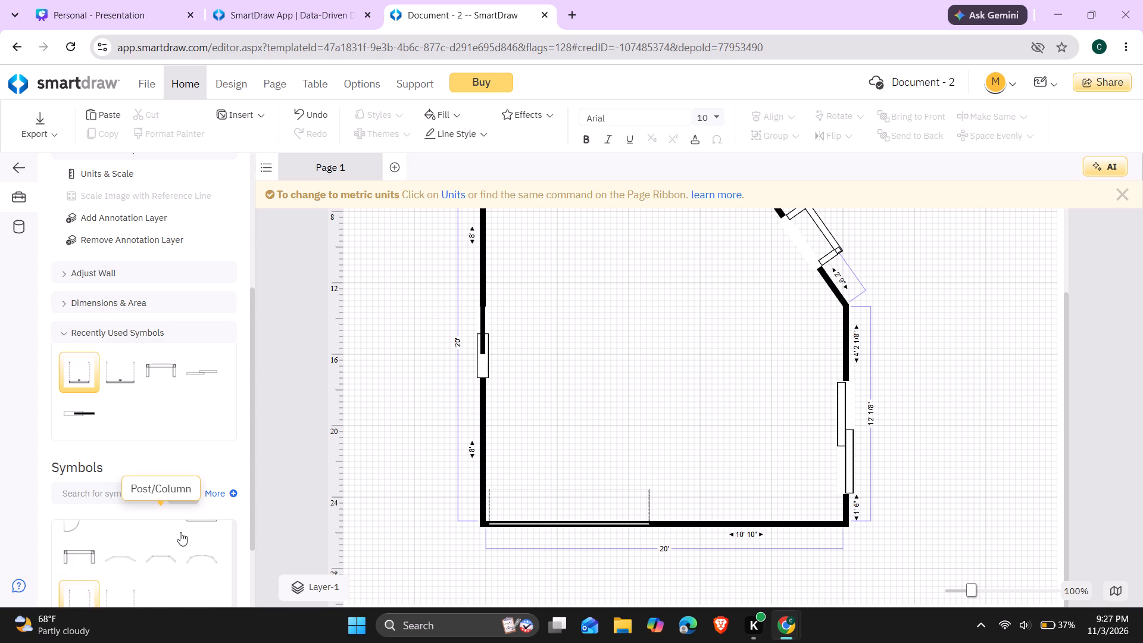
pyautogui.scroll(1, 180, 532)
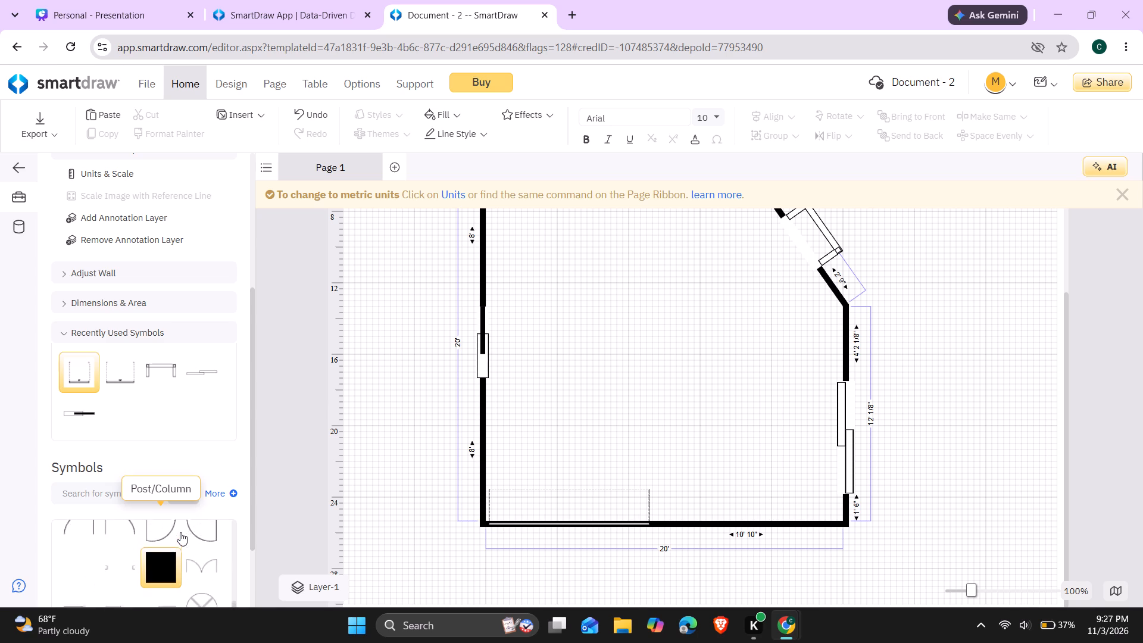
pyautogui.scroll(2, 180, 532)
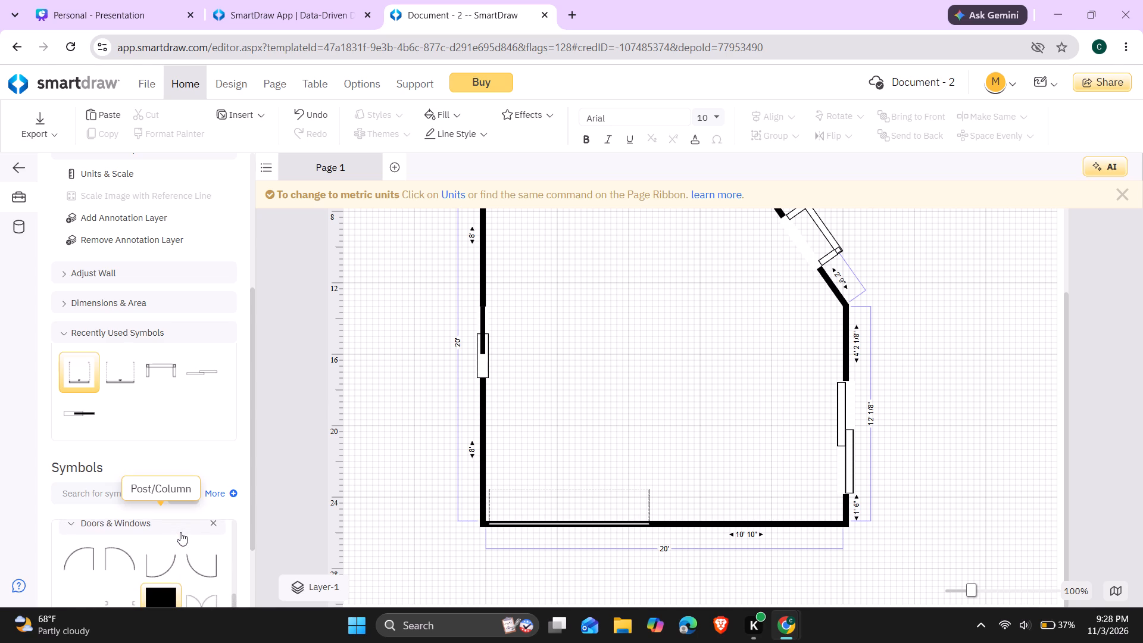
pyautogui.scroll(2, 180, 532)
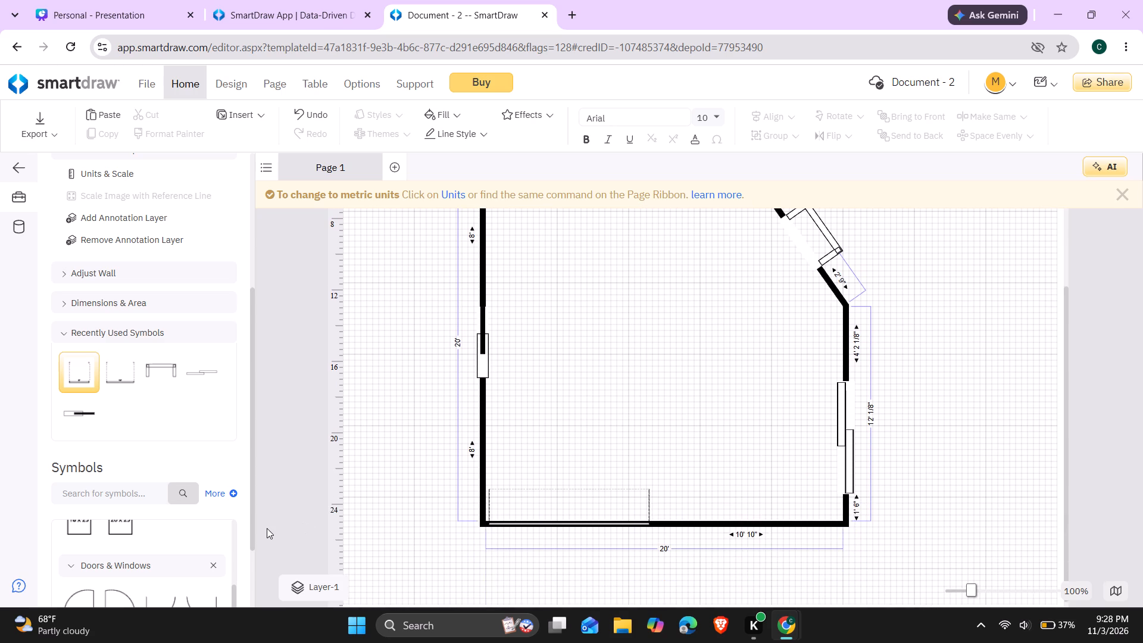
pyautogui.scroll(-1, 267, 528)
pyautogui.scroll(-1, 164, 557)
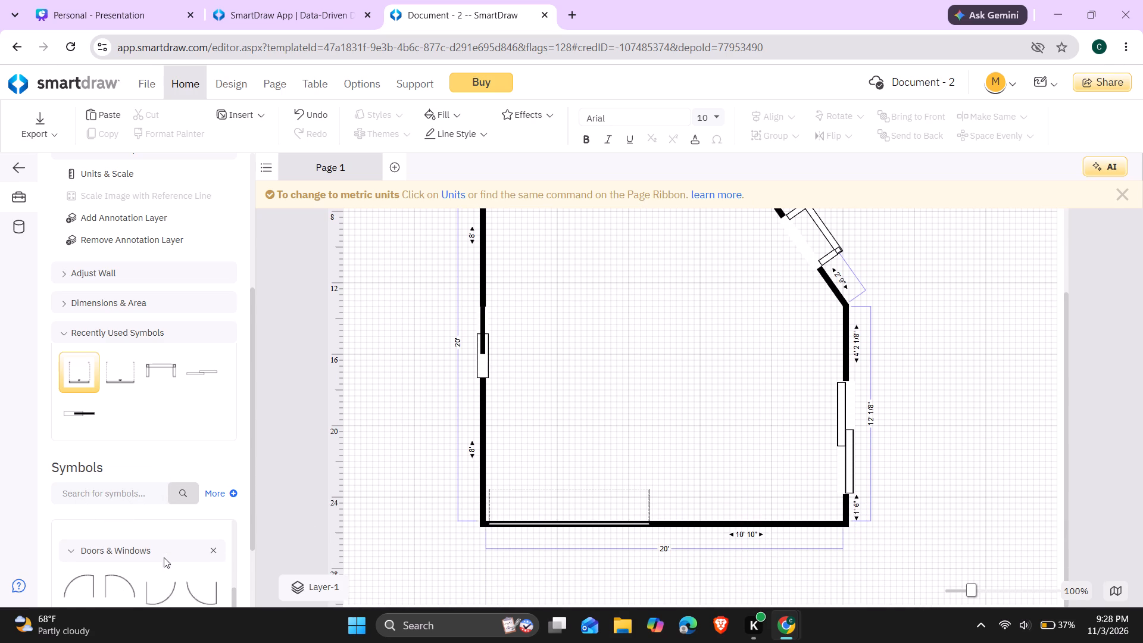
pyautogui.scroll(-1, 164, 557)
pyautogui.moveTo(119, 566); pyautogui.dragTo(541, 514)
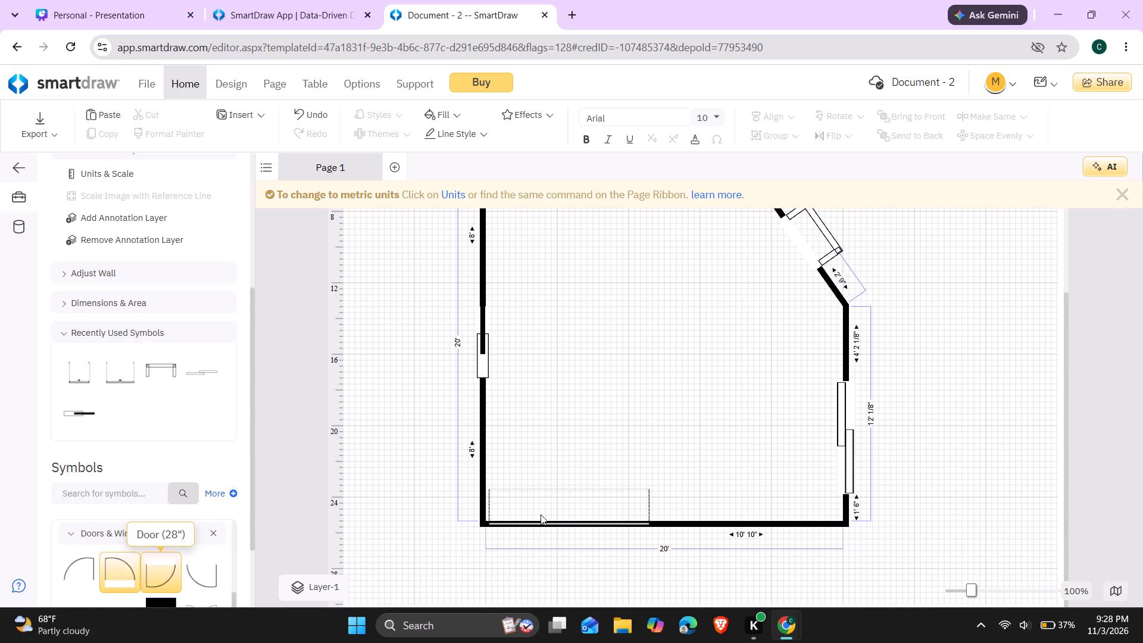
pyautogui.moveTo(541, 514); pyautogui.dragTo(118, 558)
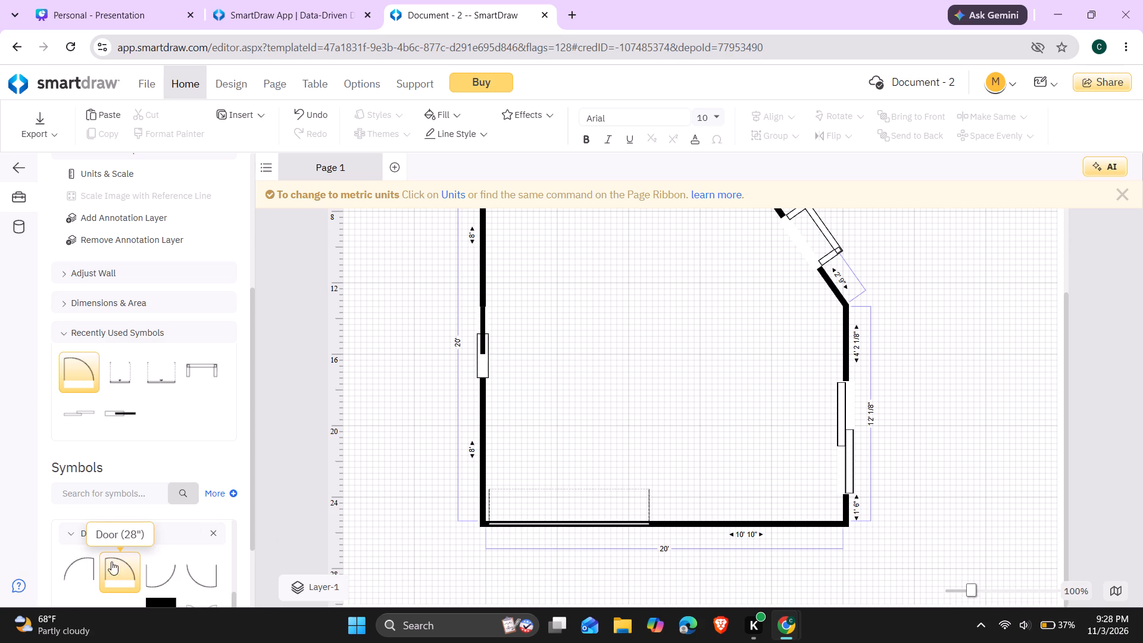
pyautogui.moveTo(77, 571); pyautogui.dragTo(436, 505)
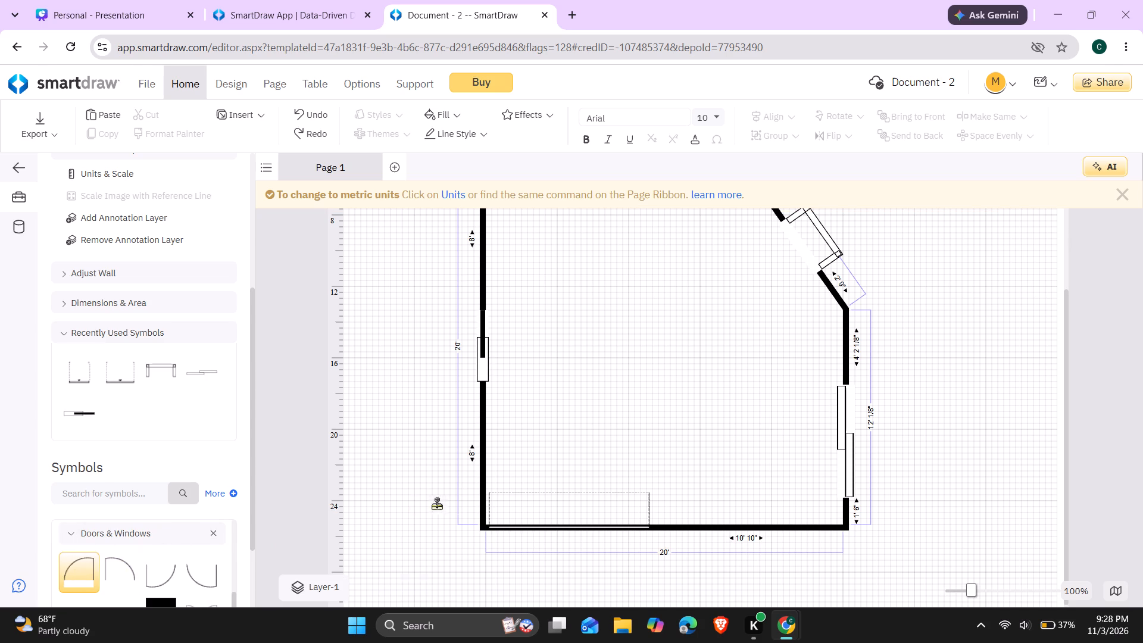
pyautogui.moveTo(436, 505); pyautogui.dragTo(705, 507)
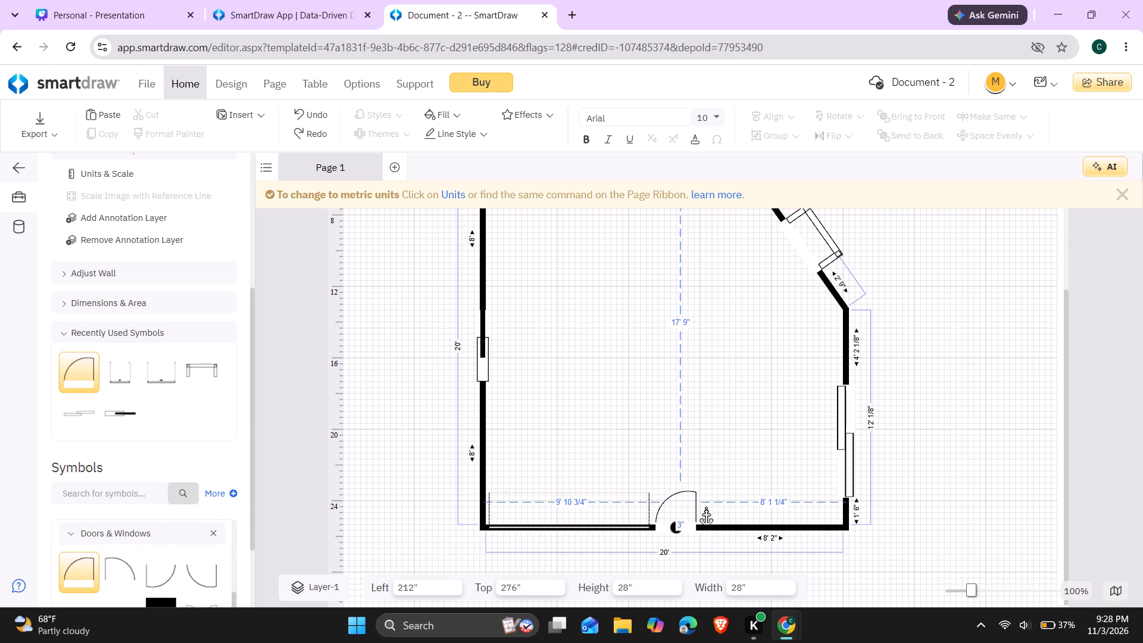
pyautogui.moveTo(705, 507); pyautogui.dragTo(777, 511)
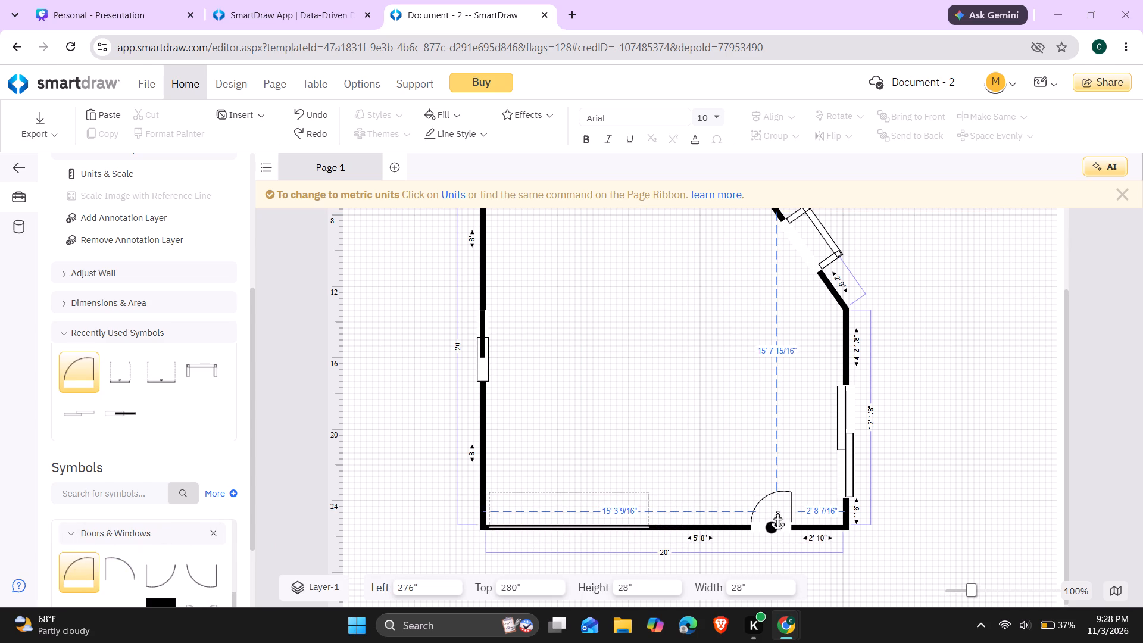
pyautogui.moveTo(777, 511); pyautogui.dragTo(774, 513)
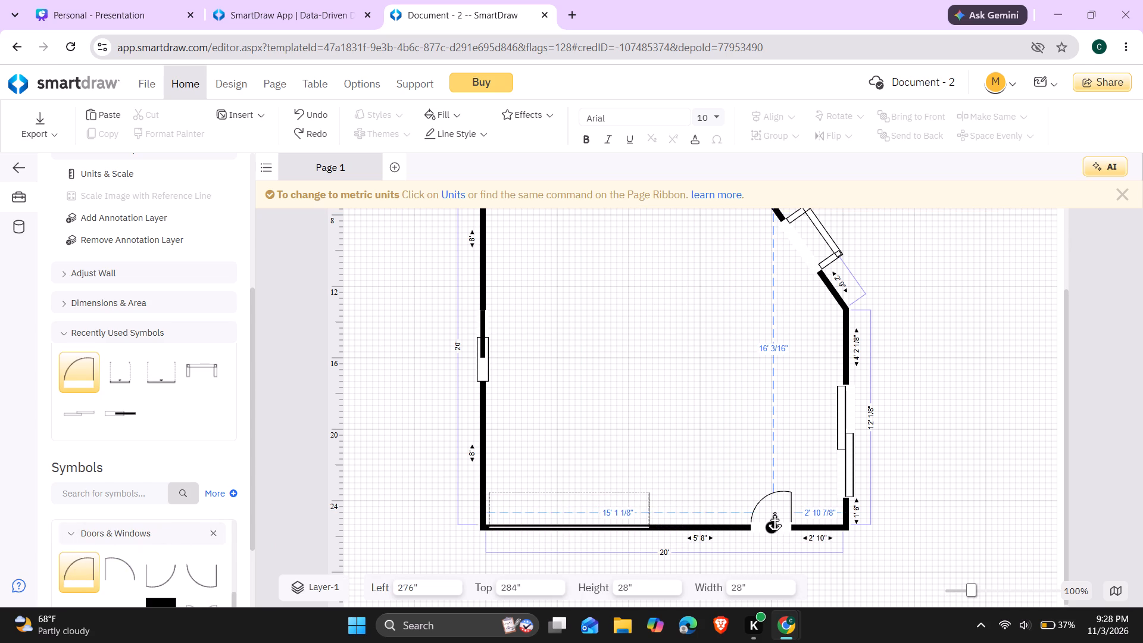
pyautogui.moveTo(774, 513); pyautogui.dragTo(780, 512)
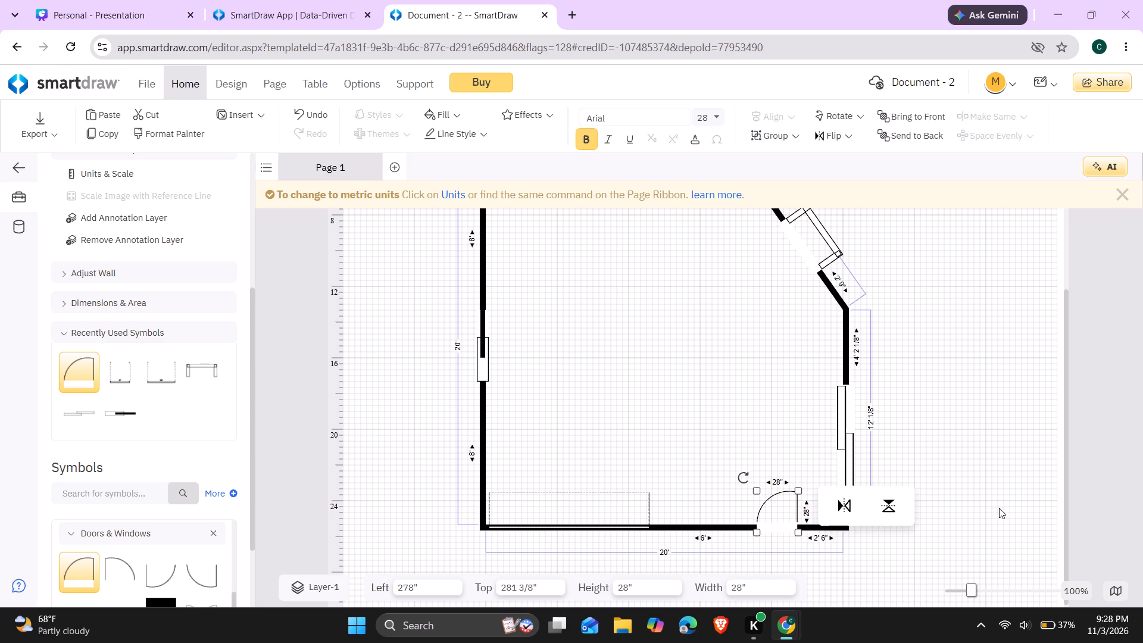
pyautogui.click(1089, 464)
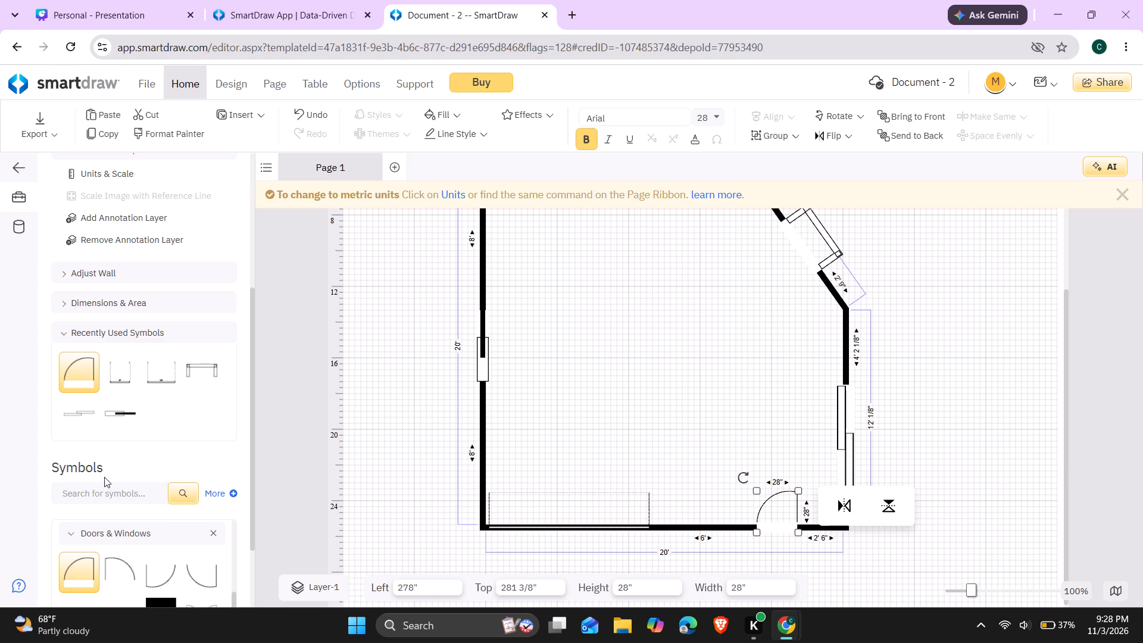
# Dismiss the metric units notice above the drawing.
pyautogui.scroll(-3, 174, 530)
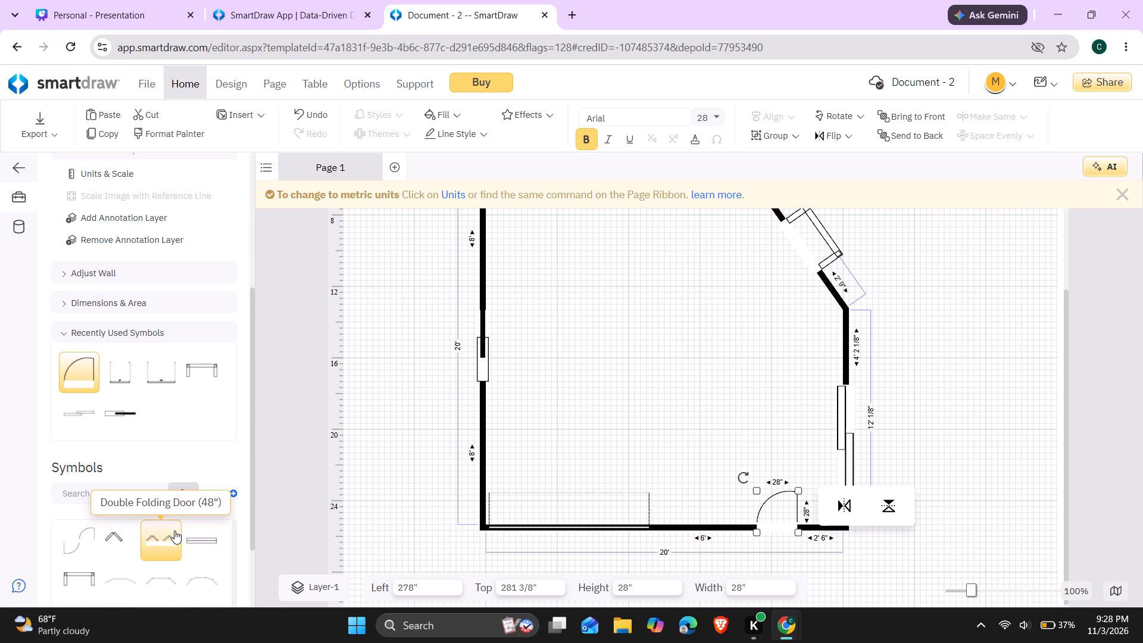
pyautogui.scroll(-1, 225, 367)
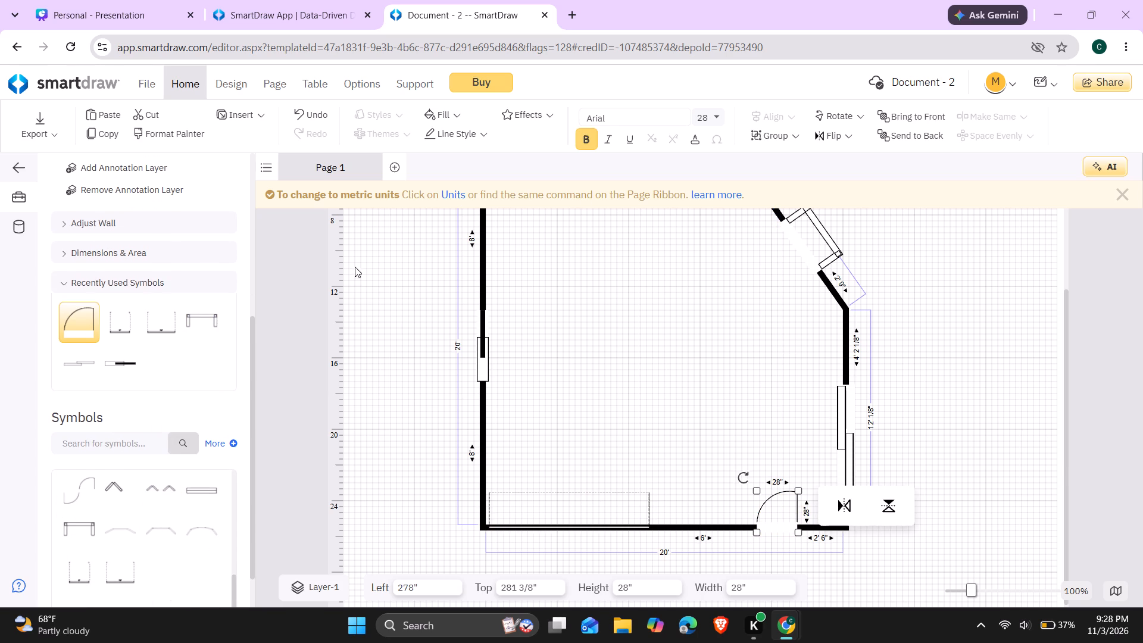
pyautogui.click(1120, 190)
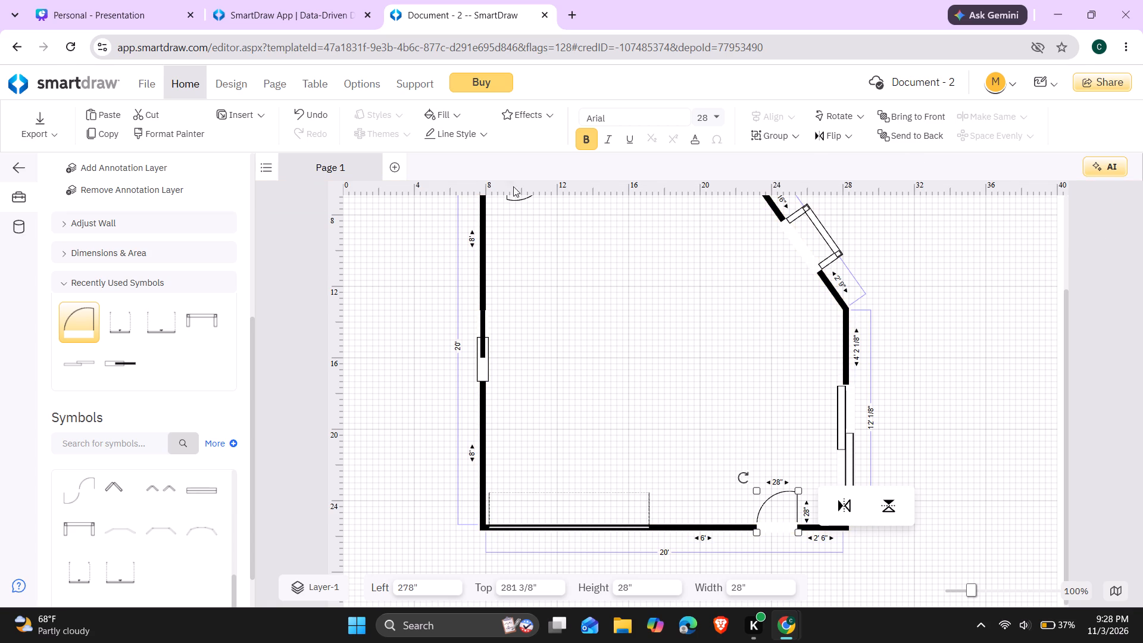
pyautogui.moveTo(302, 162); pyautogui.dragTo(302, 139)
pyautogui.doubleClick(181, 82)
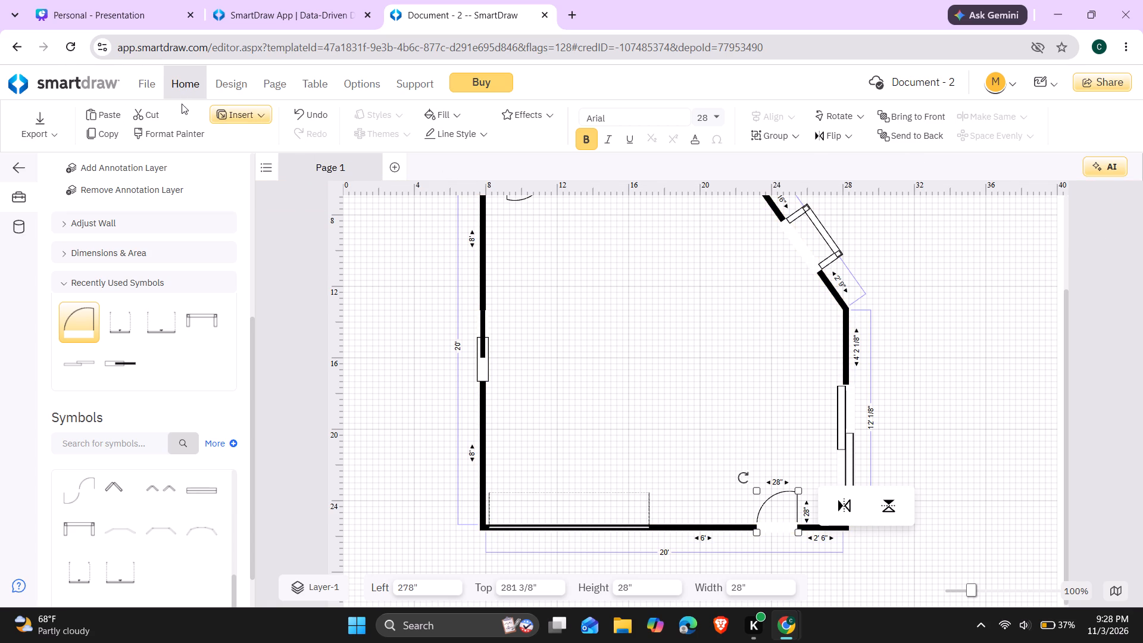
# Place the 54" x 51" corner counter from the Countertops symbols outside the room's lower-right corner, at about 27' left and 25' top.
pyautogui.scroll(-2, 239, 168)
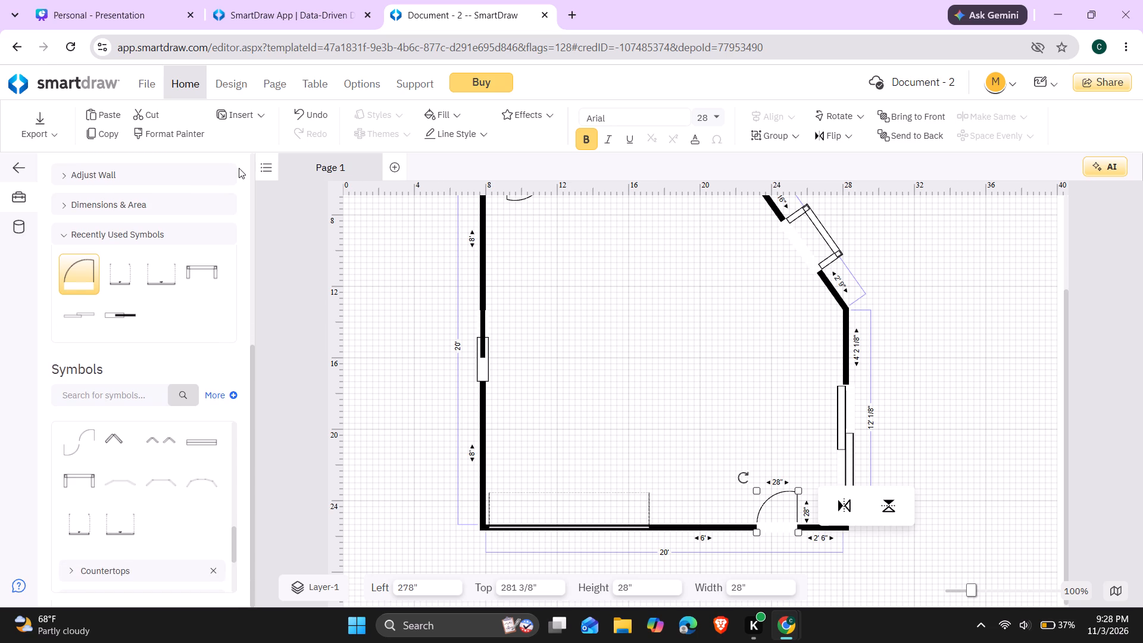
pyautogui.scroll(-2, 180, 424)
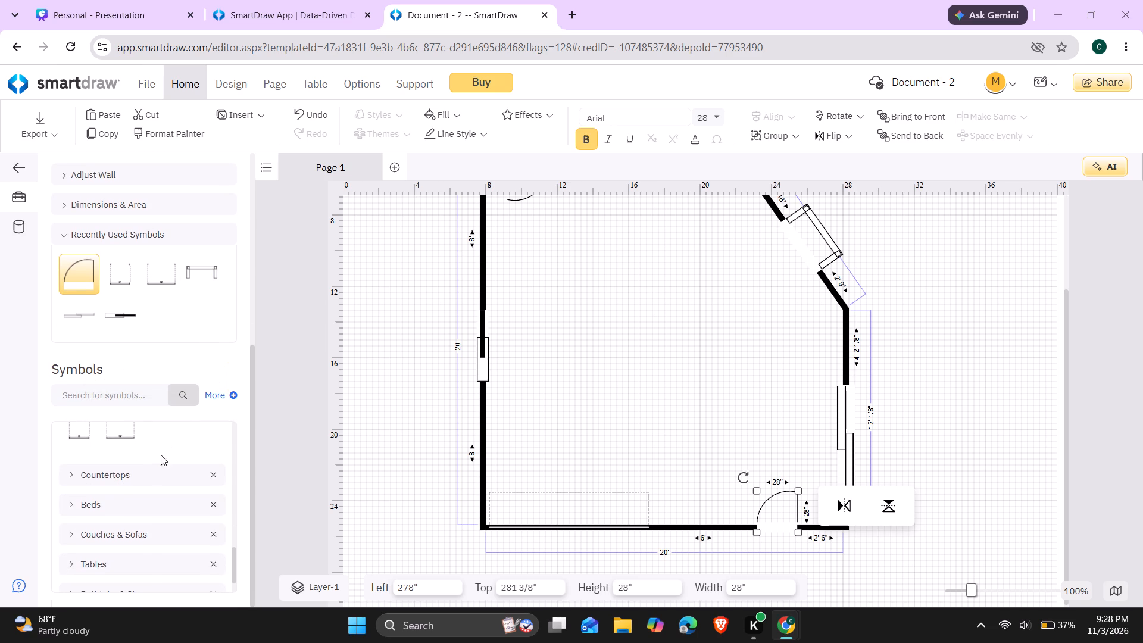
pyautogui.click(145, 472)
pyautogui.click(71, 473)
pyautogui.scroll(-1, 144, 508)
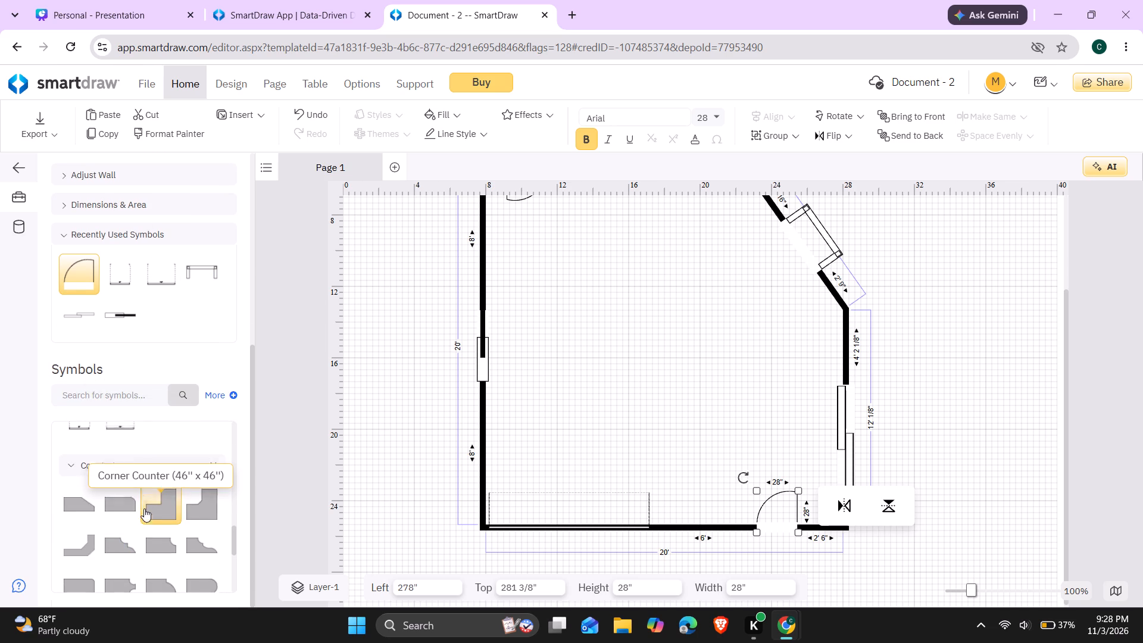
pyautogui.scroll(-1, 144, 508)
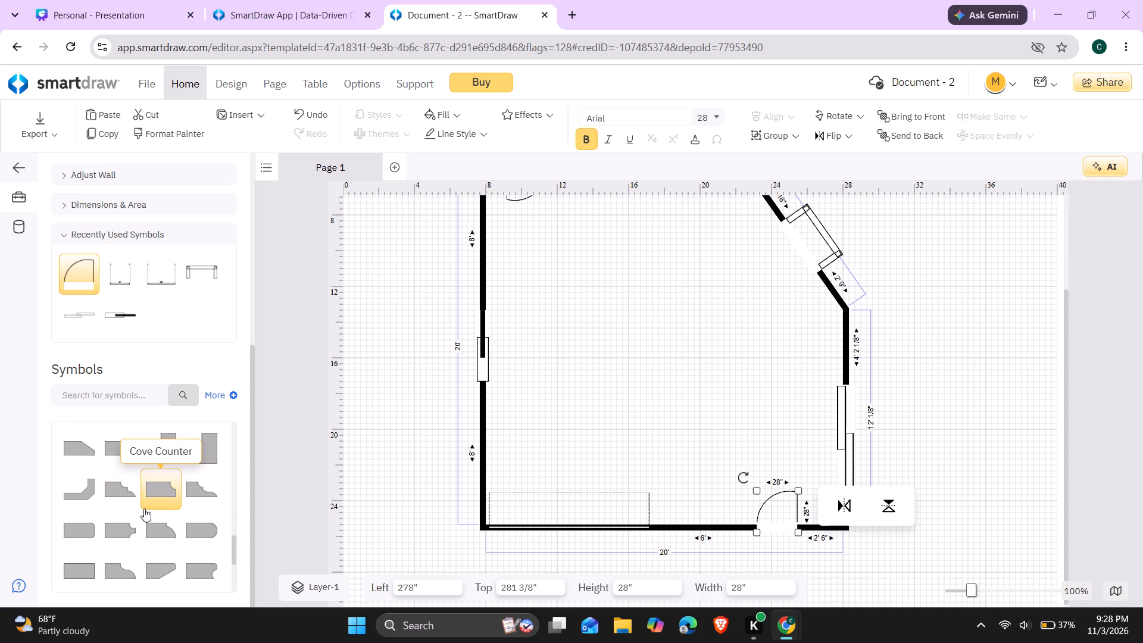
pyautogui.scroll(1, 144, 508)
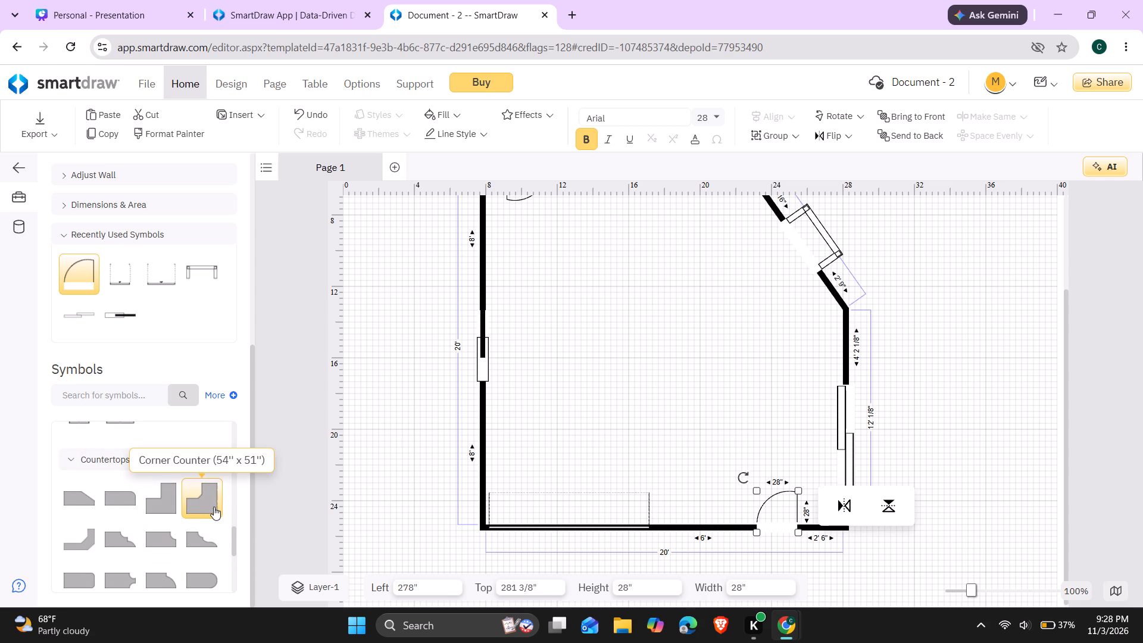
pyautogui.moveTo(213, 507); pyautogui.dragTo(772, 526)
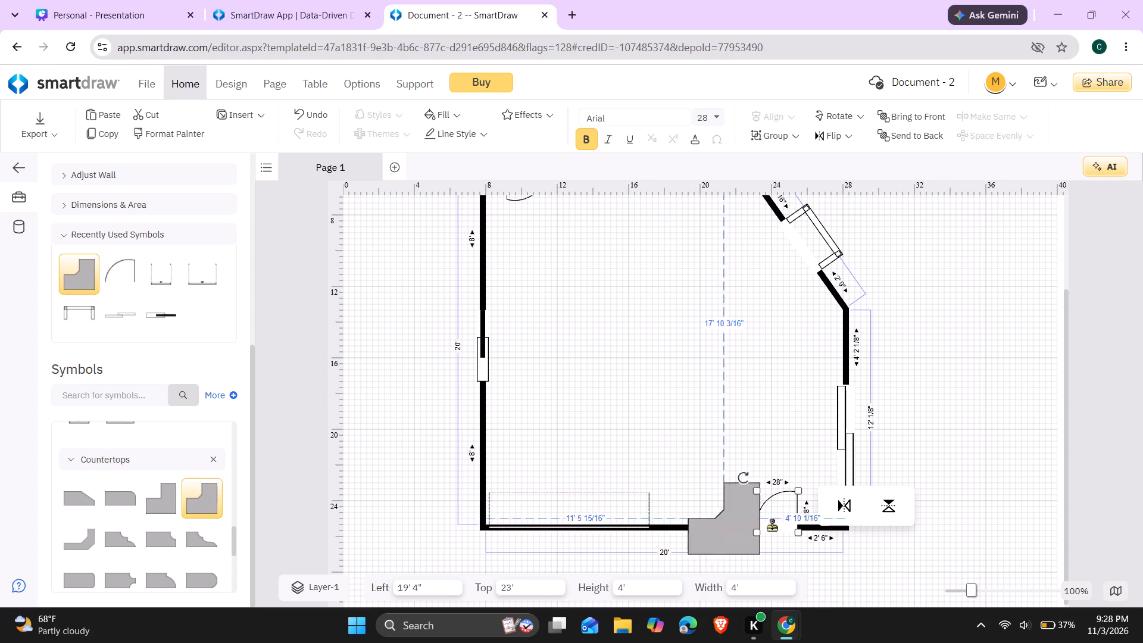
pyautogui.moveTo(772, 526); pyautogui.dragTo(859, 556)
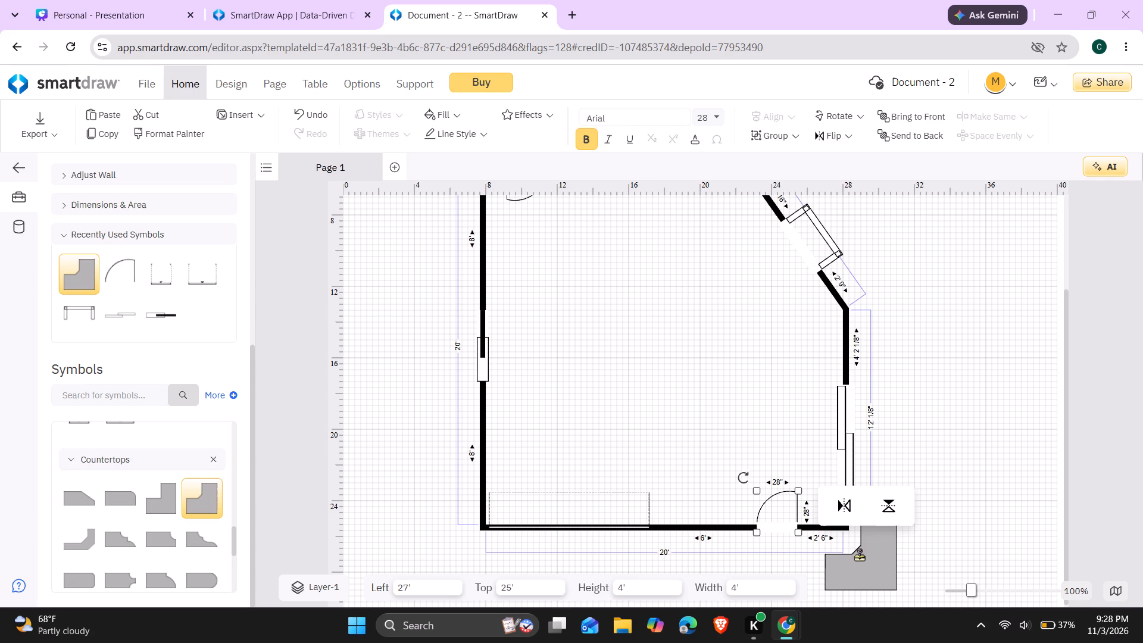
pyautogui.moveTo(859, 556); pyautogui.dragTo(860, 554)
pyautogui.moveTo(860, 554); pyautogui.dragTo(861, 552)
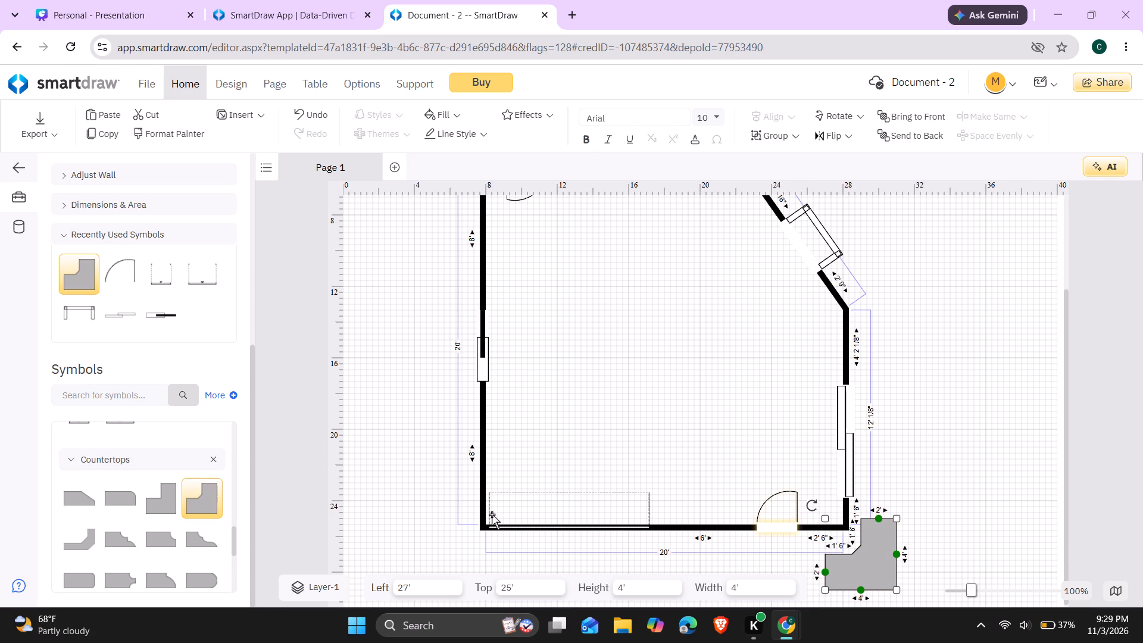
# Place the 46" x 46" corner counter outside the room's upper-left corner, at about 2' 4" left and 1' 4" top.
pyautogui.click(167, 500)
pyautogui.moveTo(167, 500); pyautogui.dragTo(213, 475)
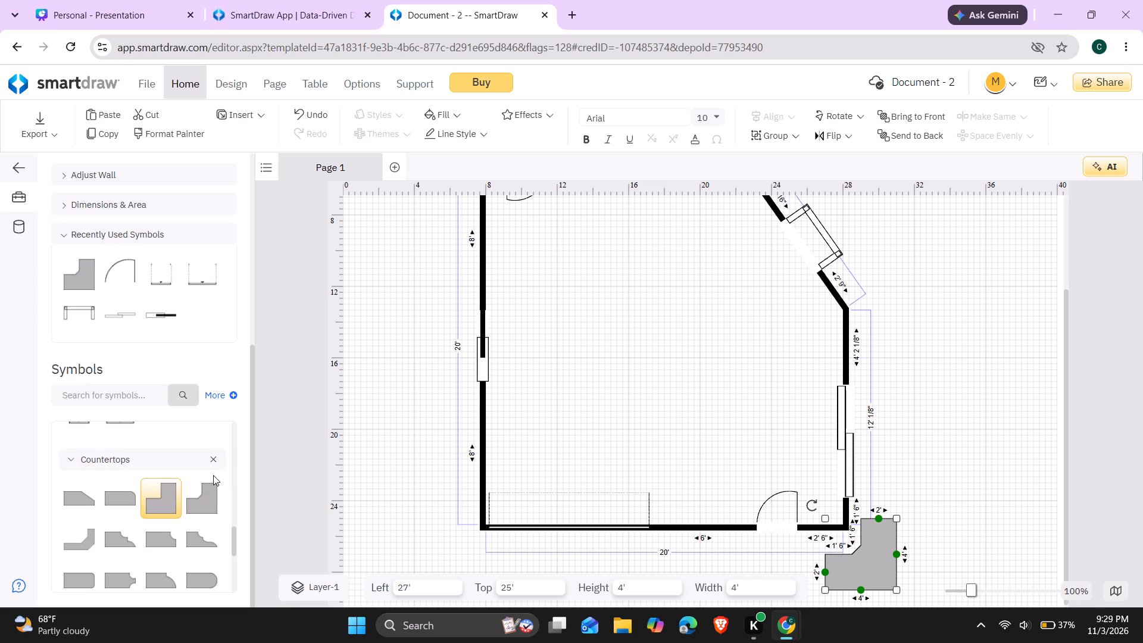
pyautogui.moveTo(213, 475); pyautogui.dragTo(408, 338)
pyautogui.scroll(2, 408, 338)
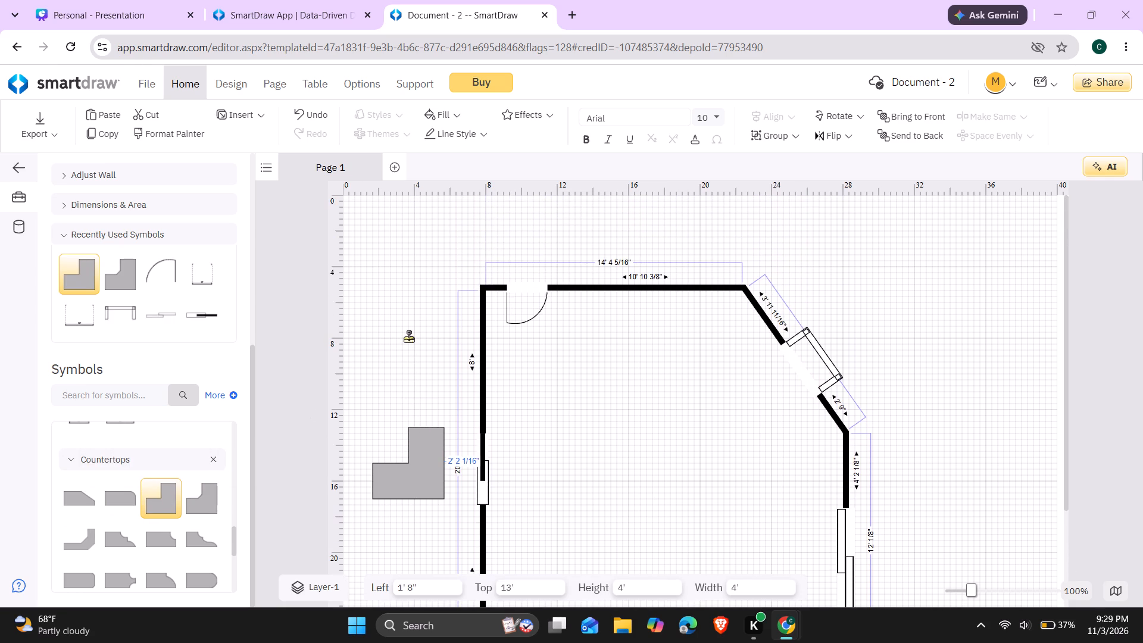
pyautogui.scroll(1, 408, 338)
pyautogui.moveTo(408, 338); pyautogui.dragTo(432, 264)
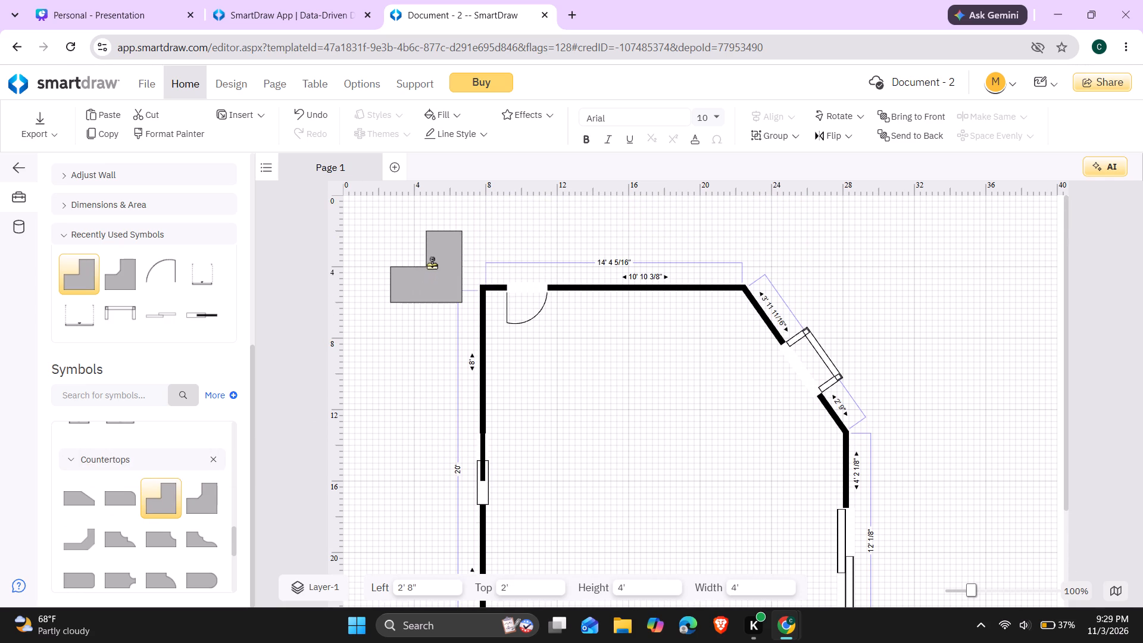
pyautogui.moveTo(432, 264); pyautogui.dragTo(416, 258)
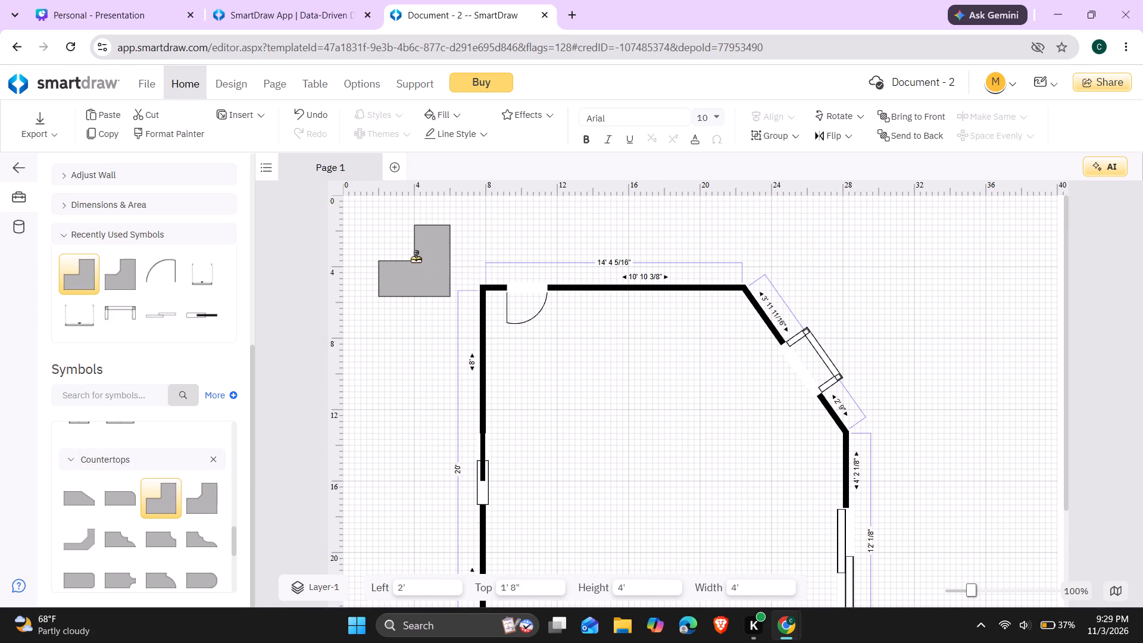
pyautogui.moveTo(416, 258); pyautogui.dragTo(420, 257)
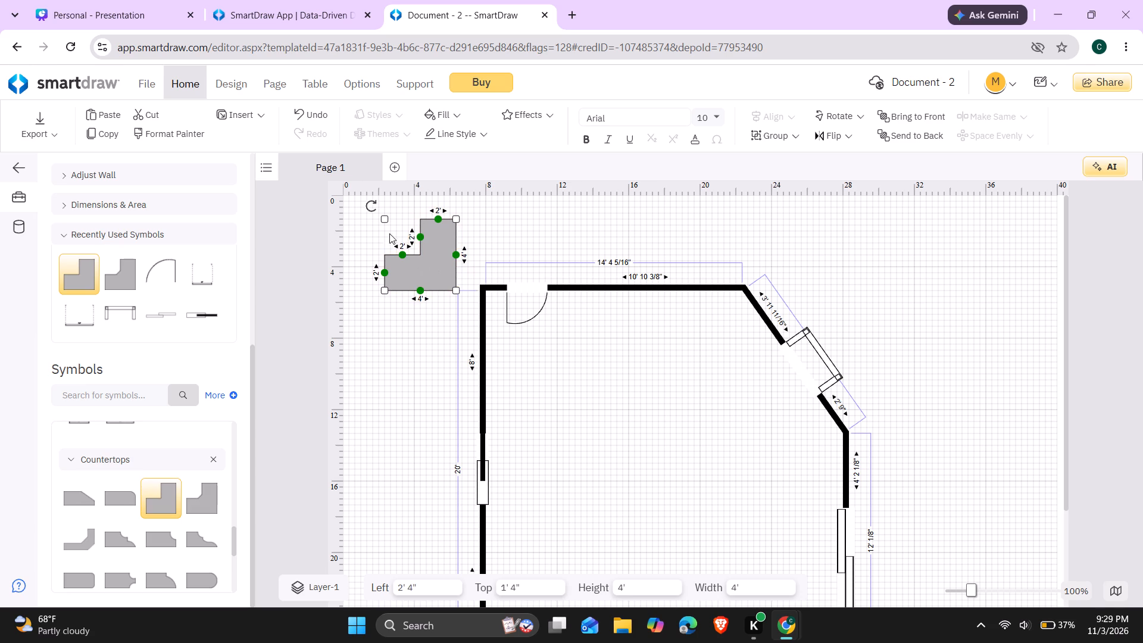
# Rotate the corner counter at the room's upper-left corner 180° and move it to about 4' 4" left and 2' 4" top.
pyautogui.moveTo(373, 207); pyautogui.dragTo(371, 270)
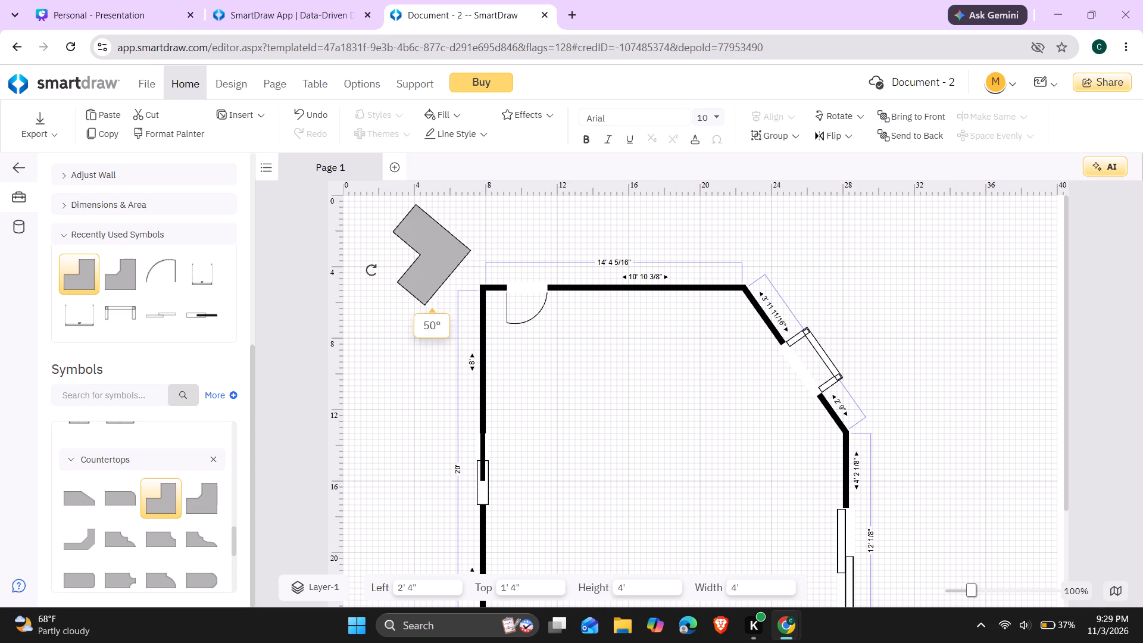
pyautogui.moveTo(371, 270); pyautogui.dragTo(451, 291)
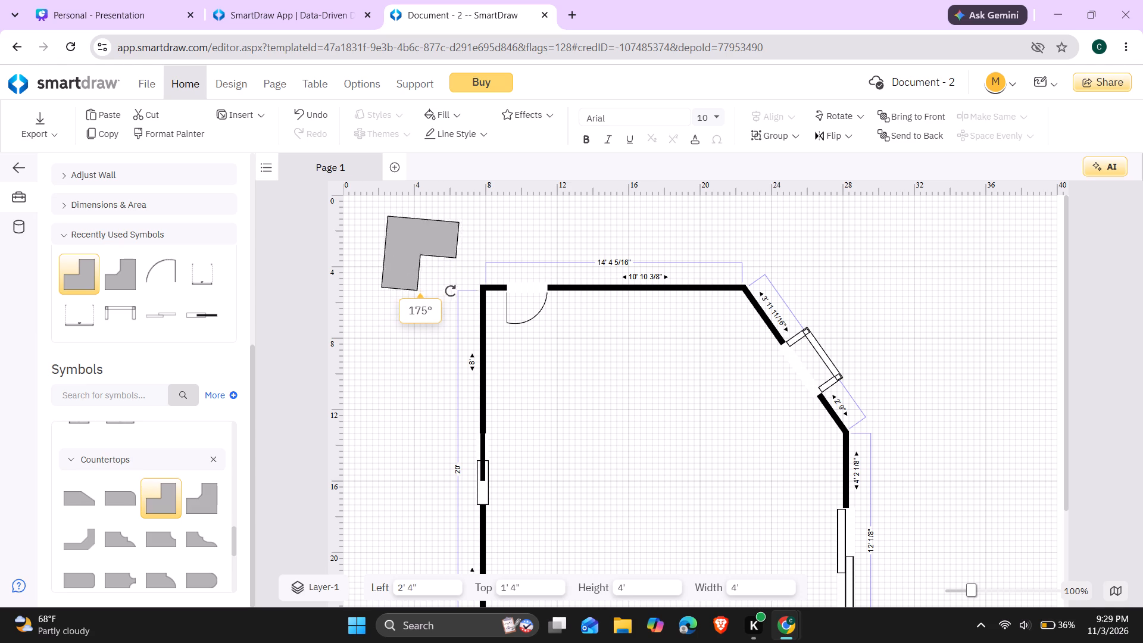
pyautogui.moveTo(451, 291); pyautogui.dragTo(453, 287)
pyautogui.moveTo(401, 243); pyautogui.dragTo(417, 248)
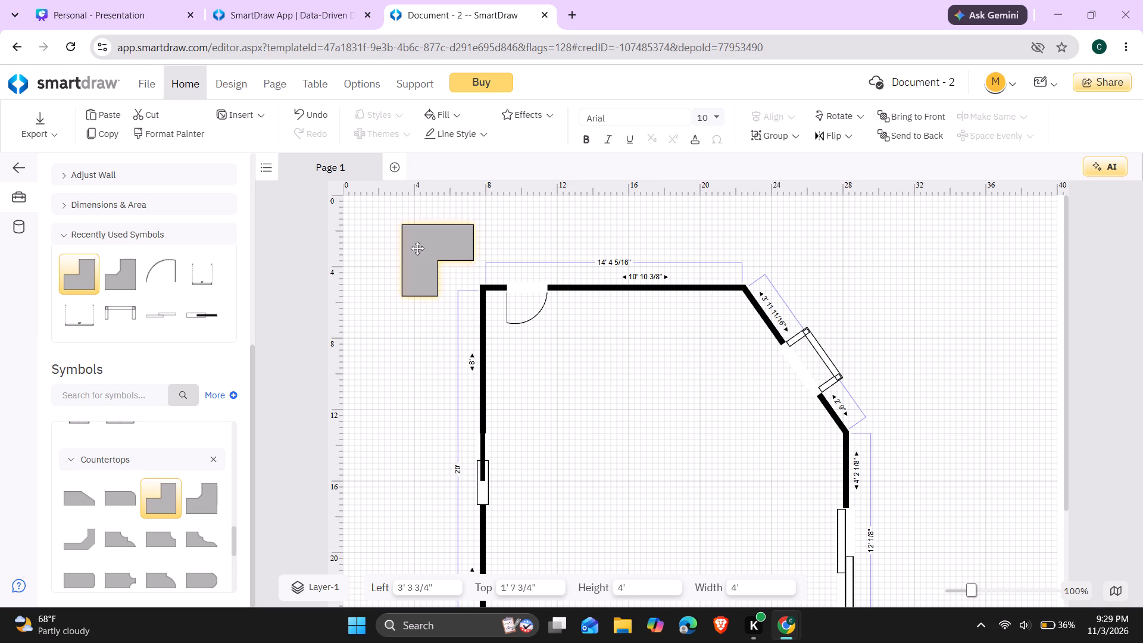
pyautogui.moveTo(417, 248); pyautogui.dragTo(440, 252)
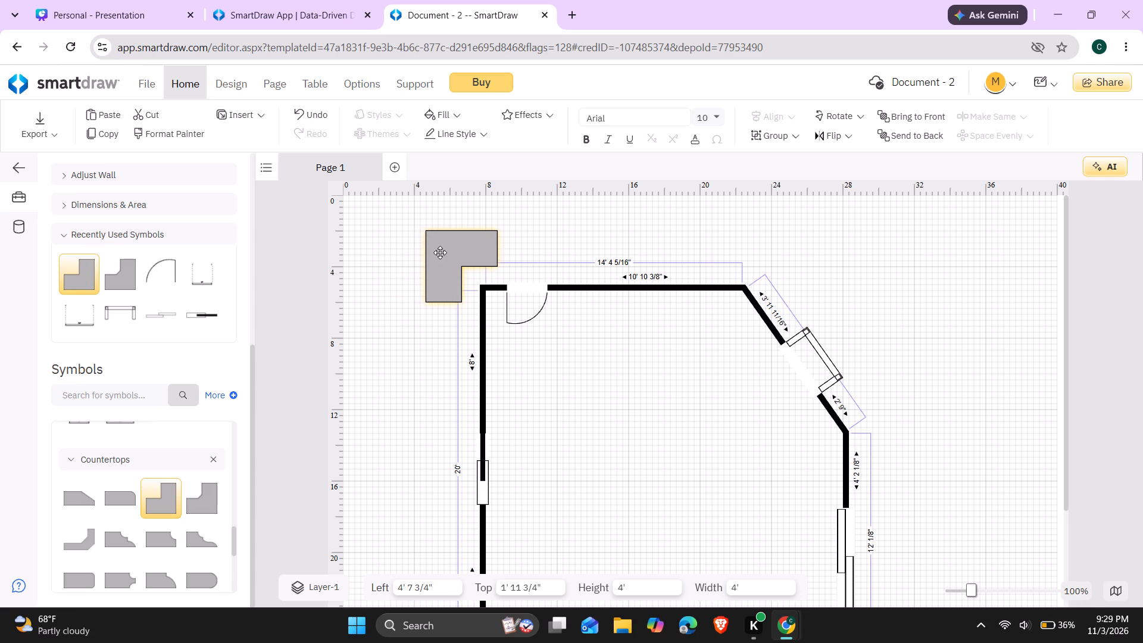
pyautogui.moveTo(440, 252); pyautogui.dragTo(441, 252)
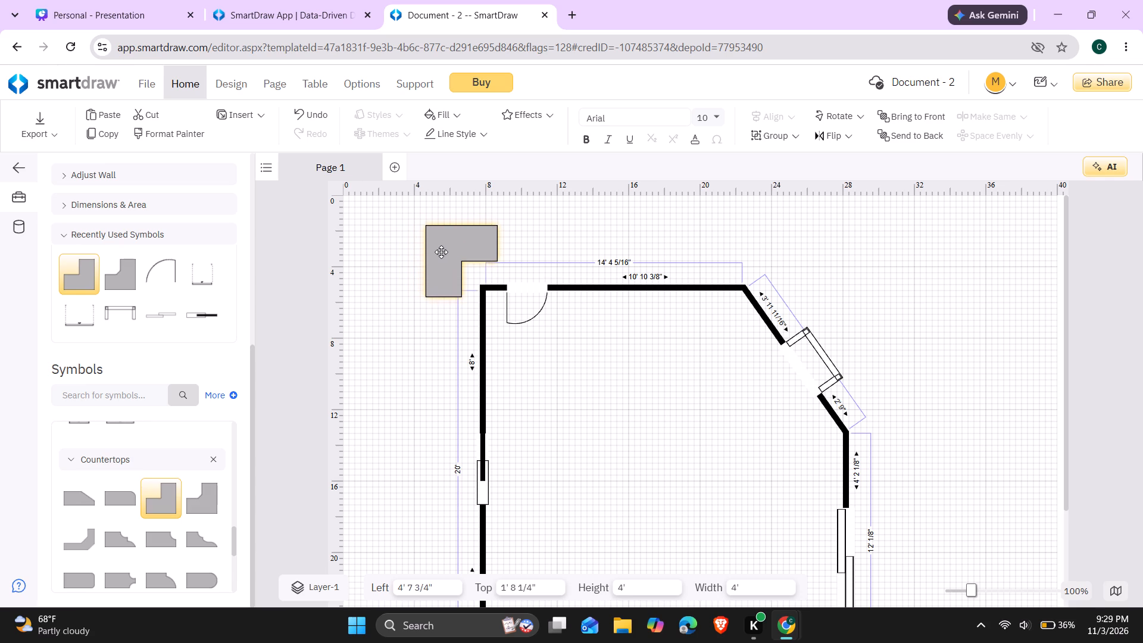
pyautogui.moveTo(441, 252); pyautogui.dragTo(435, 266)
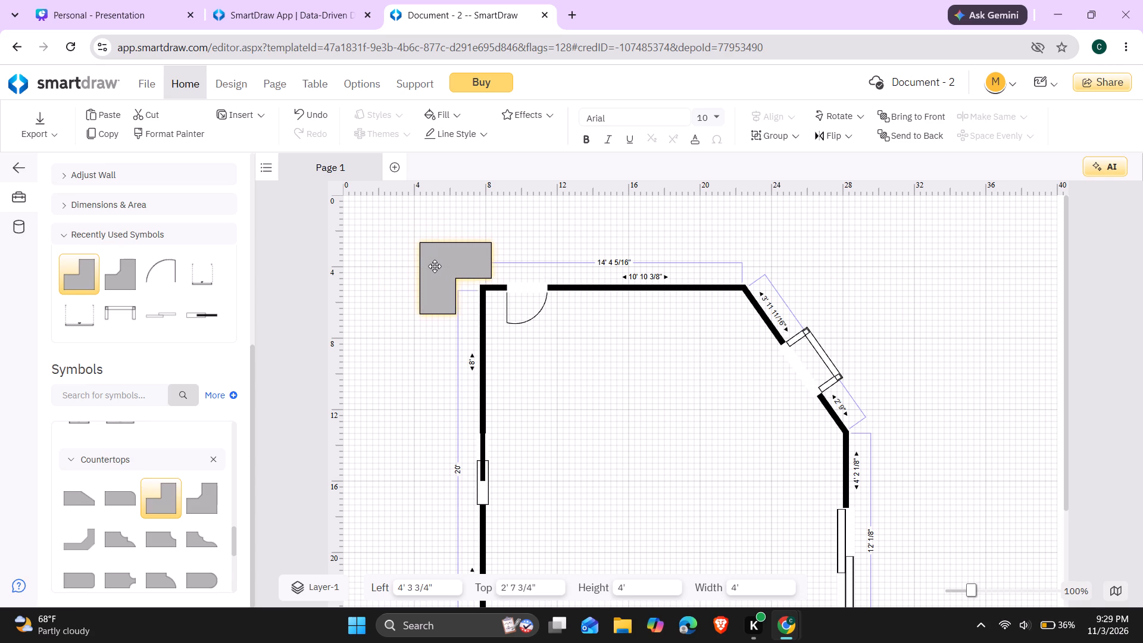
pyautogui.moveTo(435, 266); pyautogui.dragTo(435, 263)
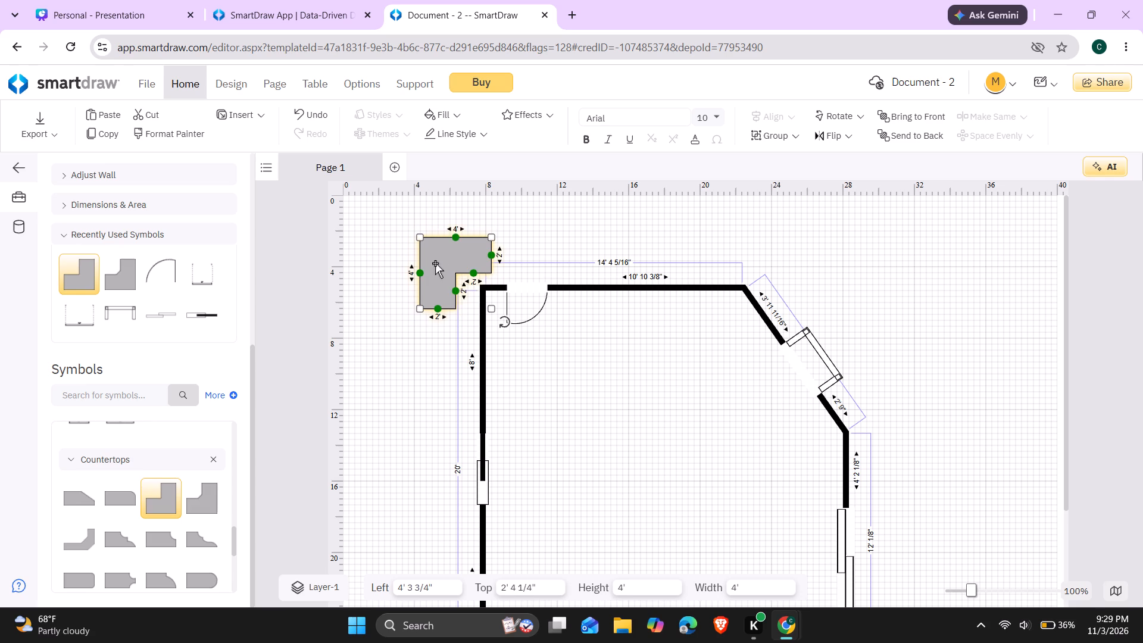
# Place a 54" x 51" corner counter outside the room's lower-left corner, at about 2' 4" left and 23' 4" top.
pyautogui.scroll(-1, 435, 263)
pyautogui.scroll(-3, 330, 472)
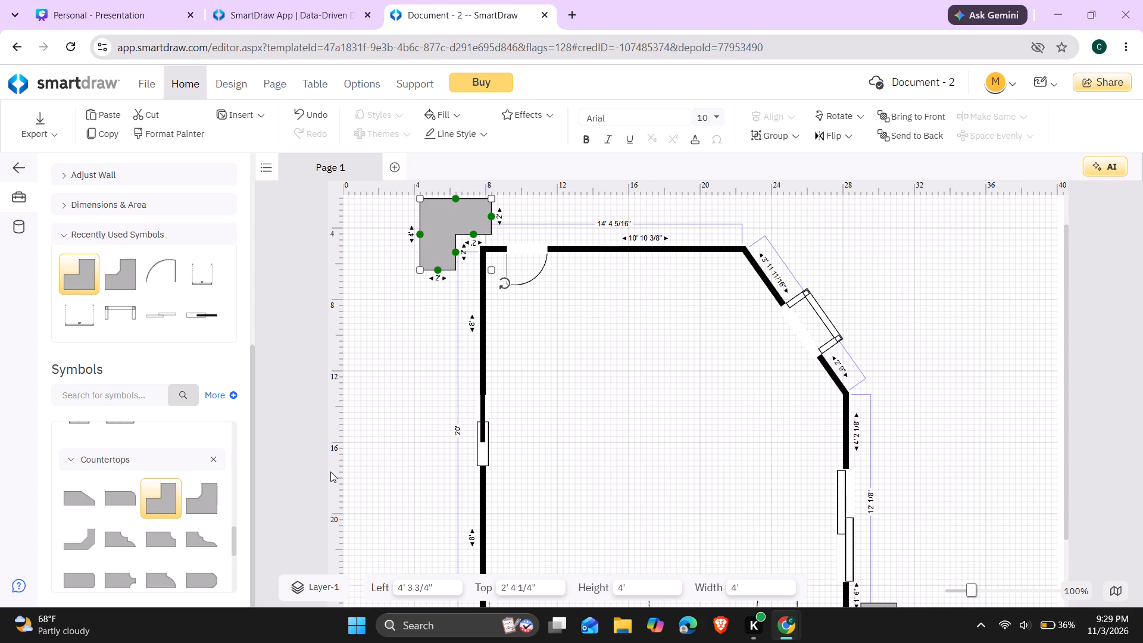
pyautogui.scroll(-3, 435, 422)
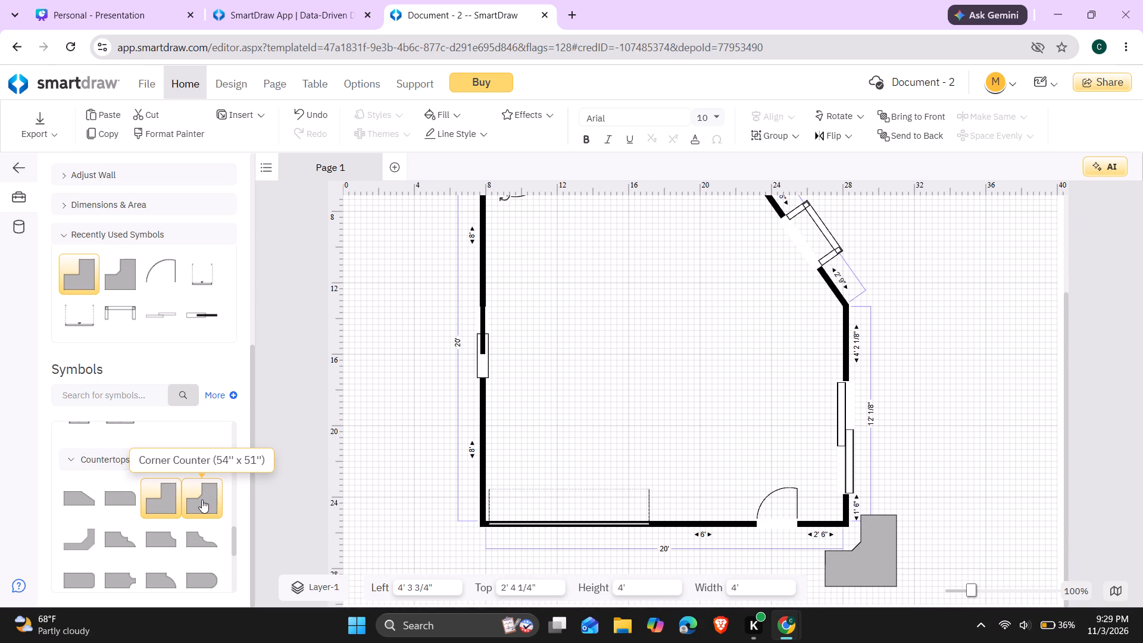
pyautogui.moveTo(202, 500); pyautogui.dragTo(413, 508)
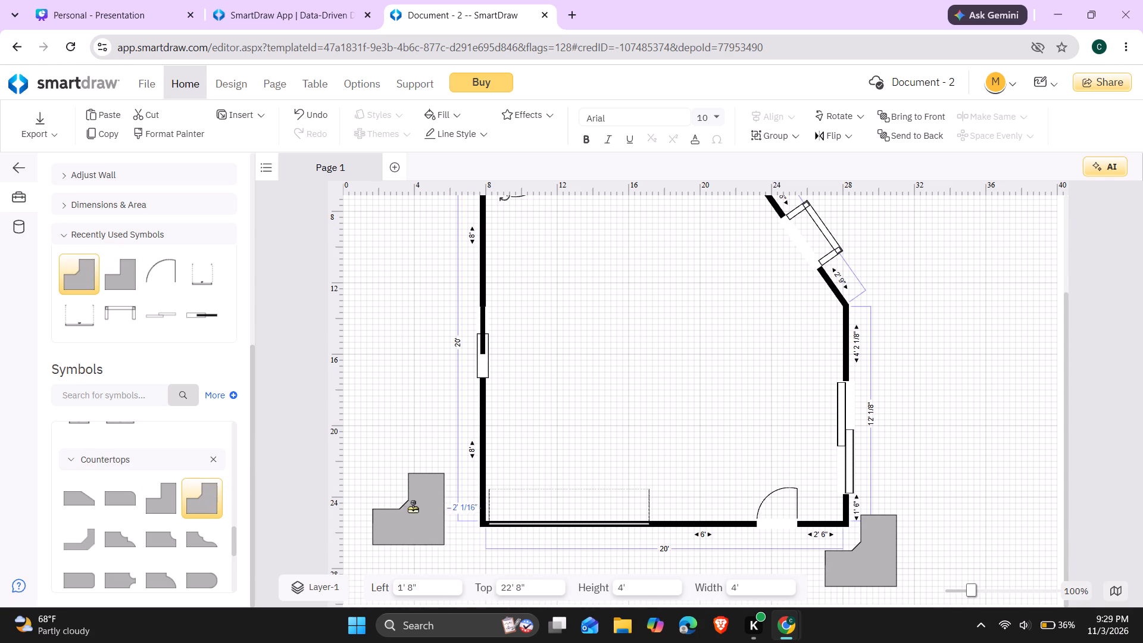
pyautogui.moveTo(413, 508); pyautogui.dragTo(422, 520)
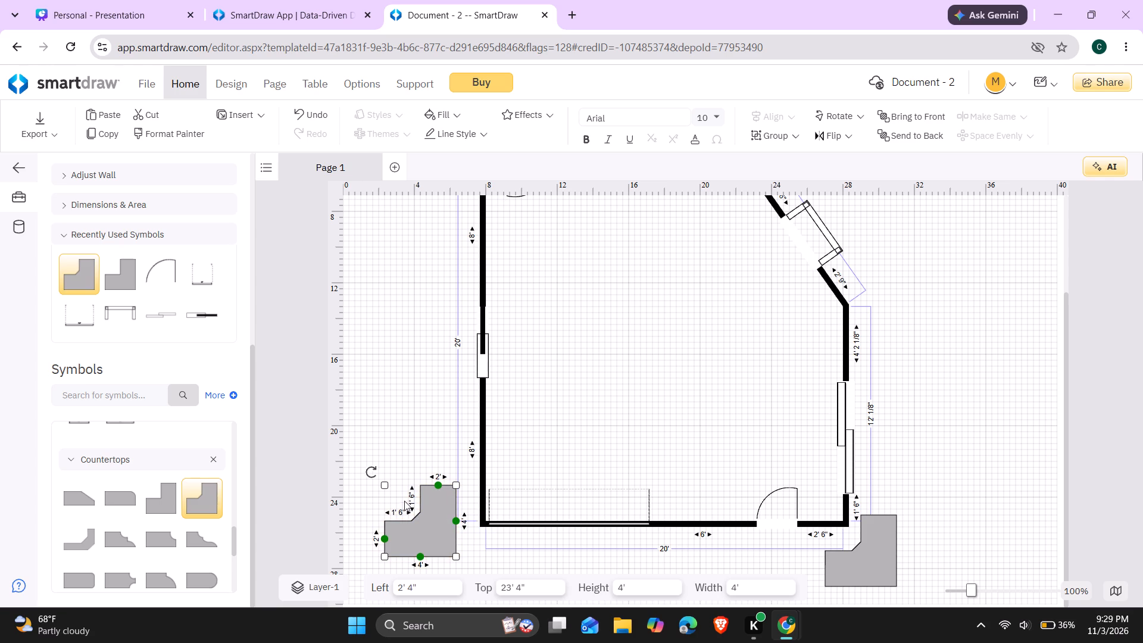
# Rotate the lower-left corner counter to 270° so its notch faces the room's corner.
pyautogui.click(367, 471)
pyautogui.moveTo(372, 473); pyautogui.dragTo(452, 522)
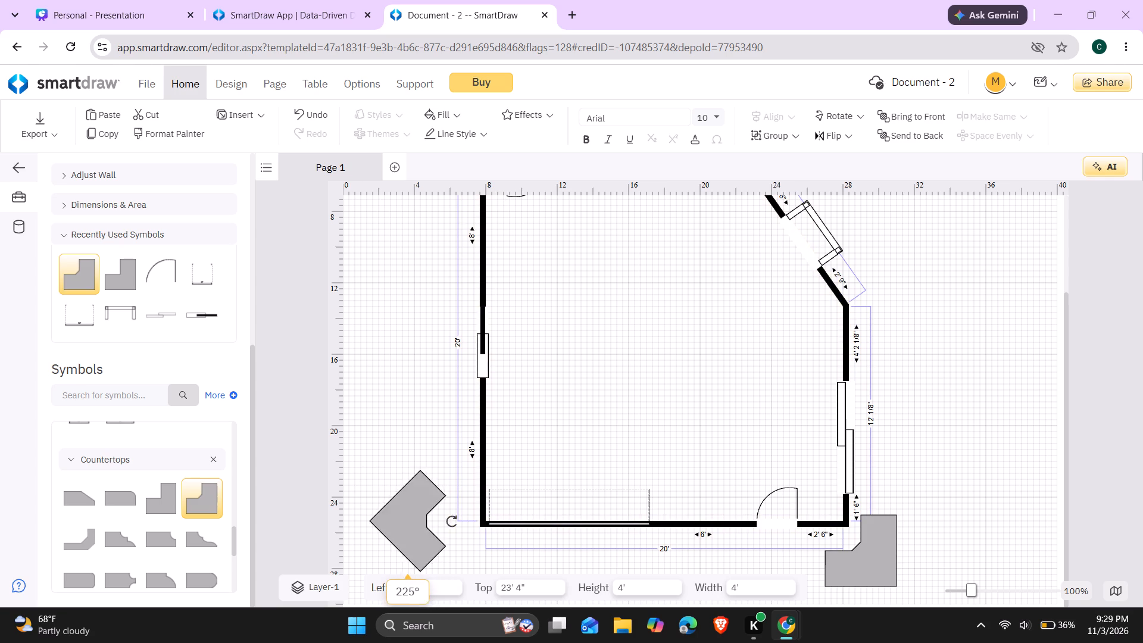
pyautogui.moveTo(452, 522); pyautogui.dragTo(433, 534)
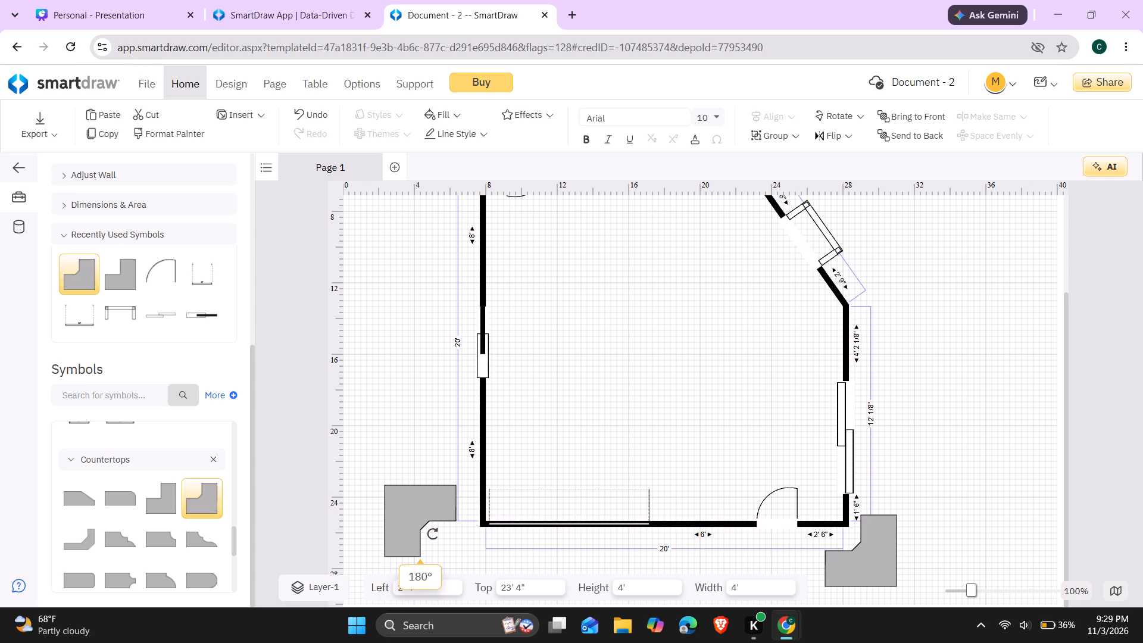
pyautogui.moveTo(433, 534); pyautogui.dragTo(436, 497)
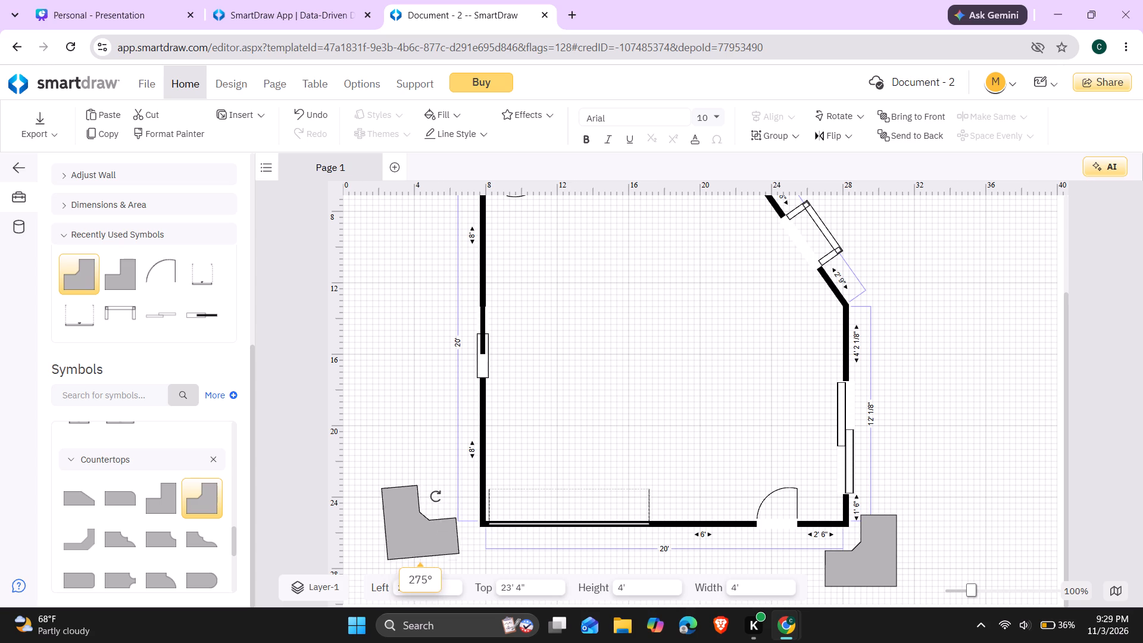
pyautogui.moveTo(436, 497); pyautogui.dragTo(439, 501)
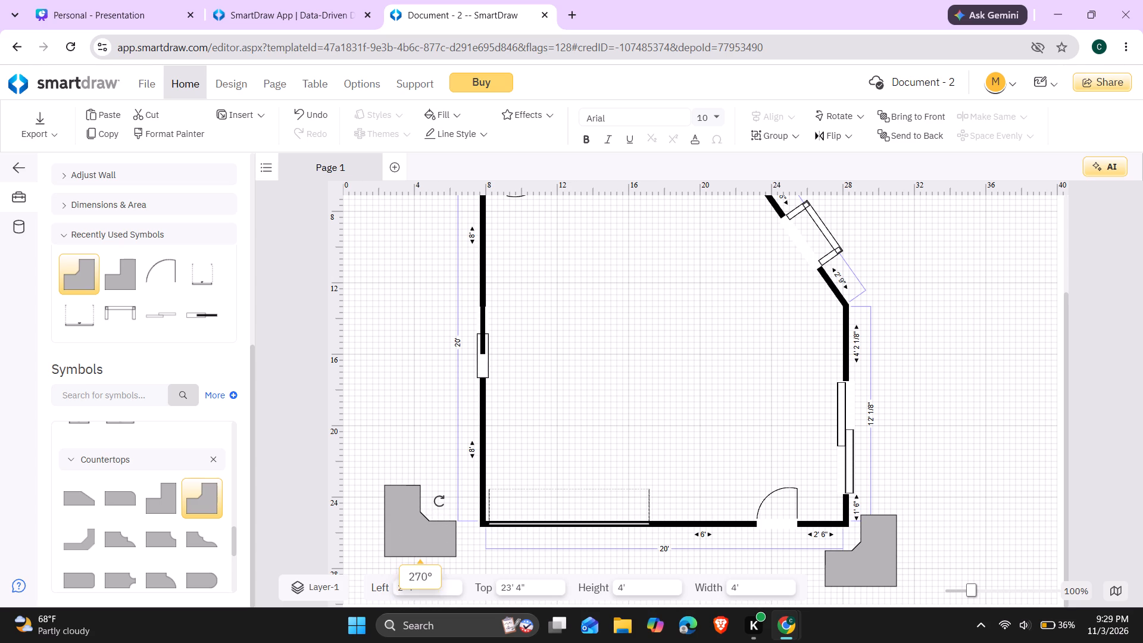
# Move the lower-left corner counter against the room's corner, to about 5' left and 24' 8" top.
pyautogui.moveTo(430, 529); pyautogui.dragTo(455, 539)
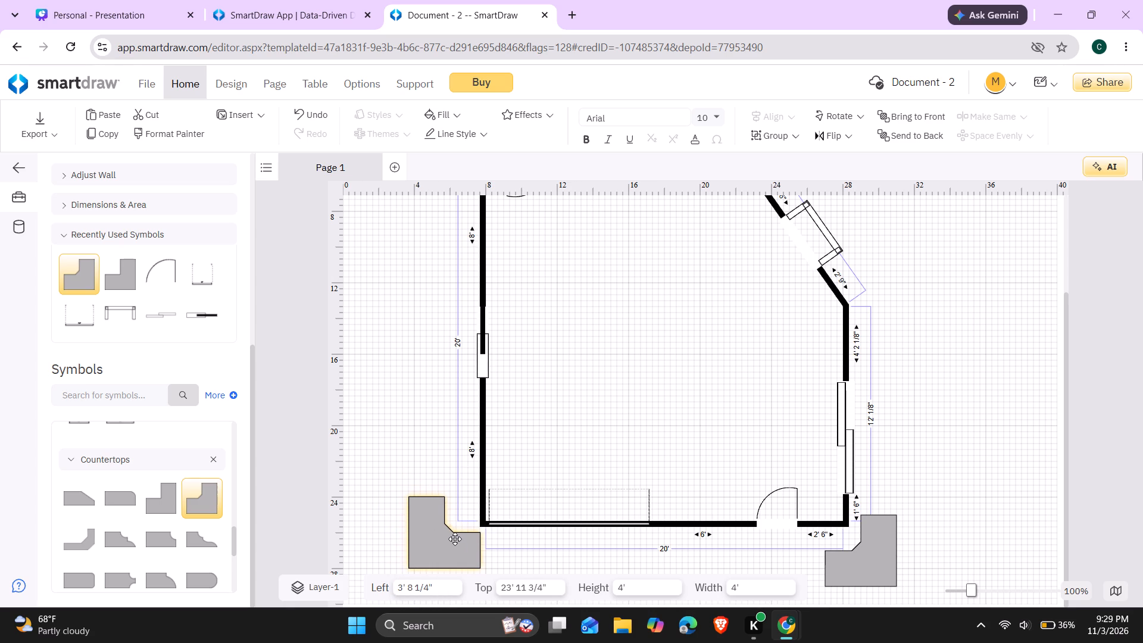
pyautogui.moveTo(455, 539); pyautogui.dragTo(462, 539)
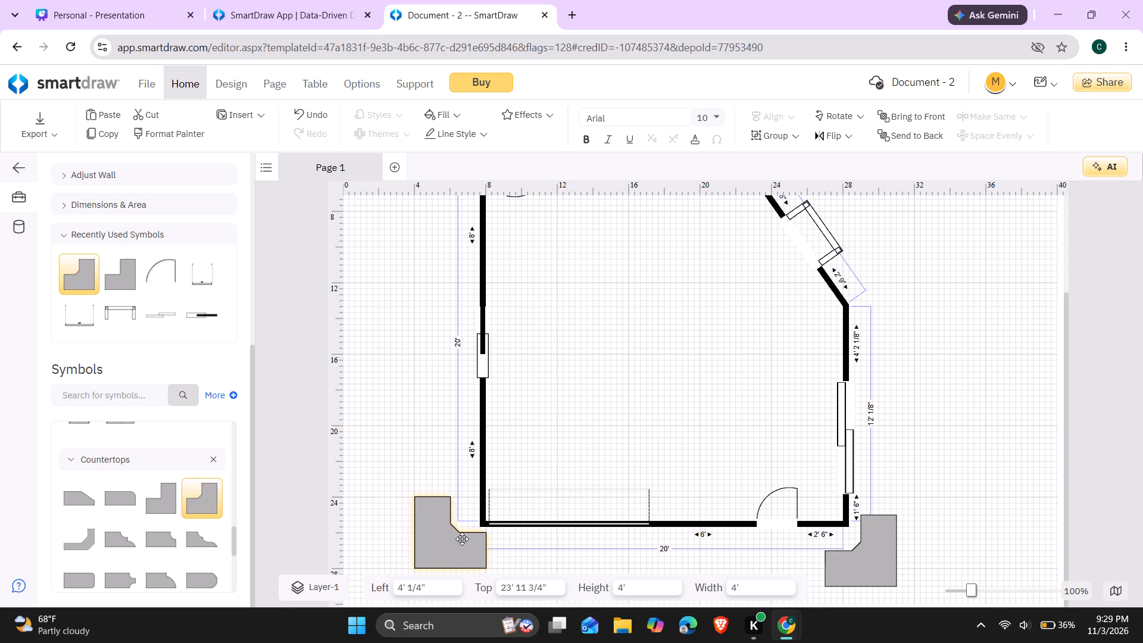
pyautogui.moveTo(462, 539); pyautogui.dragTo(477, 538)
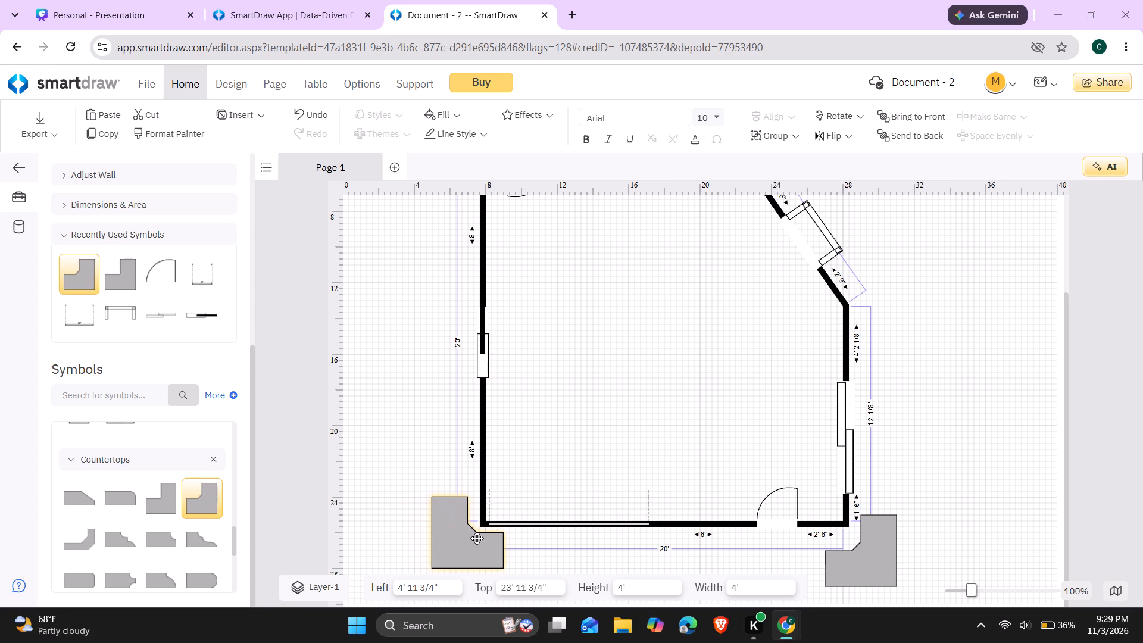
pyautogui.moveTo(477, 538); pyautogui.dragTo(477, 546)
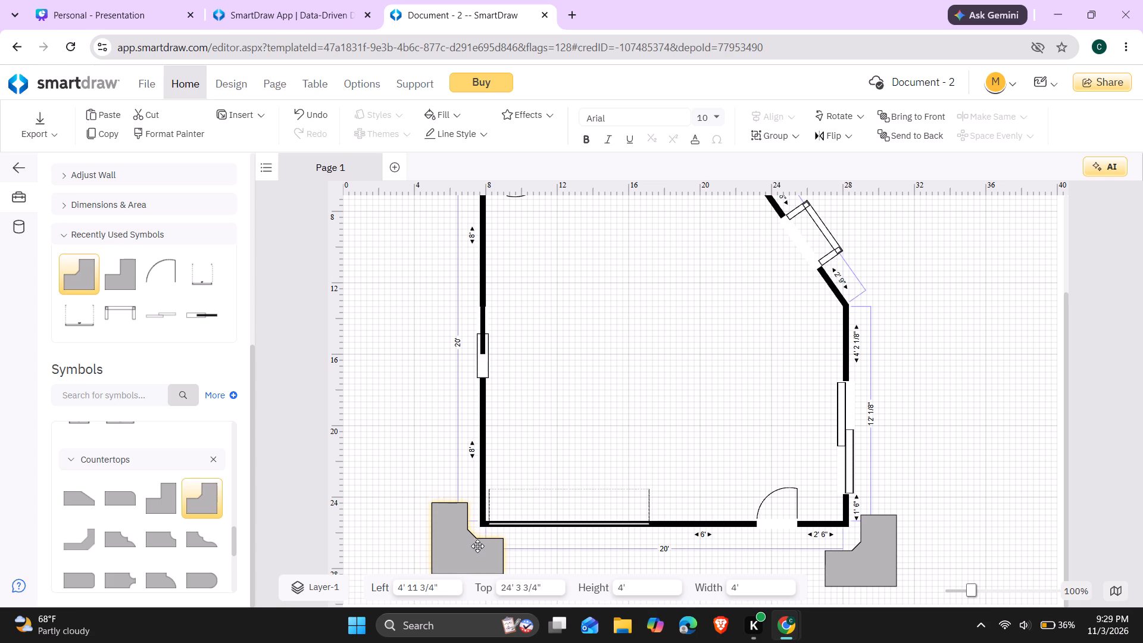
pyautogui.moveTo(477, 546); pyautogui.dragTo(477, 554)
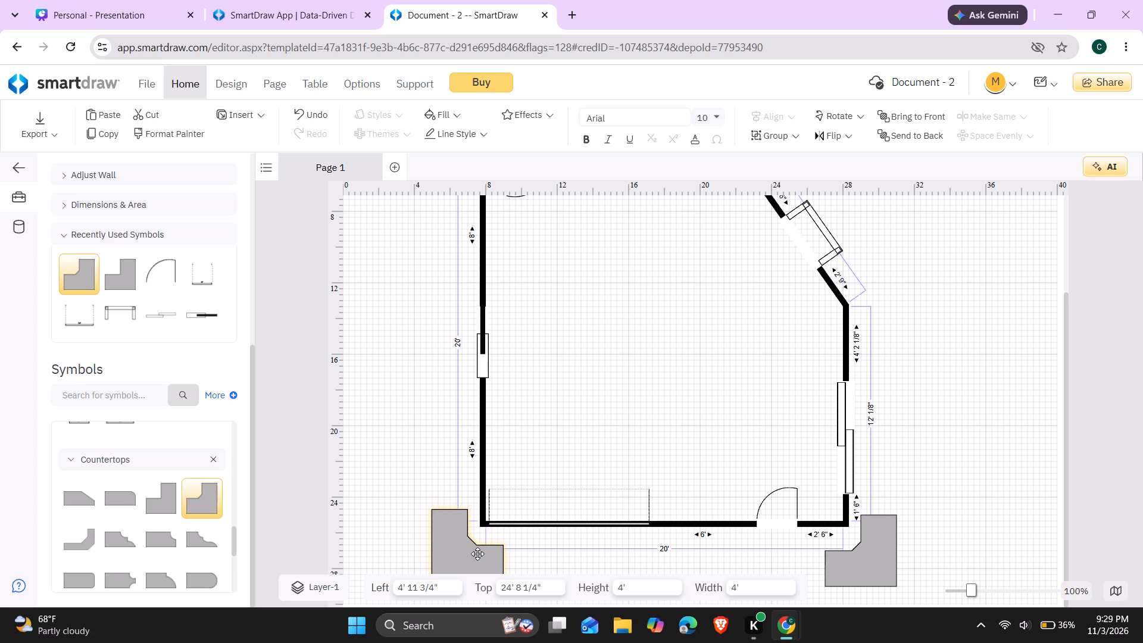
pyautogui.moveTo(477, 554); pyautogui.dragTo(477, 554)
# Place a Platner Counter from the Countertops symbols outside the angled wall, at about 29' 6" left and 7' 8" top.
pyautogui.scroll(1, 412, 369)
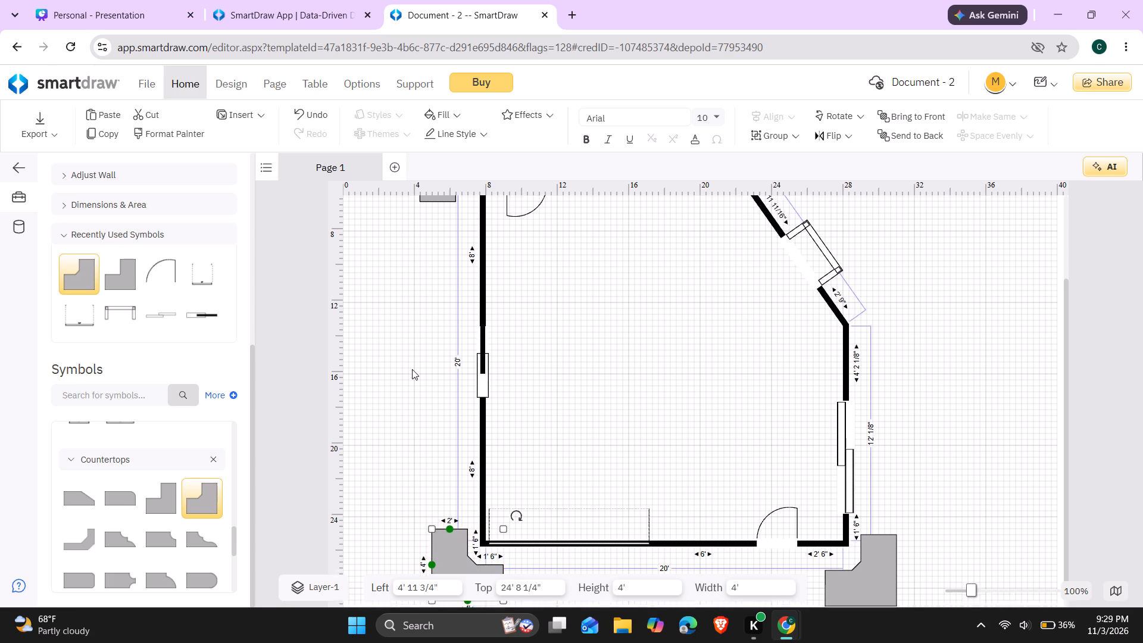
pyautogui.scroll(1, 412, 369)
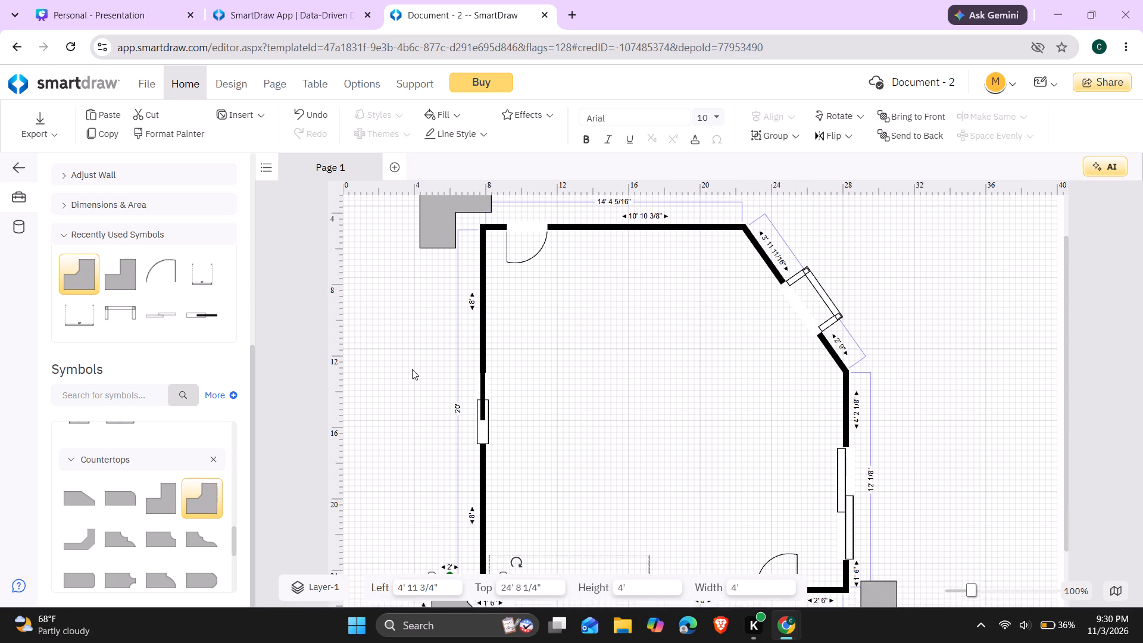
pyautogui.scroll(-2, 141, 478)
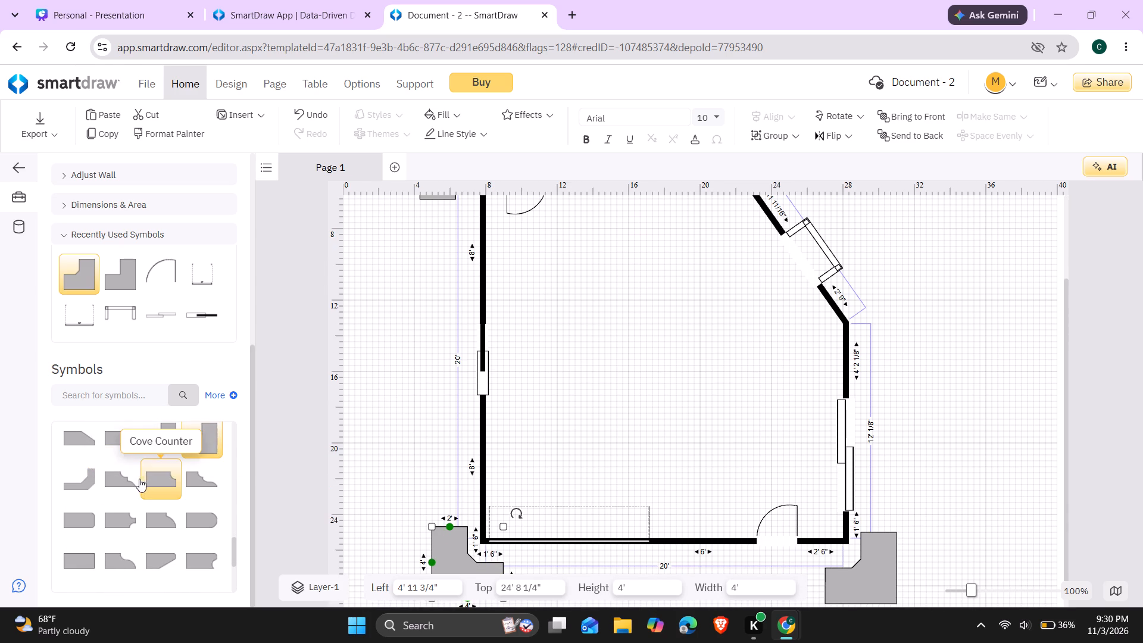
pyautogui.scroll(-2, 160, 495)
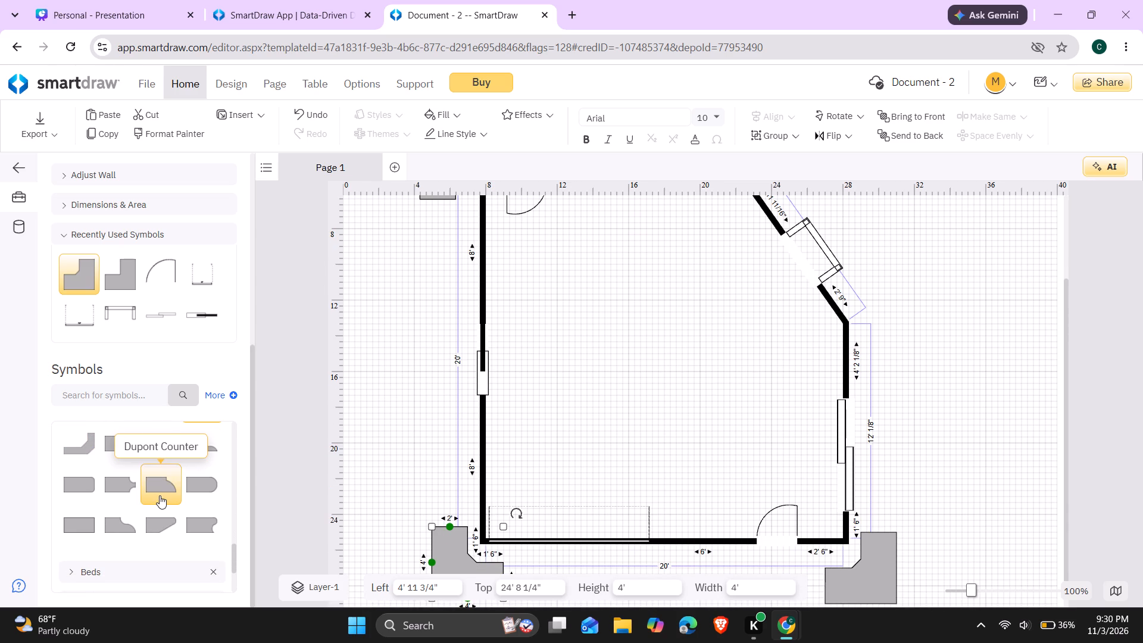
pyautogui.scroll(-1, 160, 495)
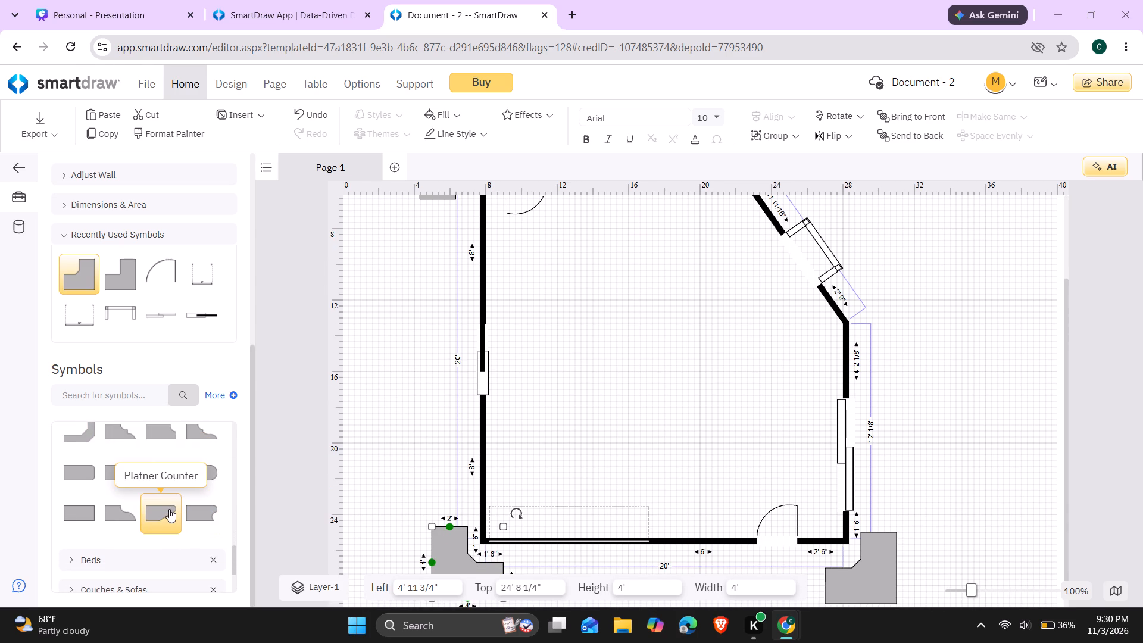
pyautogui.moveTo(169, 509); pyautogui.dragTo(830, 297)
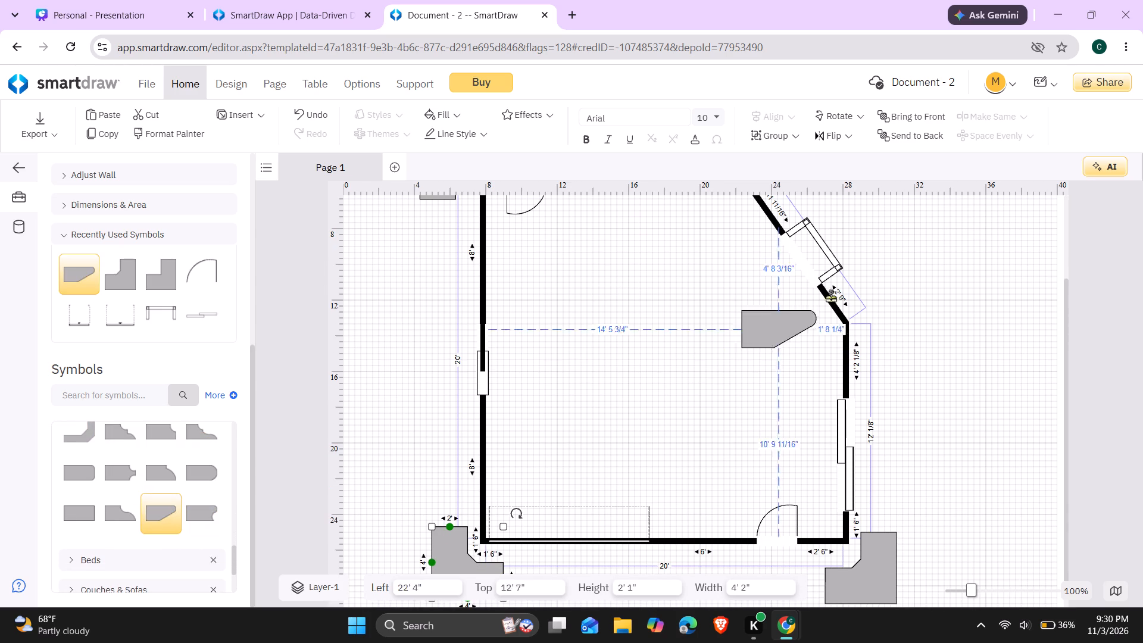
pyautogui.moveTo(830, 297); pyautogui.dragTo(907, 242)
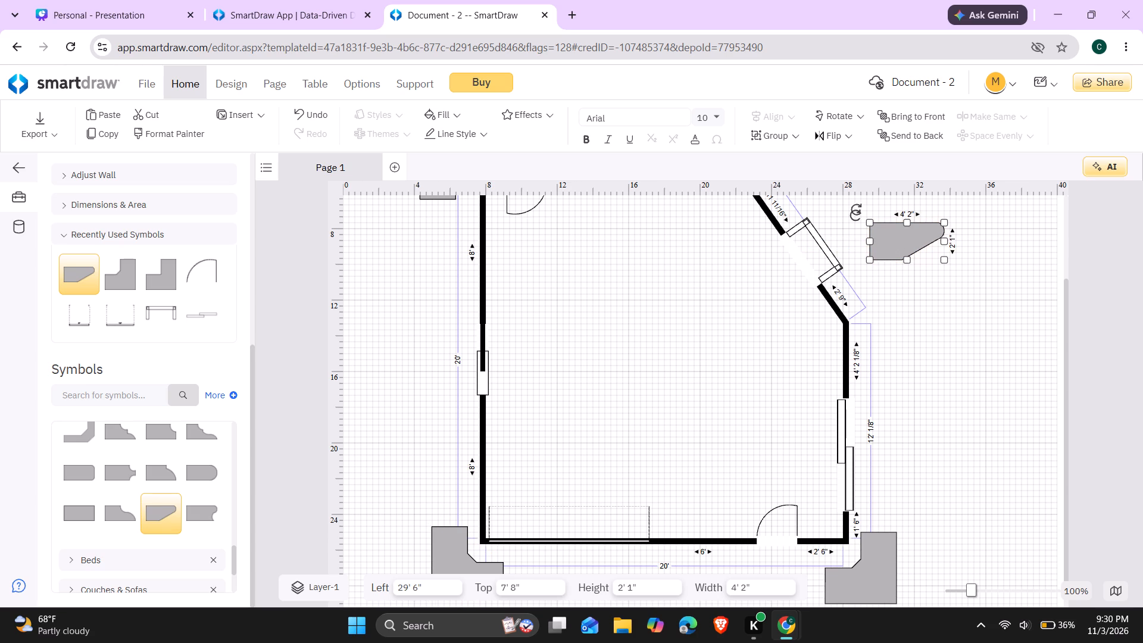
# Rotate the Platner counter 180° and move it closer to the angled wall, to about 28' 4" left and 6' top.
pyautogui.moveTo(854, 211); pyautogui.dragTo(964, 262)
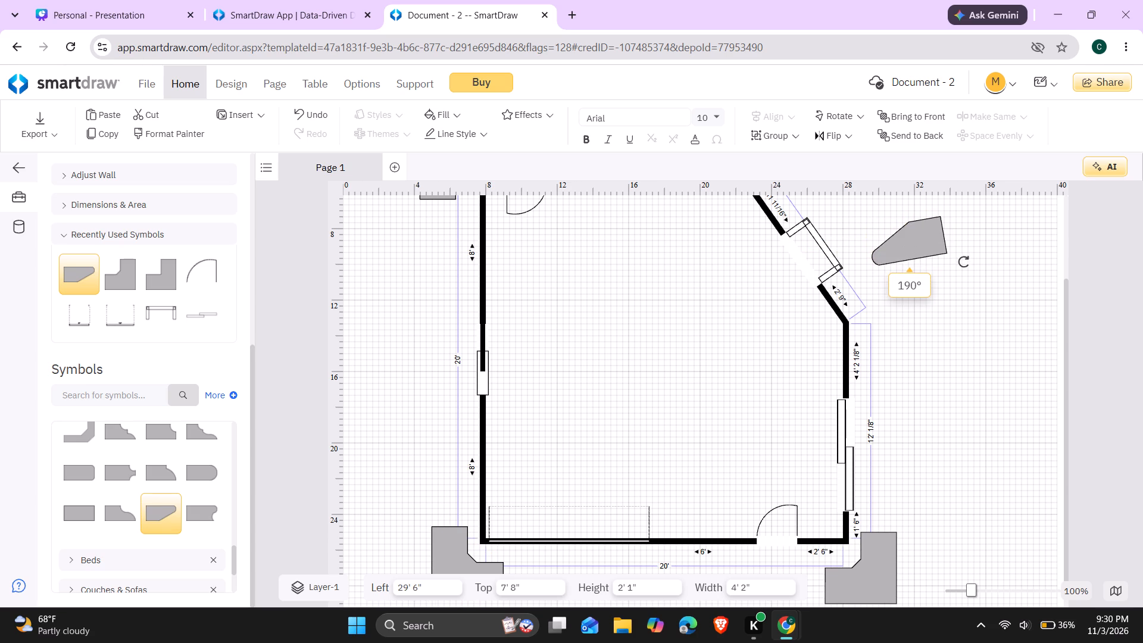
pyautogui.moveTo(964, 262); pyautogui.dragTo(958, 269)
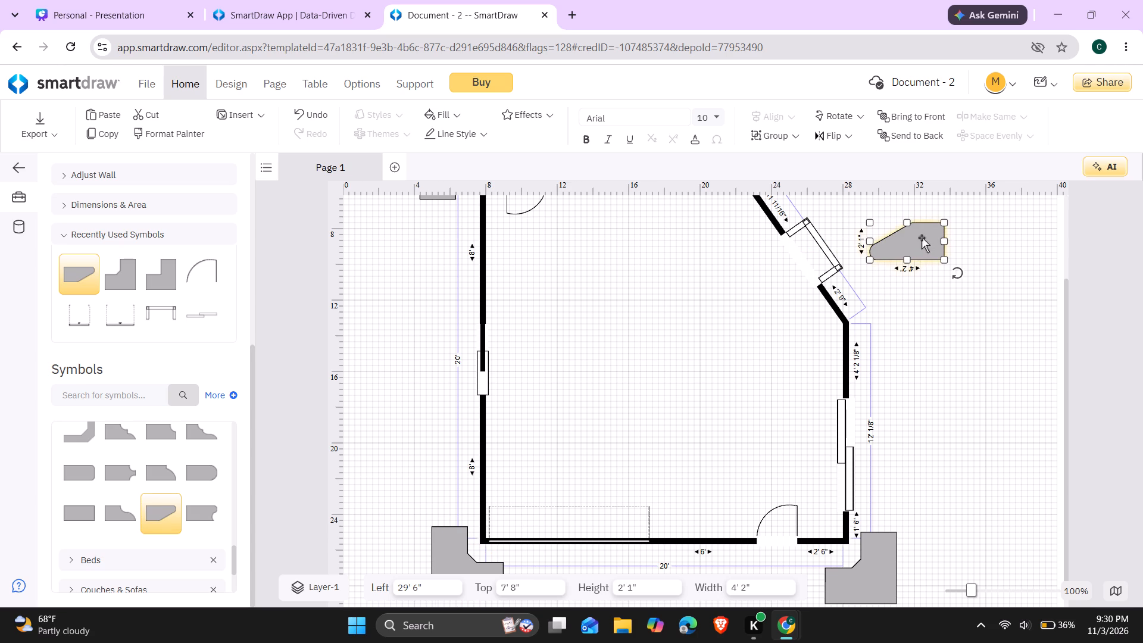
pyautogui.click(922, 238)
pyautogui.scroll(1, 922, 238)
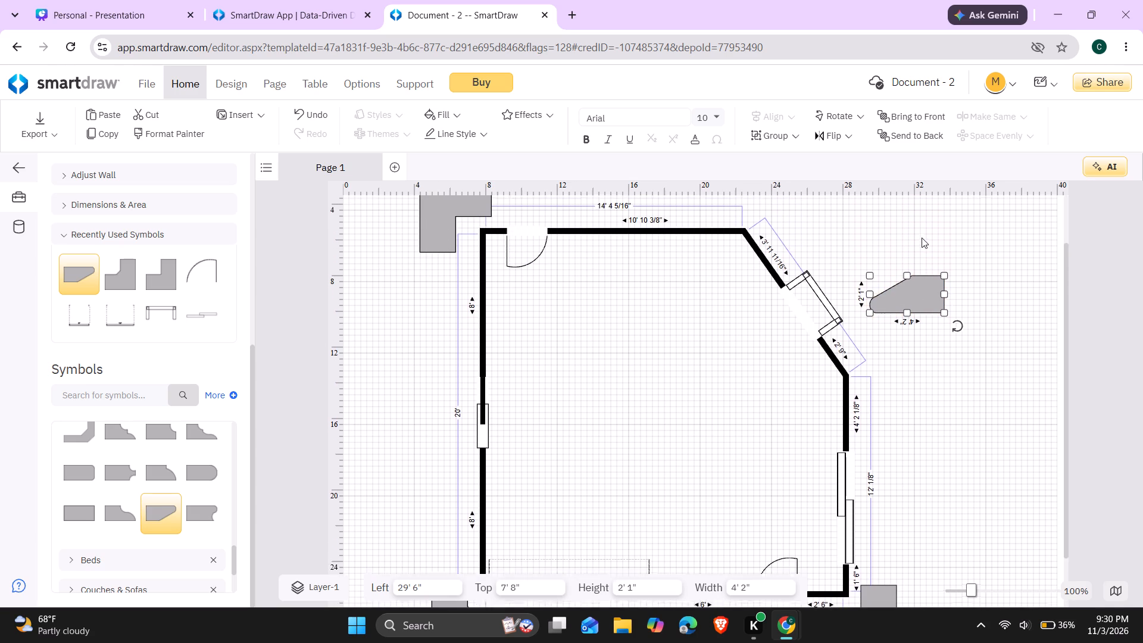
pyautogui.scroll(1, 922, 238)
pyautogui.moveTo(918, 300); pyautogui.dragTo(896, 271)
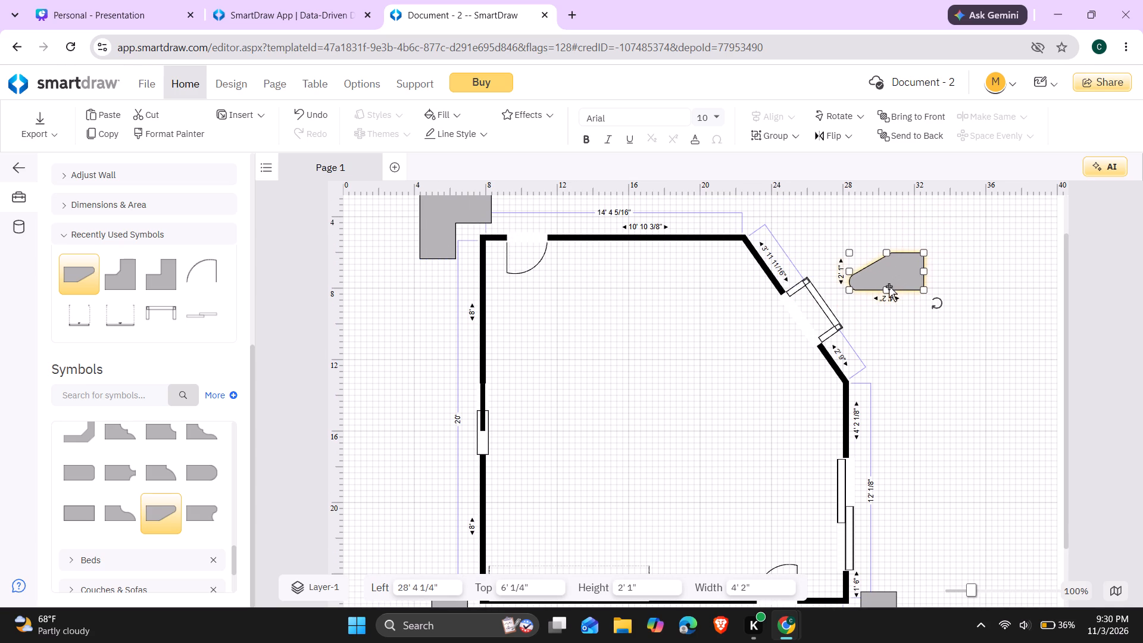
# Enlarge the Platner counter to about 4' 10" wide and 2' 9" high.
pyautogui.moveTo(849, 270); pyautogui.dragTo(843, 261)
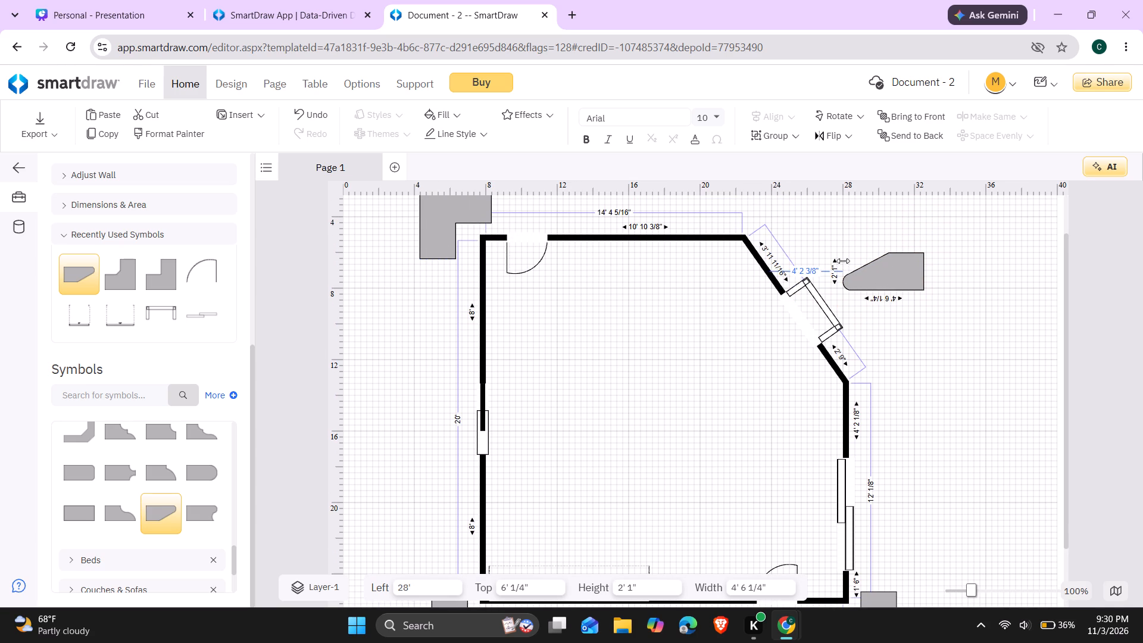
pyautogui.moveTo(843, 261); pyautogui.dragTo(839, 252)
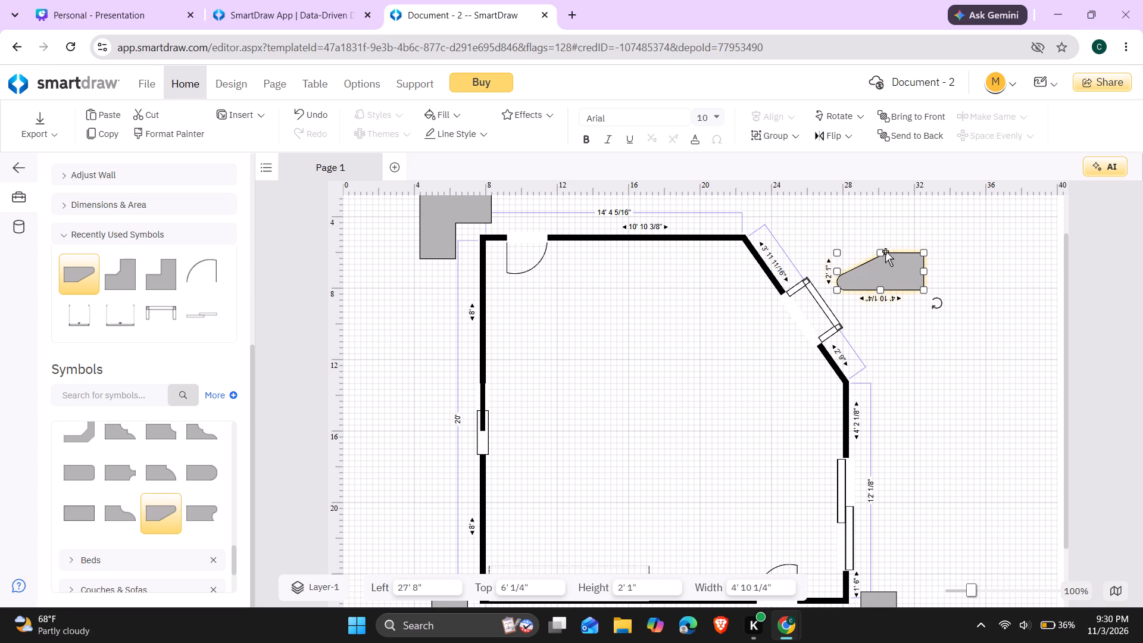
pyautogui.moveTo(880, 251); pyautogui.dragTo(880, 238)
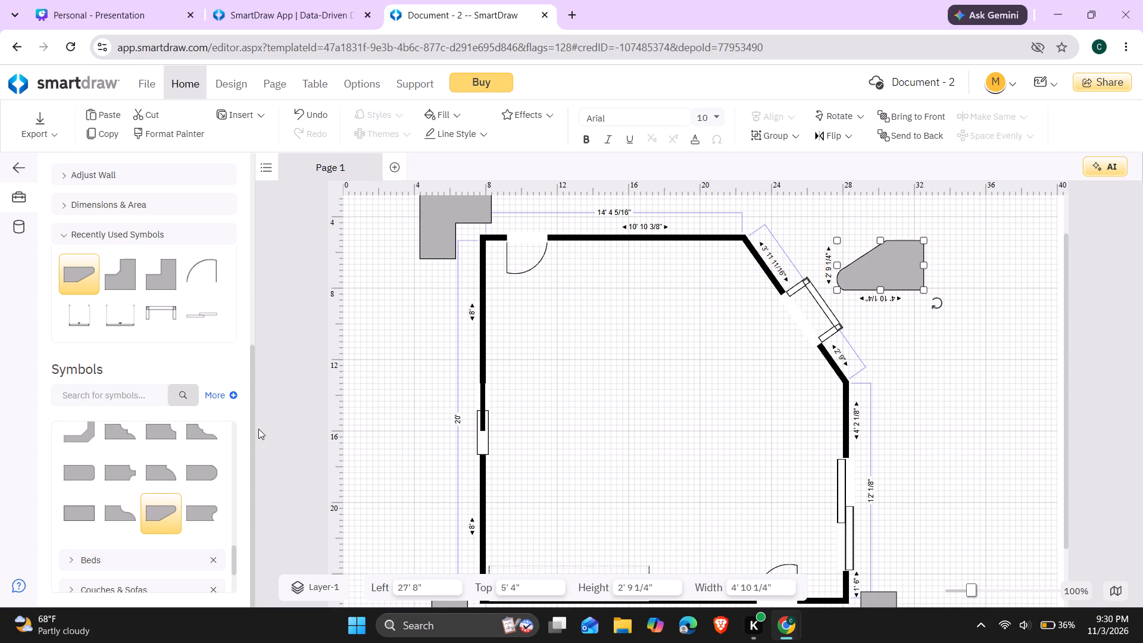
# Place the first double-pillow bed from the Beds symbols inside the room near the angled wall, at about 18' 10" left and 9' 8" top.
pyautogui.scroll(-1, 114, 493)
pyautogui.click(102, 500)
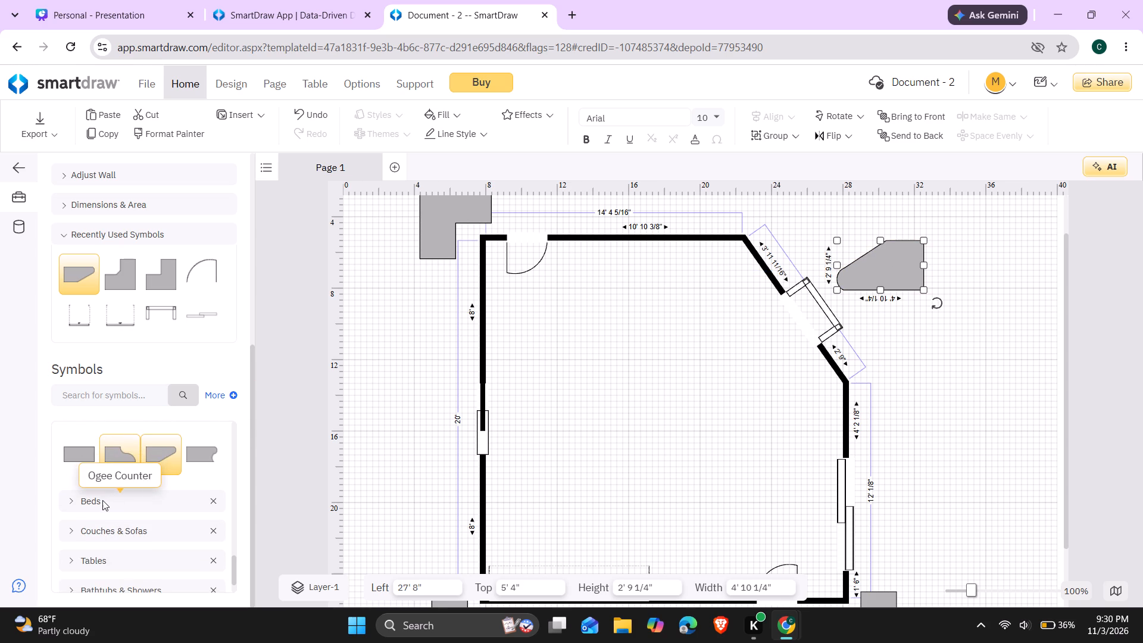
pyautogui.click(71, 504)
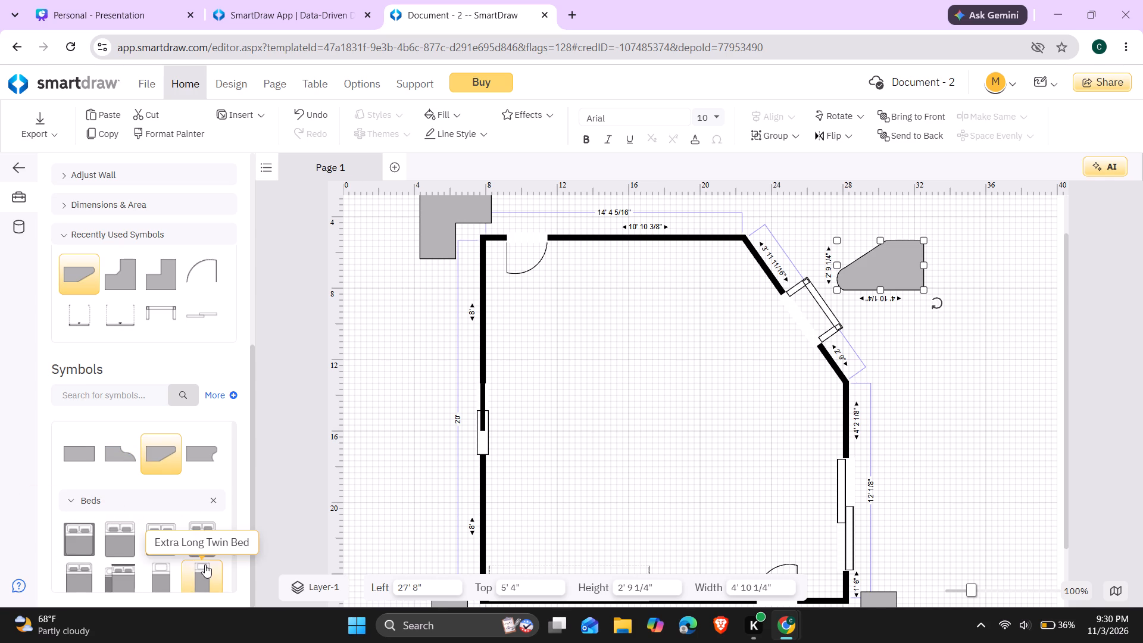
pyautogui.scroll(-1, 205, 564)
pyautogui.moveTo(76, 514); pyautogui.dragTo(198, 481)
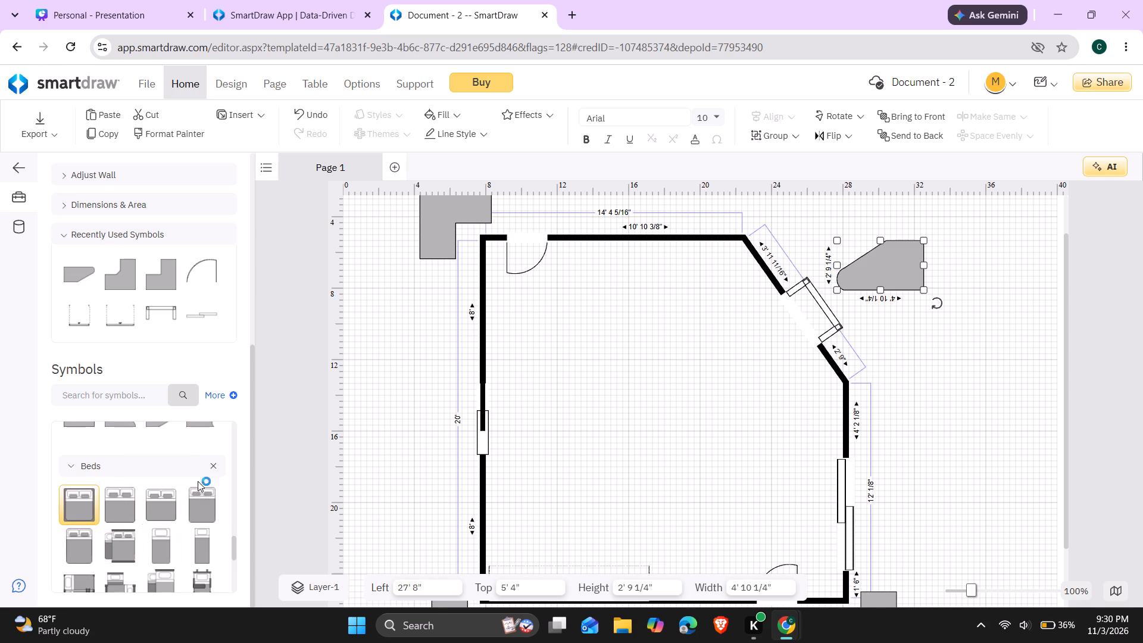
pyautogui.moveTo(198, 481); pyautogui.dragTo(736, 401)
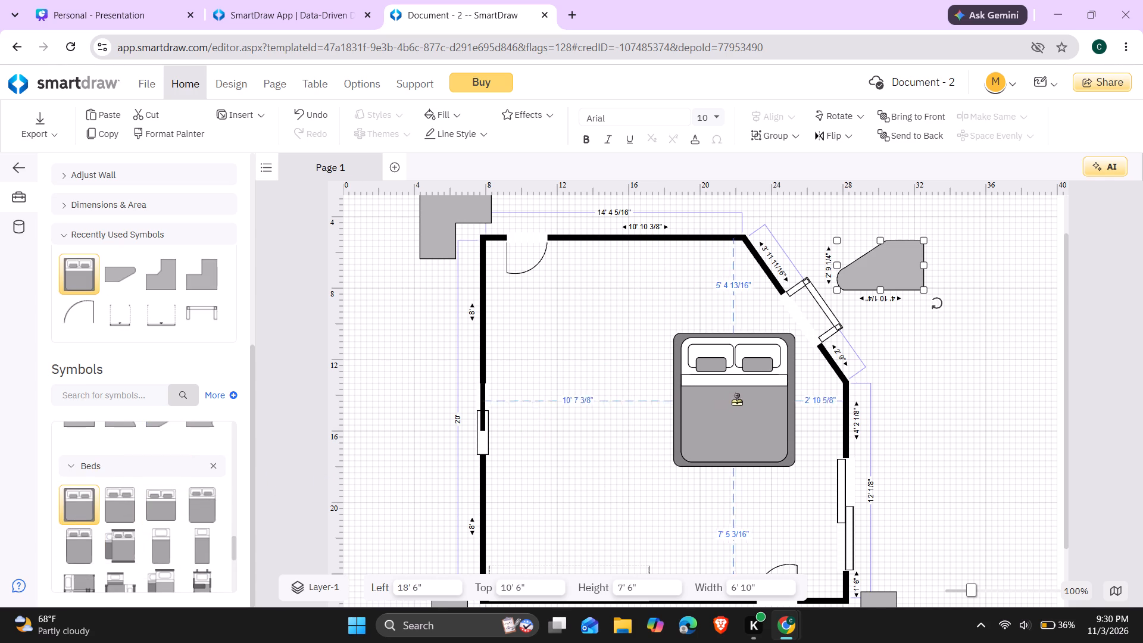
pyautogui.moveTo(736, 401); pyautogui.dragTo(742, 385)
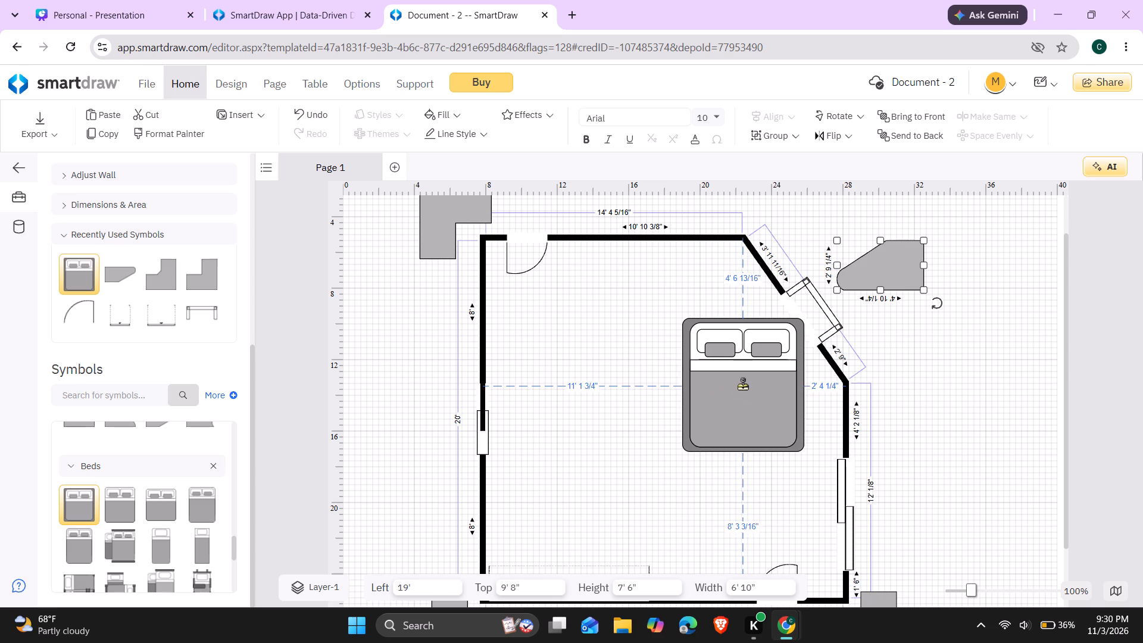
pyautogui.moveTo(742, 385); pyautogui.dragTo(741, 385)
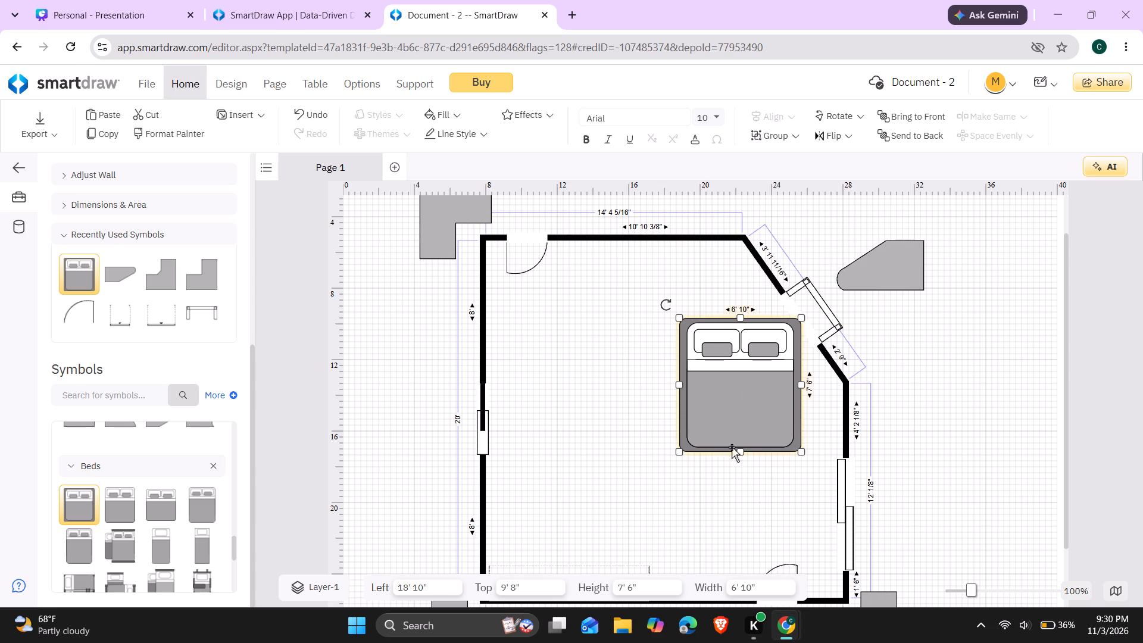
# Shrink the double-pillow bed to about 3' 8" wide and 4' 4" high and move it to about 21' 8" left and 9' 4" top.
pyautogui.moveTo(681, 386); pyautogui.dragTo(690, 386)
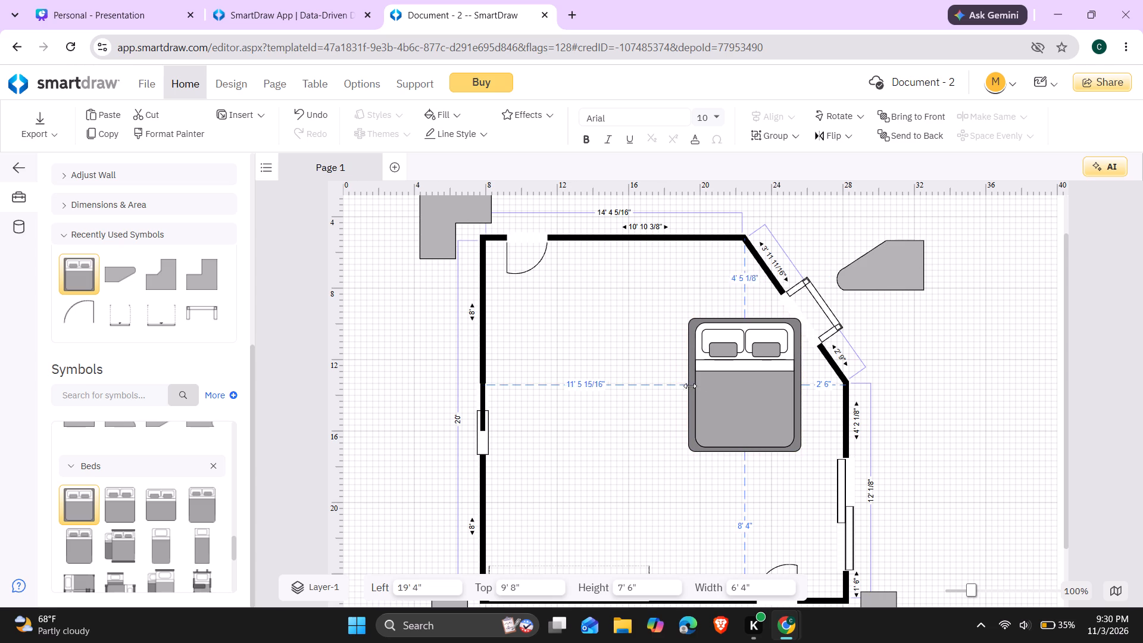
pyautogui.moveTo(690, 386); pyautogui.dragTo(725, 389)
pyautogui.moveTo(761, 449); pyautogui.dragTo(762, 449)
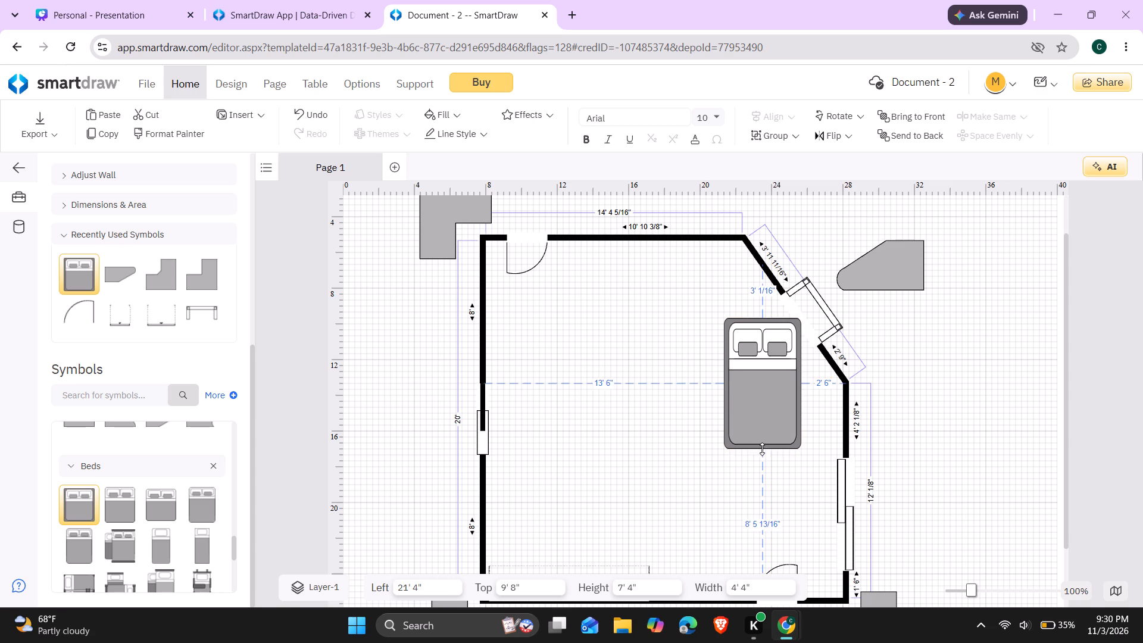
pyautogui.moveTo(762, 449); pyautogui.dragTo(764, 409)
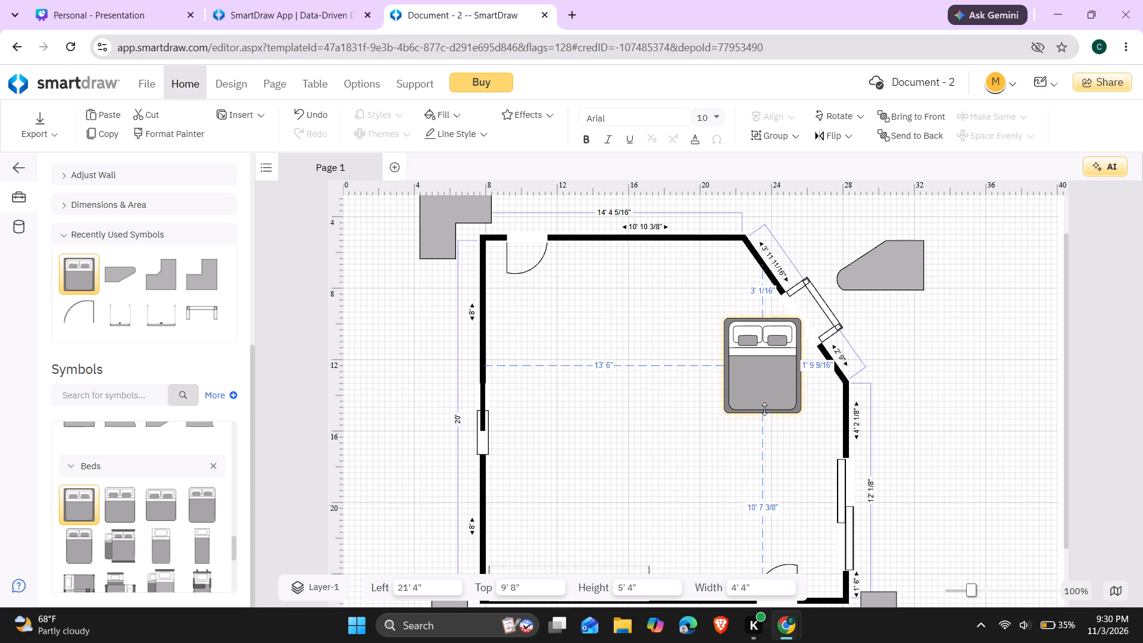
pyautogui.moveTo(764, 409); pyautogui.dragTo(761, 393)
pyautogui.moveTo(722, 354); pyautogui.dragTo(729, 354)
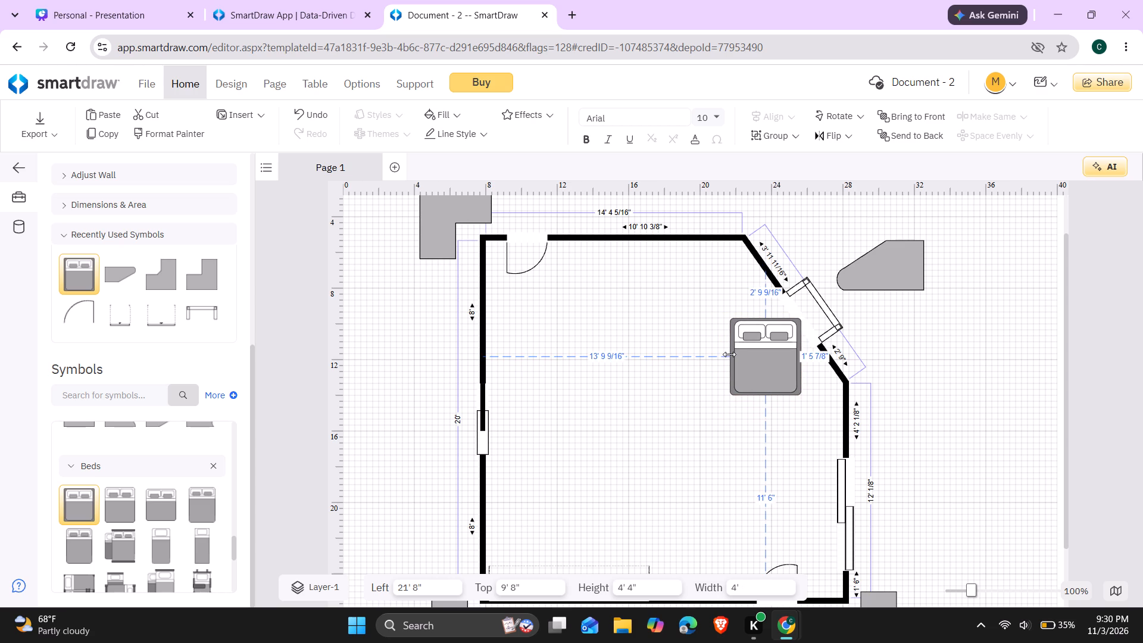
pyautogui.moveTo(729, 354); pyautogui.dragTo(739, 354)
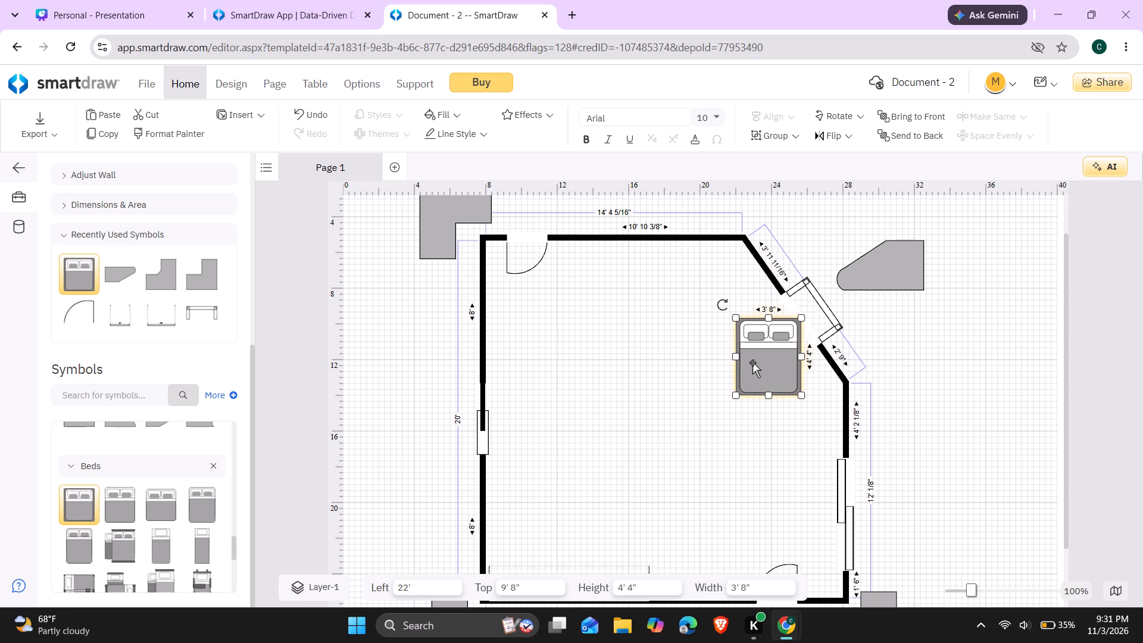
pyautogui.moveTo(755, 363); pyautogui.dragTo(748, 355)
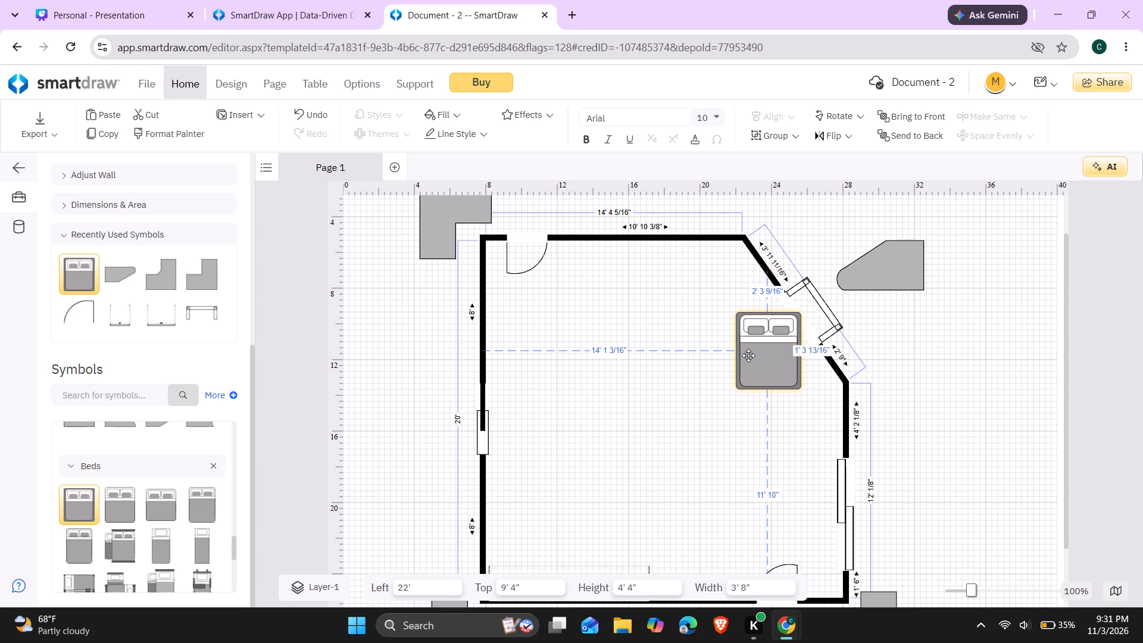
pyautogui.moveTo(748, 355); pyautogui.dragTo(748, 355)
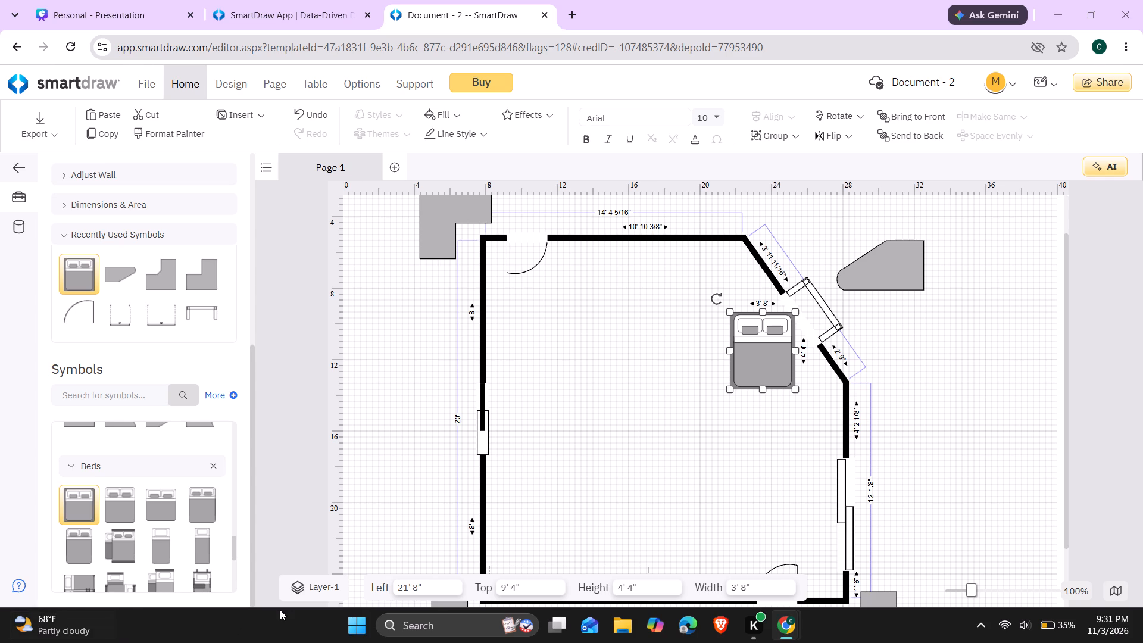
# Place a Home Care Bed from the Beds symbols in the room's lower-left corner, at about 8' 4" left and 19' 4" top.
pyautogui.scroll(-1, 226, 459)
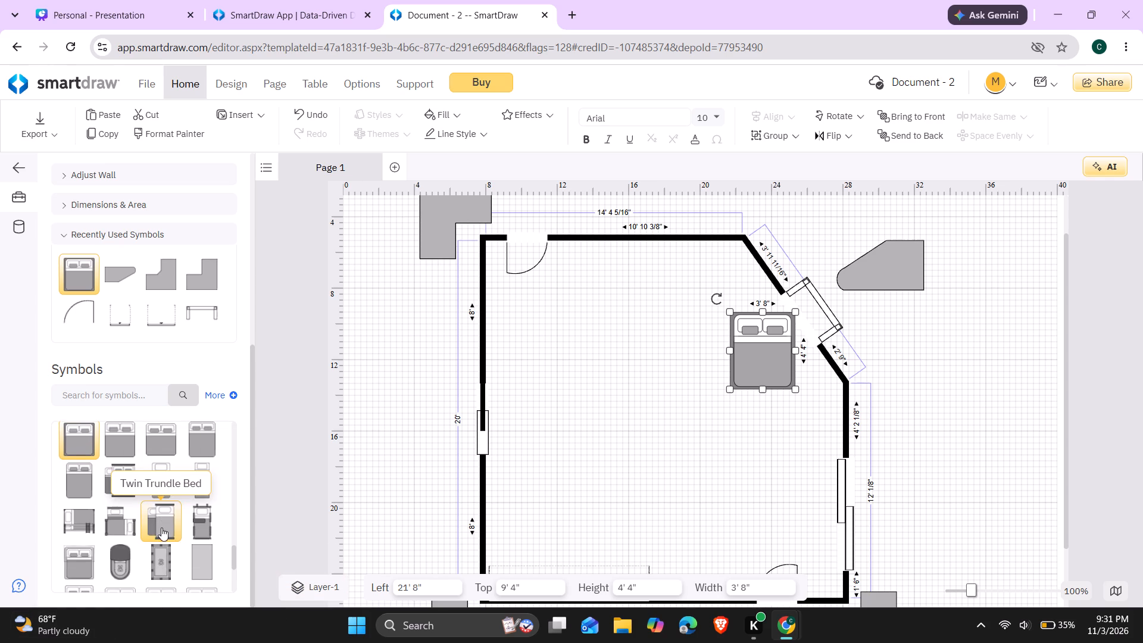
pyautogui.scroll(-1, 161, 527)
pyautogui.hscroll(1, 161, 527)
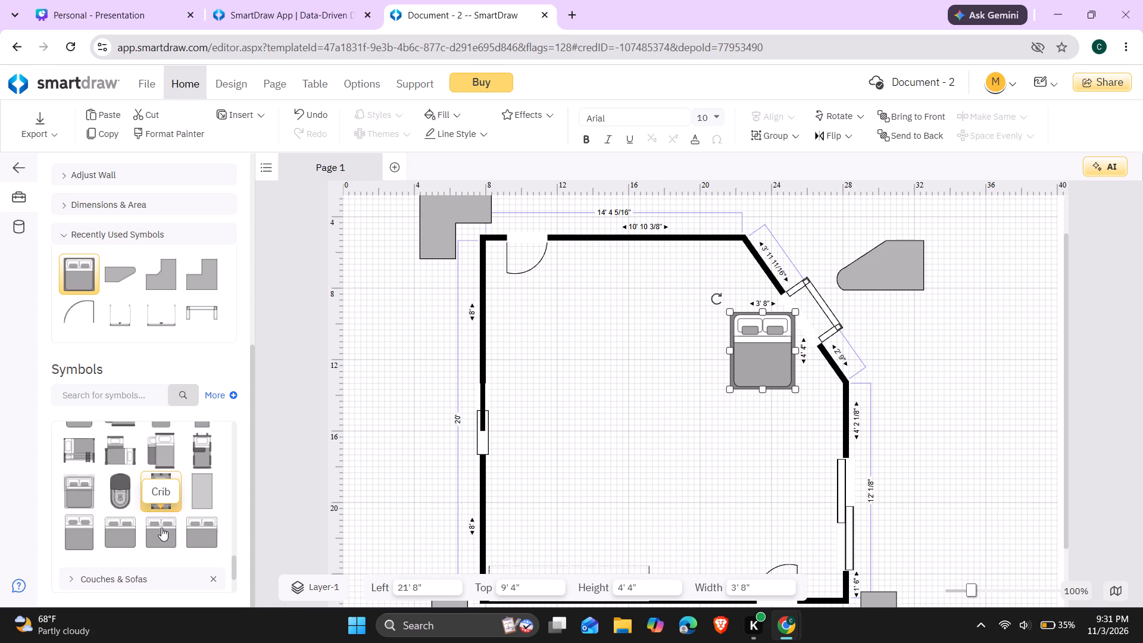
pyautogui.hscroll(1, 161, 527)
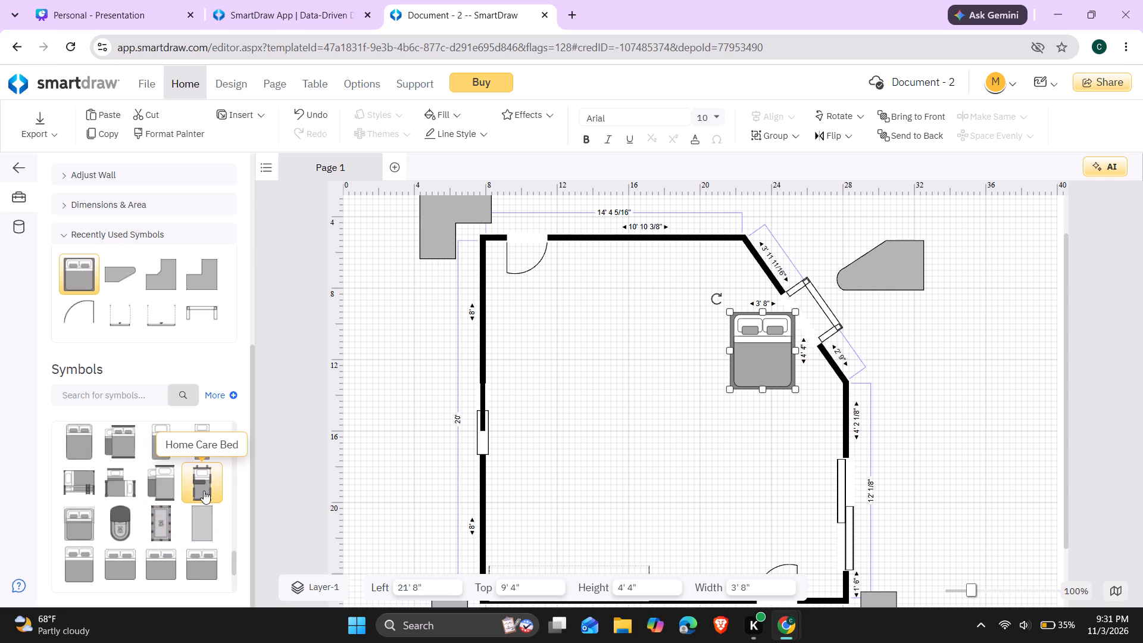
pyautogui.moveTo(204, 491); pyautogui.dragTo(517, 490)
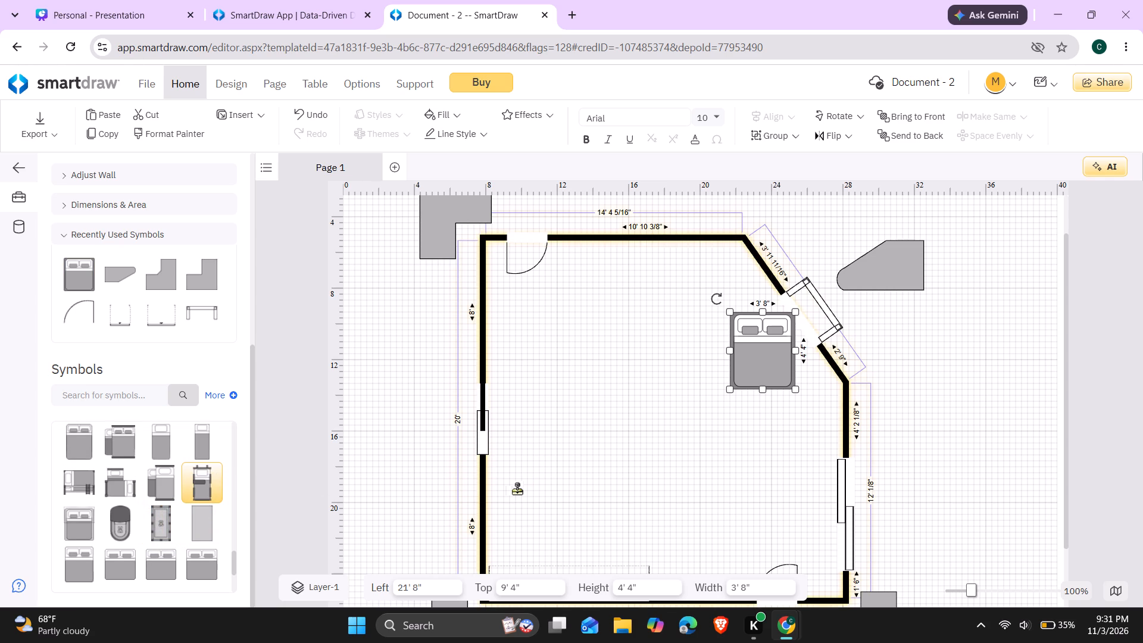
pyautogui.moveTo(517, 490); pyautogui.dragTo(521, 530)
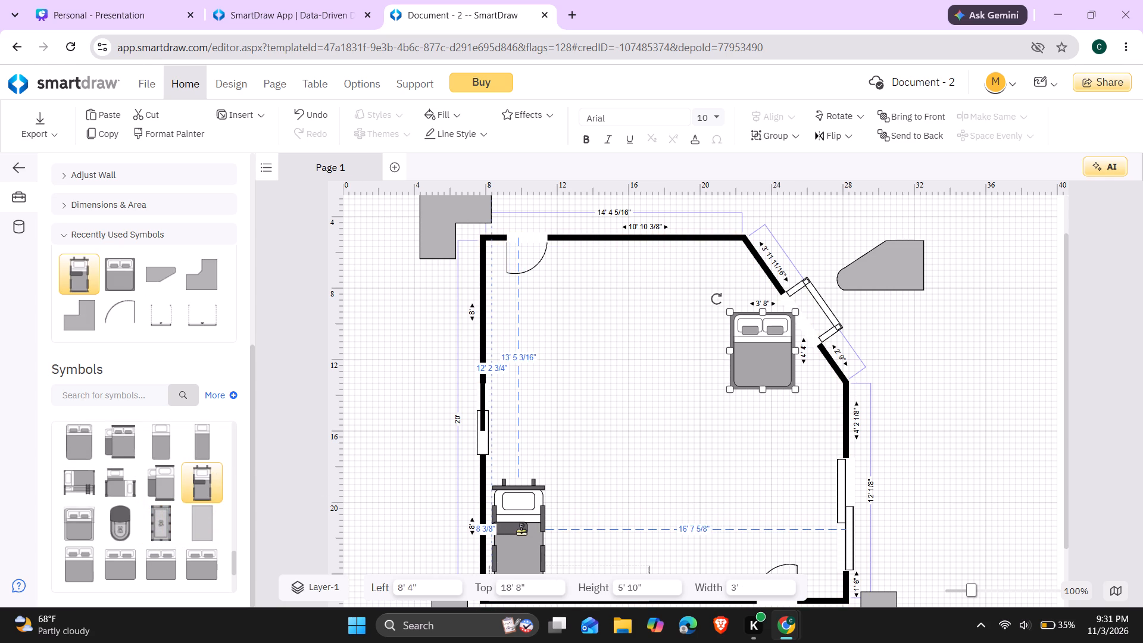
pyautogui.moveTo(521, 530); pyautogui.dragTo(520, 530)
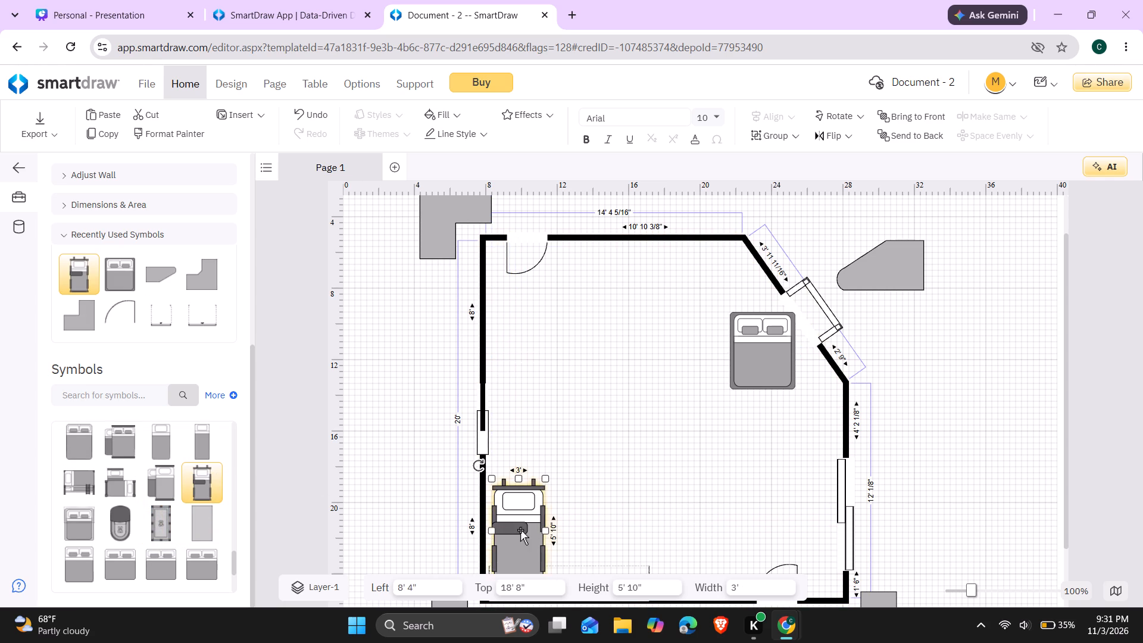
pyautogui.scroll(-1, 520, 530)
pyautogui.moveTo(513, 480); pyautogui.dragTo(516, 489)
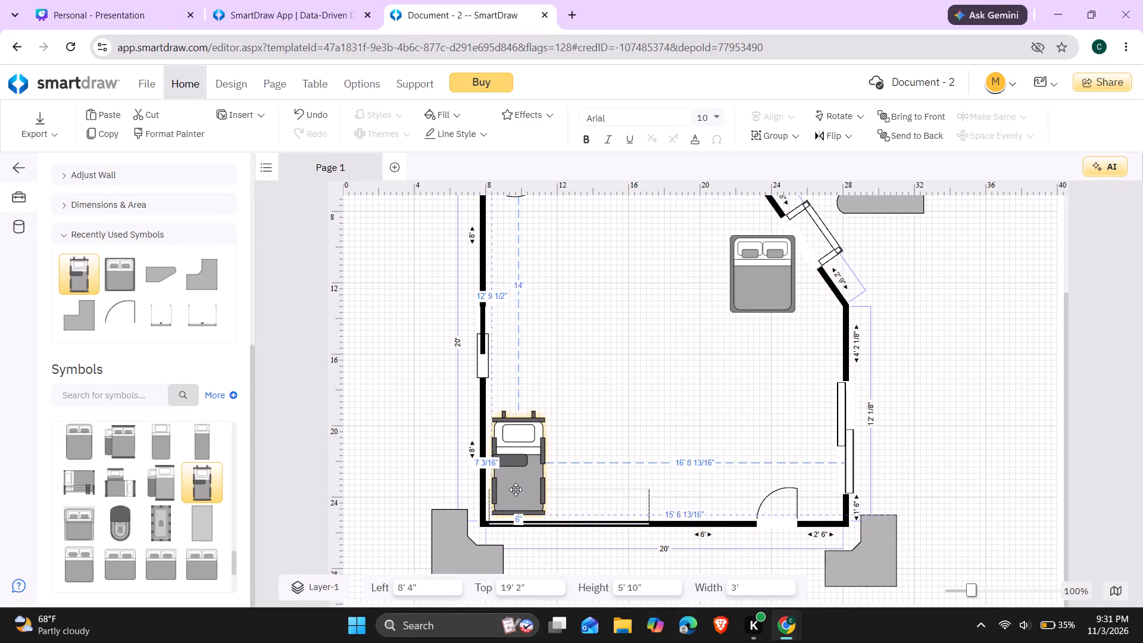
pyautogui.moveTo(516, 489); pyautogui.dragTo(516, 490)
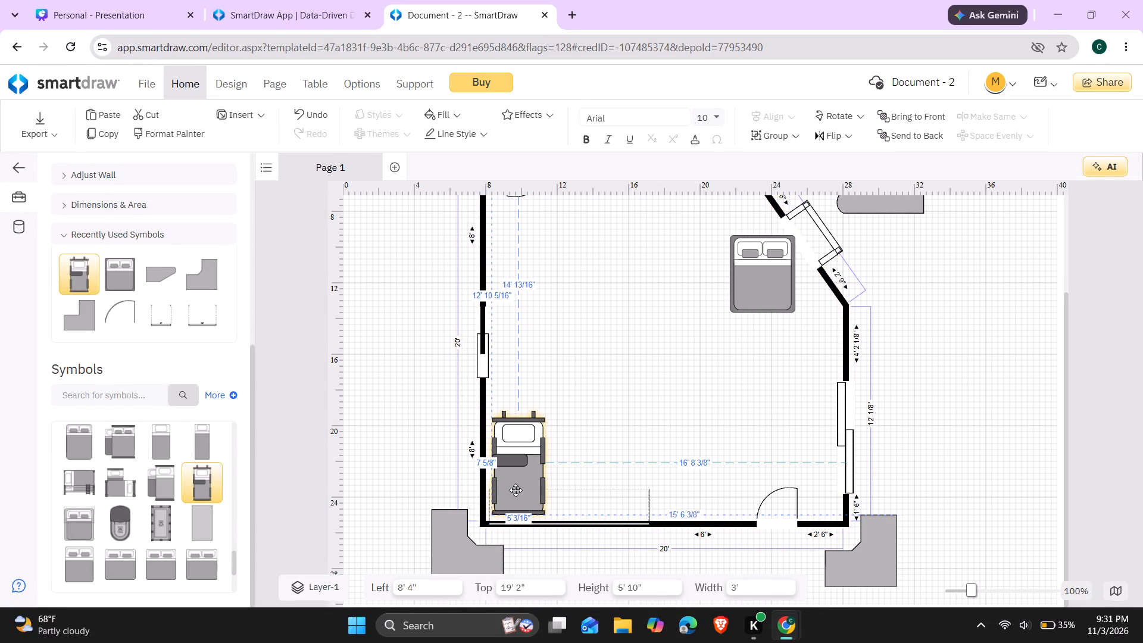
pyautogui.moveTo(516, 490); pyautogui.dragTo(516, 493)
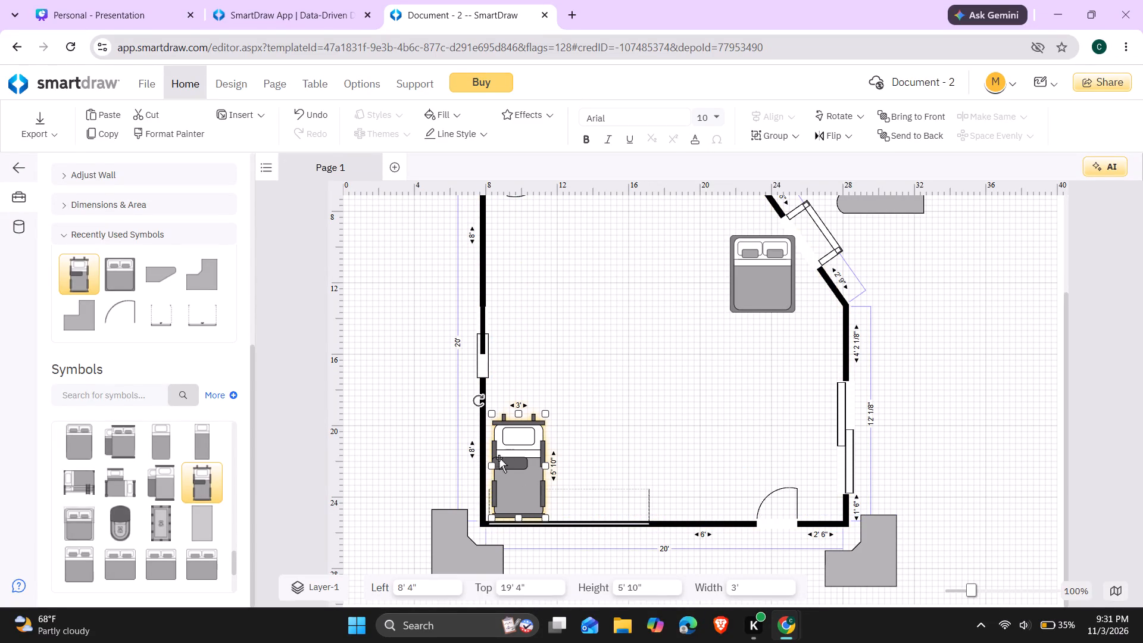
# Shrink the Home Care Bed to about 2' 8" wide and 4' 10" high.
pyautogui.moveTo(519, 414); pyautogui.dragTo(519, 420)
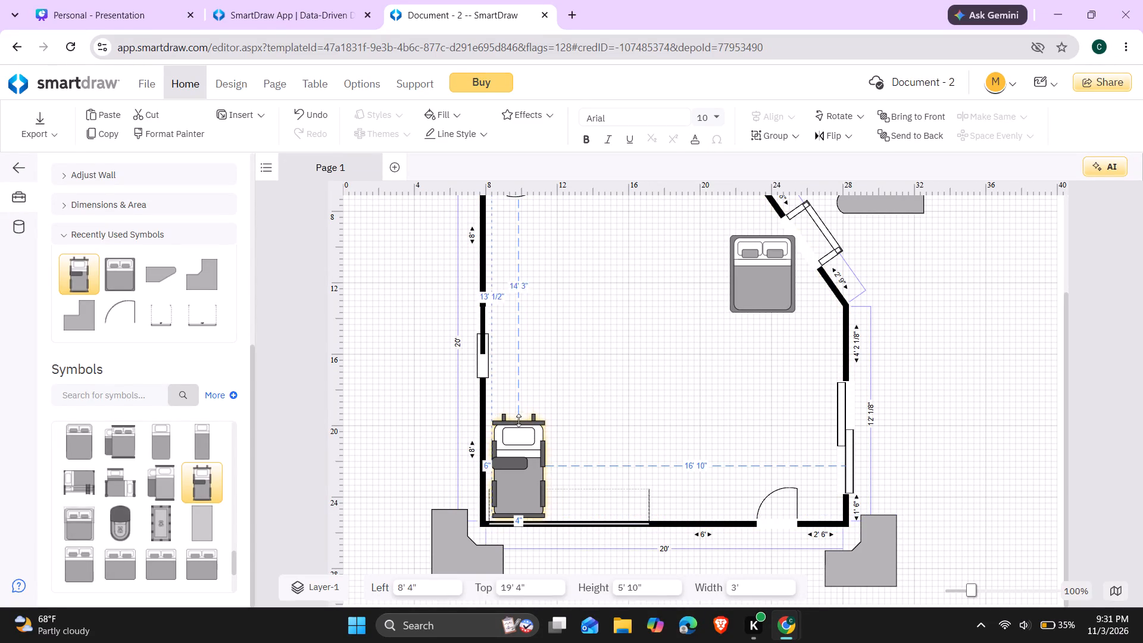
pyautogui.moveTo(519, 420); pyautogui.dragTo(519, 430)
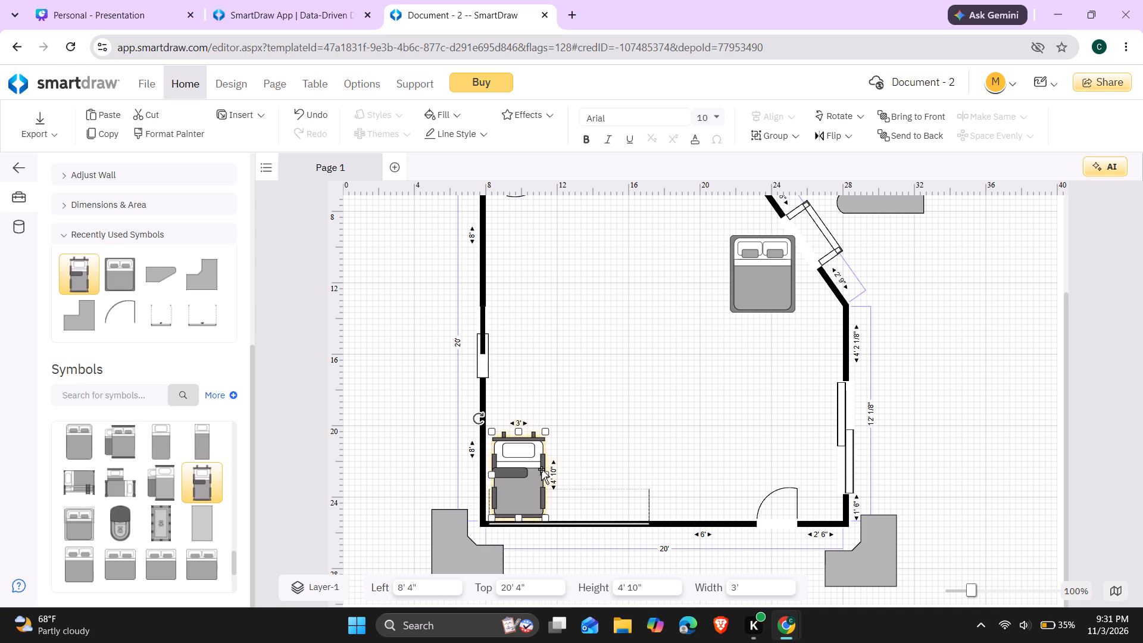
pyautogui.click(542, 476)
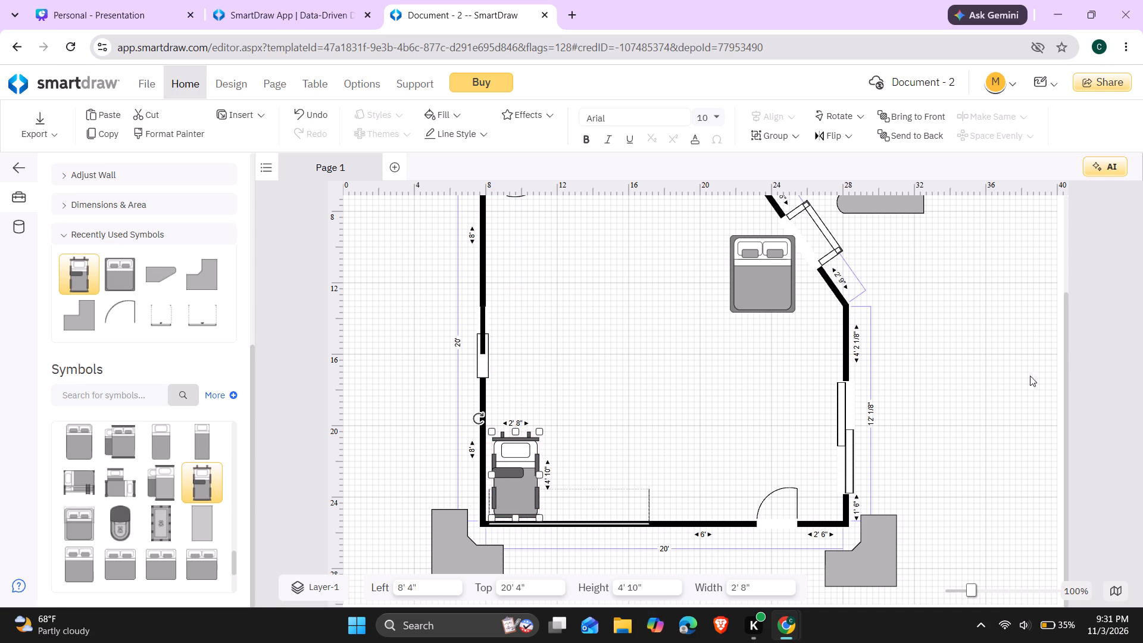
pyautogui.click(1060, 360)
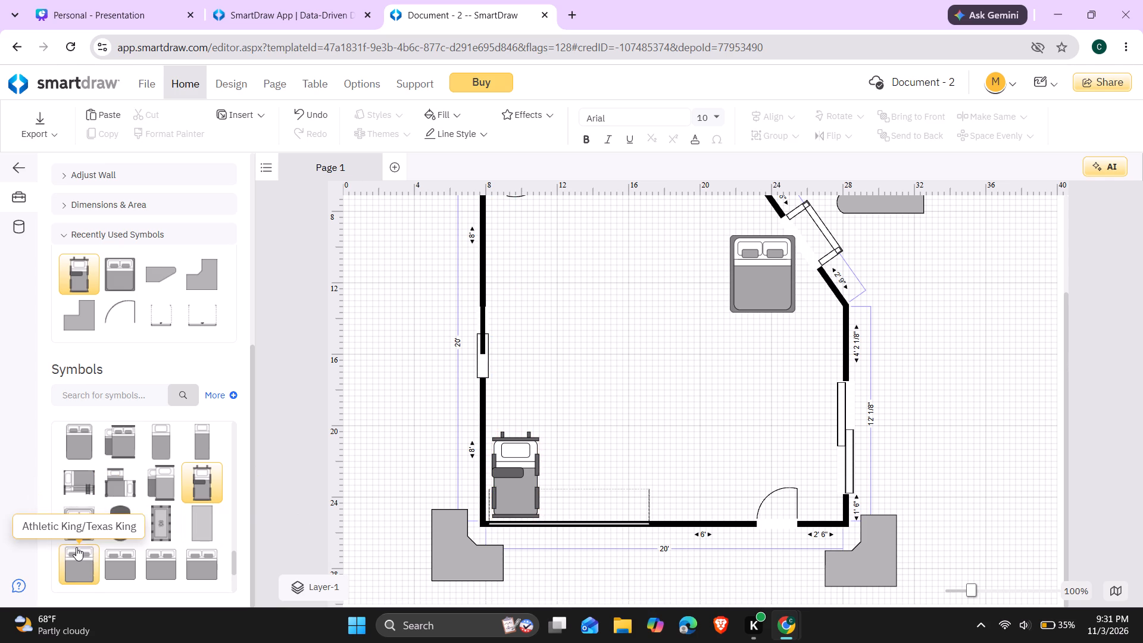
# Place the L-shaped two-bed symbol from the Beds symbols at the room's upper-left corner, about 7' 8" left and 4' 1" top.
pyautogui.scroll(-2, 145, 512)
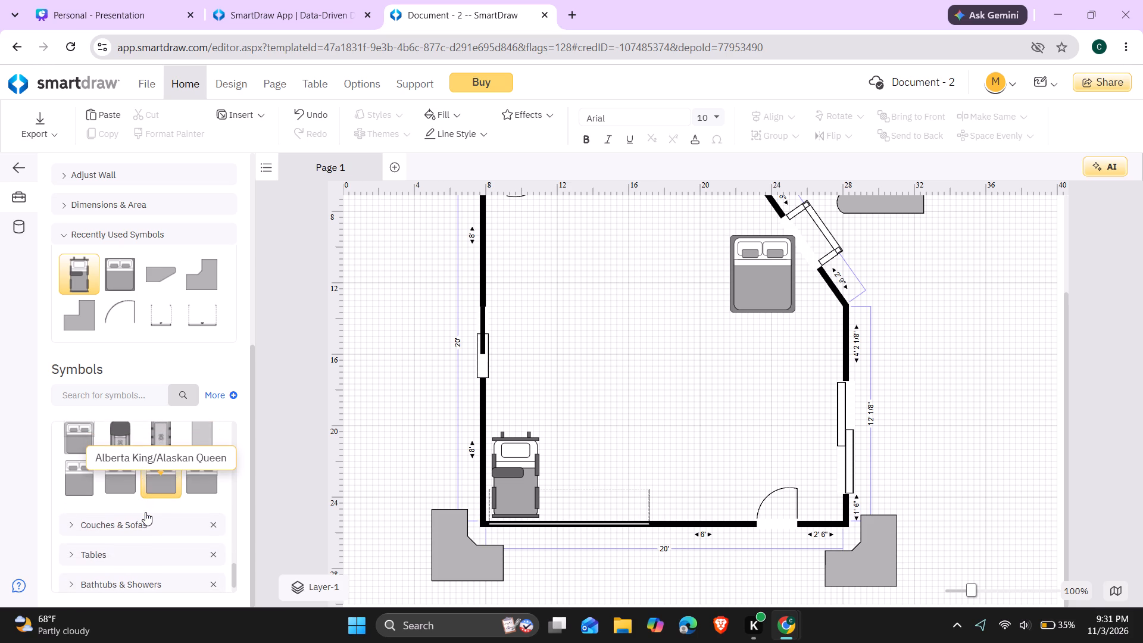
pyautogui.scroll(-1, 145, 512)
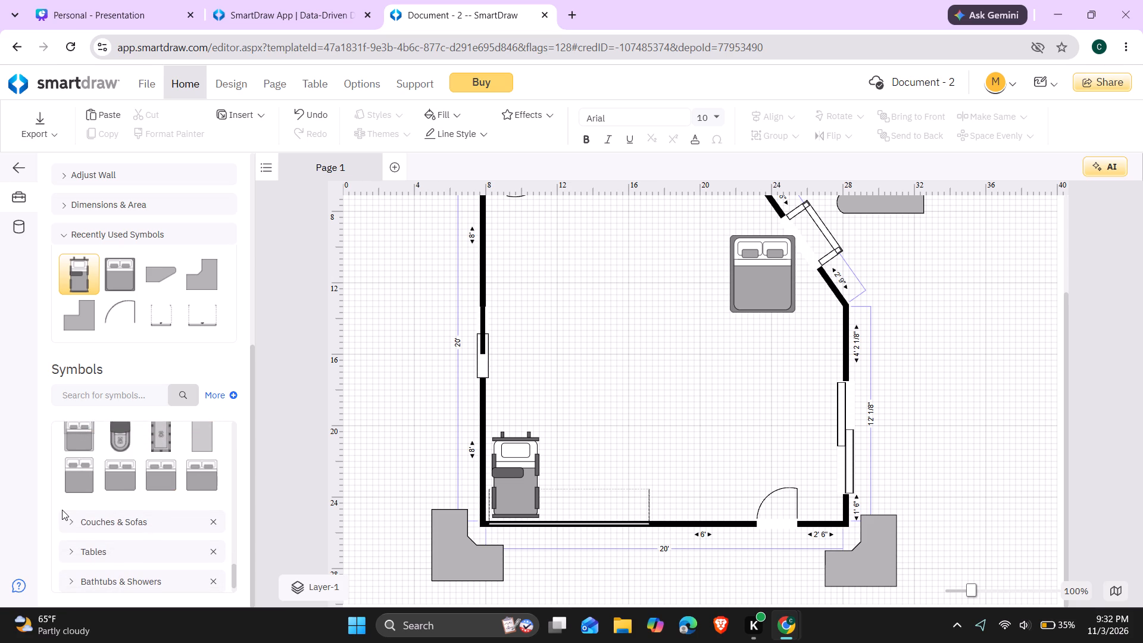
pyautogui.scroll(-1, 62, 510)
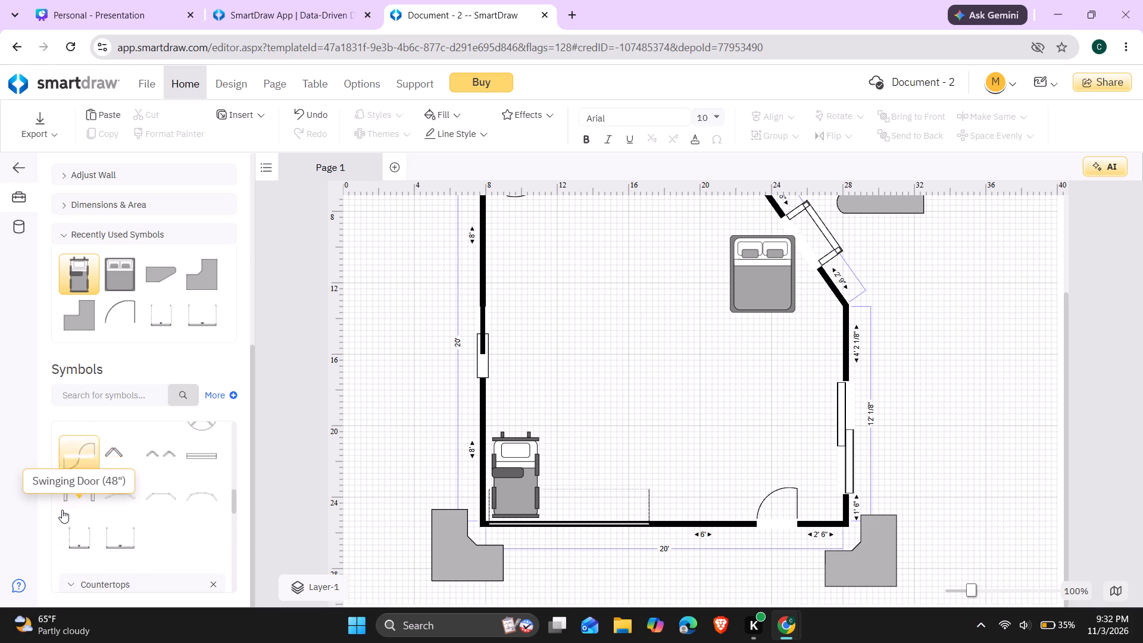
pyautogui.scroll(-3, 62, 510)
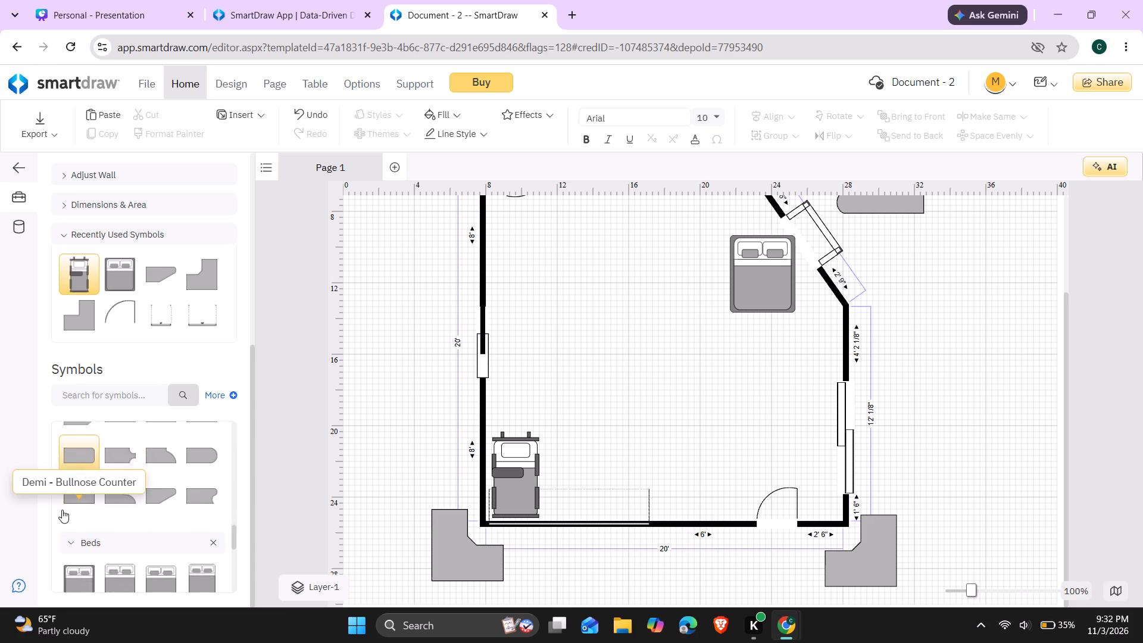
pyautogui.scroll(-2, 62, 510)
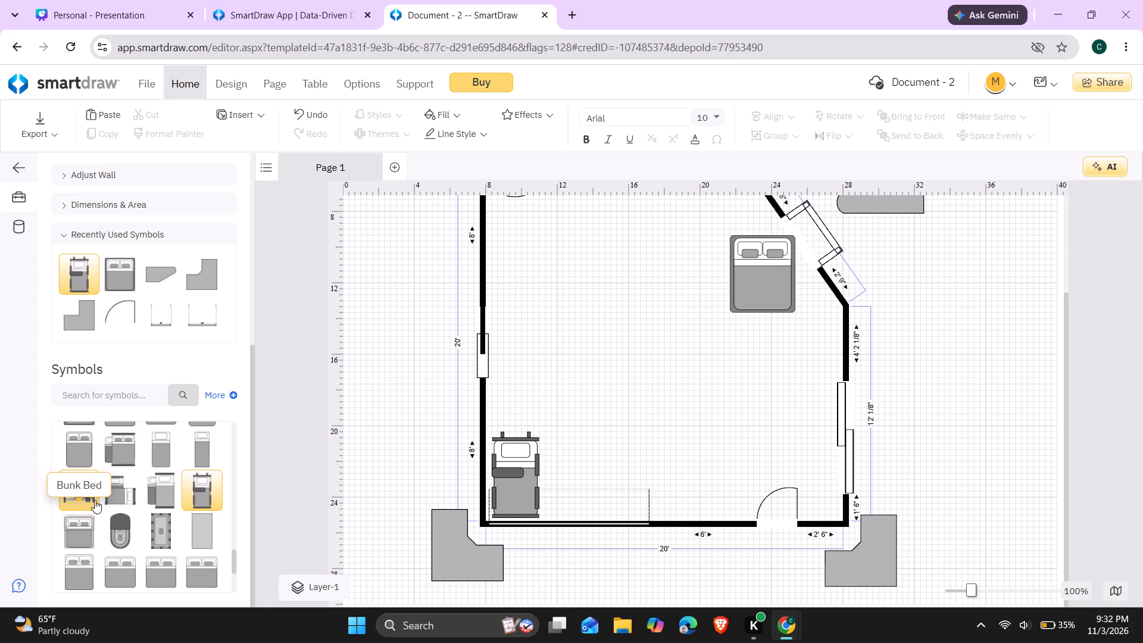
pyautogui.moveTo(110, 497); pyautogui.dragTo(257, 450)
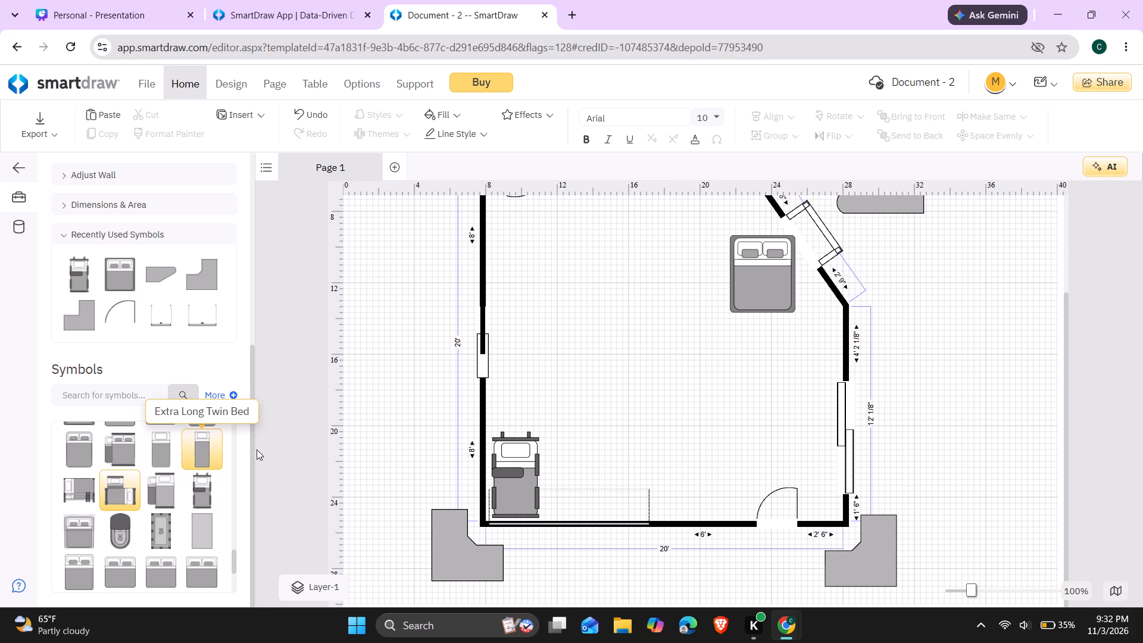
pyautogui.moveTo(257, 450); pyautogui.dragTo(534, 324)
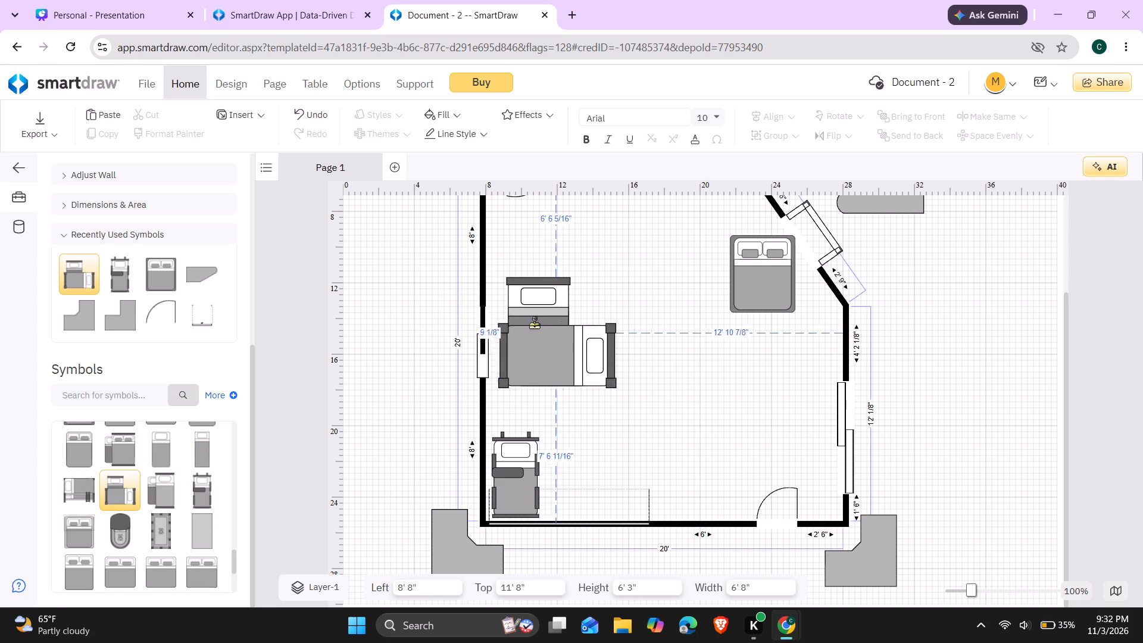
pyautogui.moveTo(534, 324); pyautogui.dragTo(540, 279)
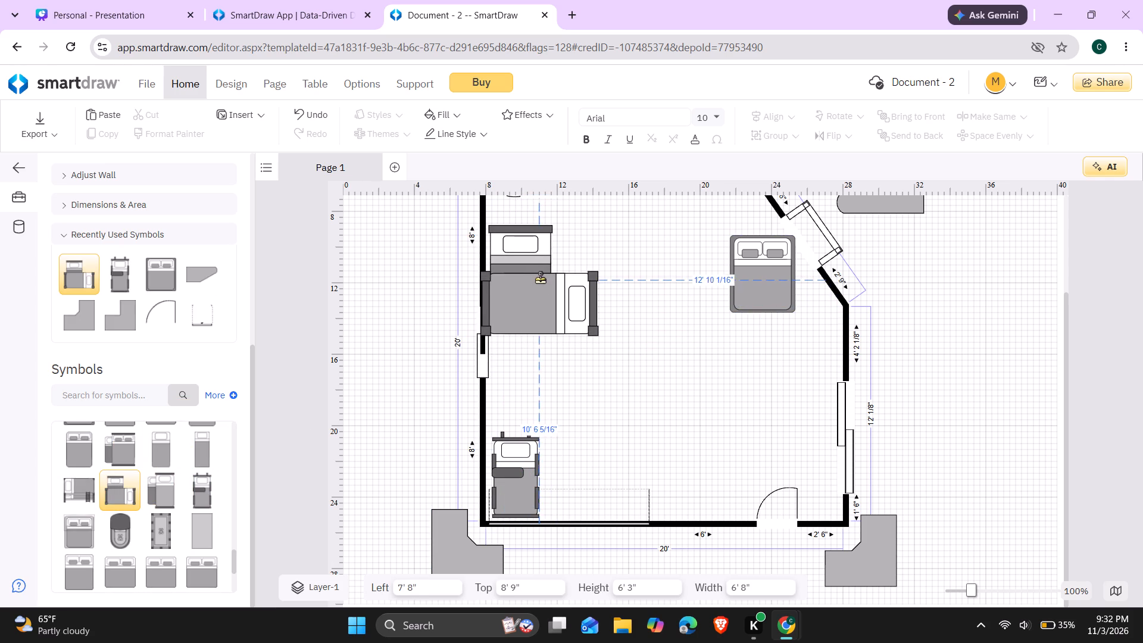
pyautogui.moveTo(540, 279); pyautogui.dragTo(536, 189)
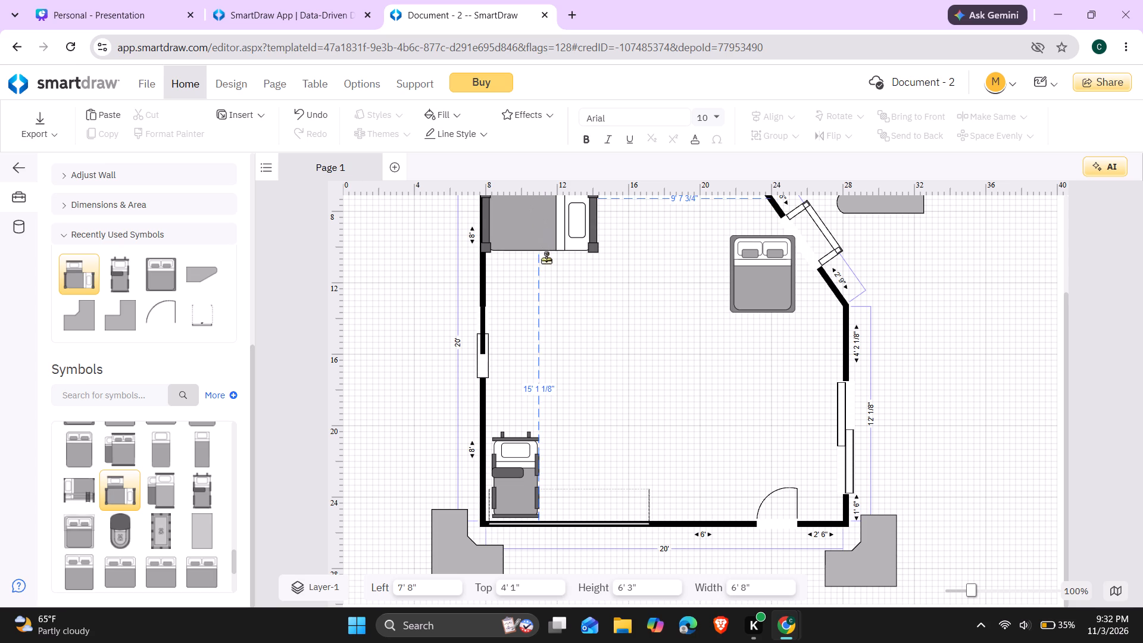
pyautogui.scroll(2, 547, 277)
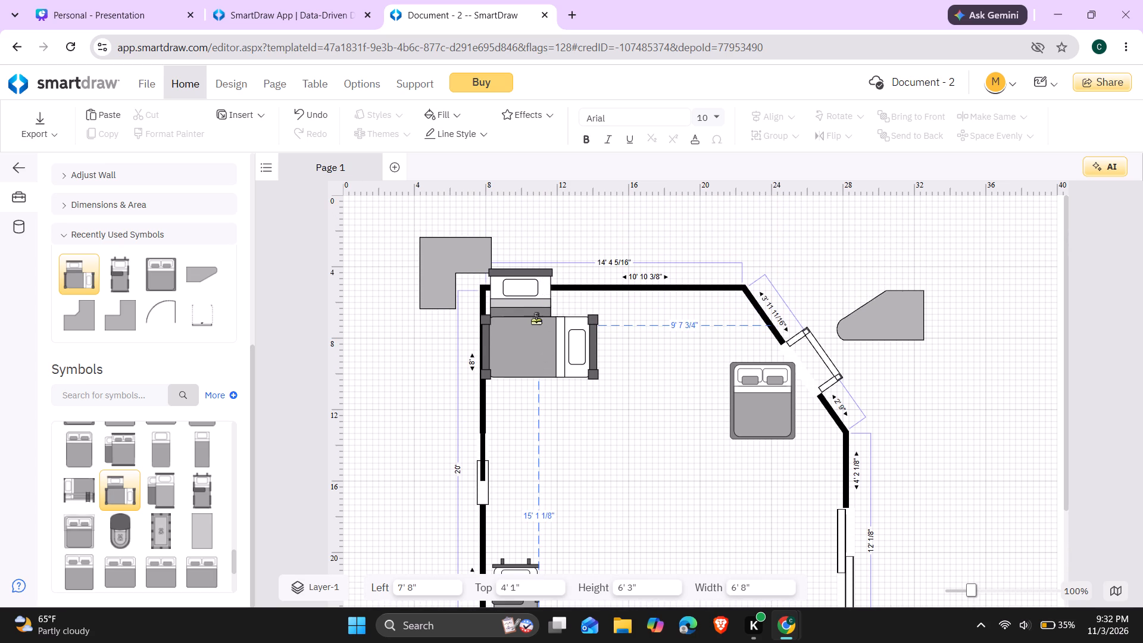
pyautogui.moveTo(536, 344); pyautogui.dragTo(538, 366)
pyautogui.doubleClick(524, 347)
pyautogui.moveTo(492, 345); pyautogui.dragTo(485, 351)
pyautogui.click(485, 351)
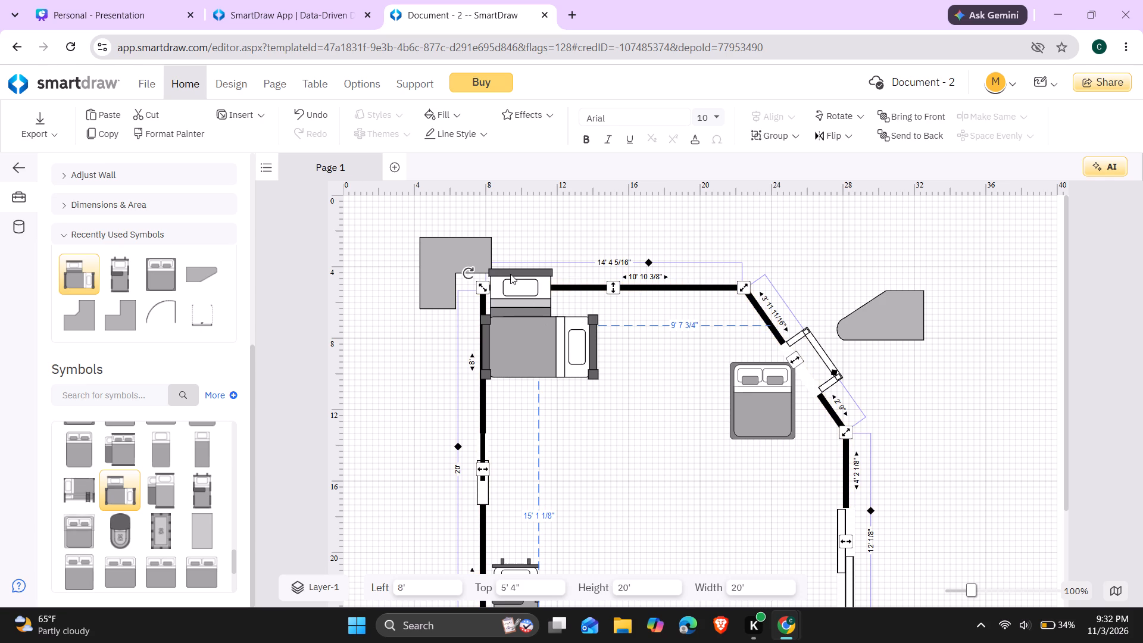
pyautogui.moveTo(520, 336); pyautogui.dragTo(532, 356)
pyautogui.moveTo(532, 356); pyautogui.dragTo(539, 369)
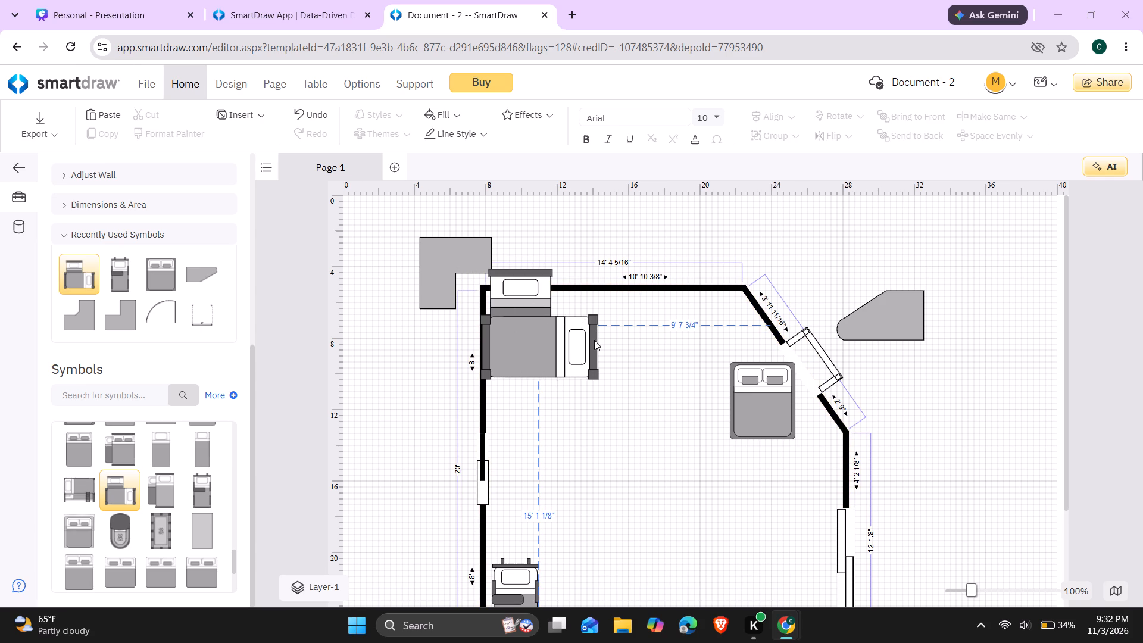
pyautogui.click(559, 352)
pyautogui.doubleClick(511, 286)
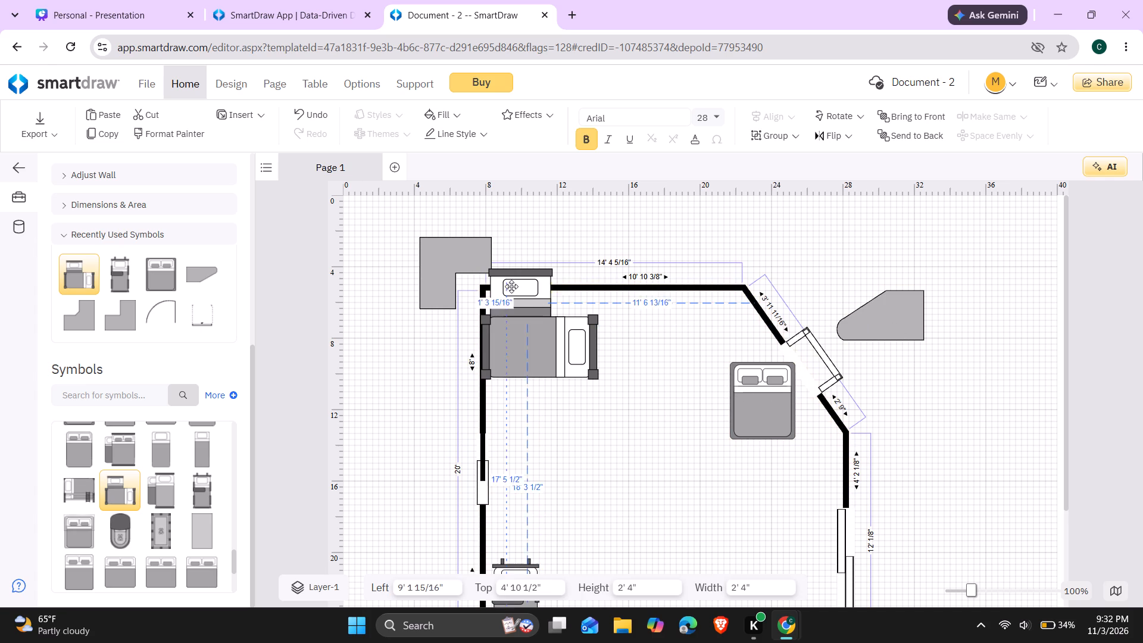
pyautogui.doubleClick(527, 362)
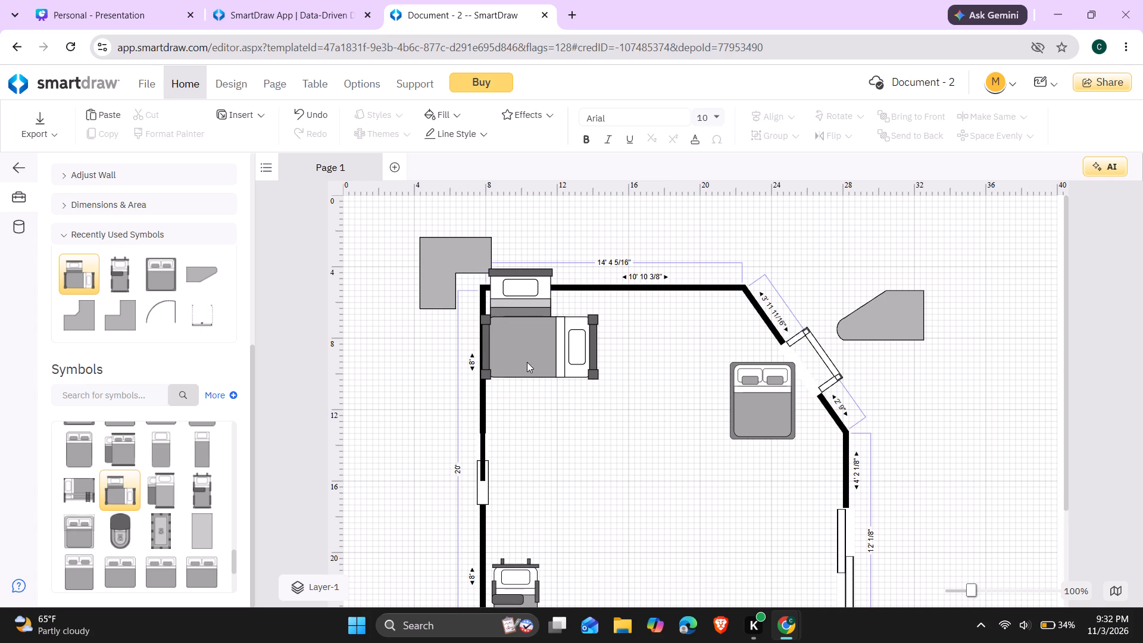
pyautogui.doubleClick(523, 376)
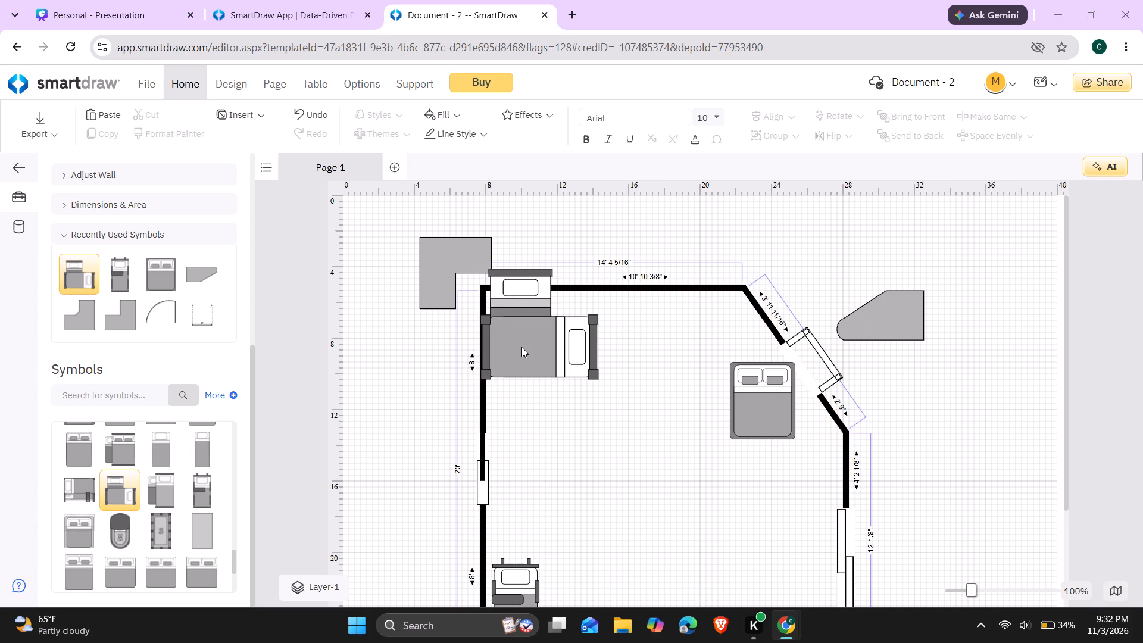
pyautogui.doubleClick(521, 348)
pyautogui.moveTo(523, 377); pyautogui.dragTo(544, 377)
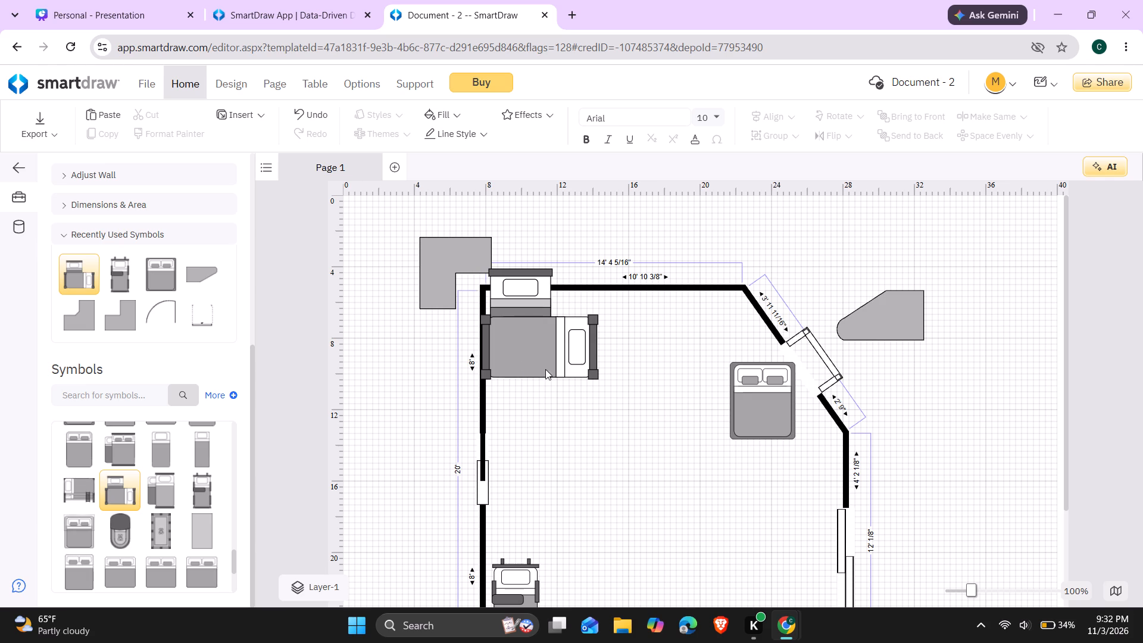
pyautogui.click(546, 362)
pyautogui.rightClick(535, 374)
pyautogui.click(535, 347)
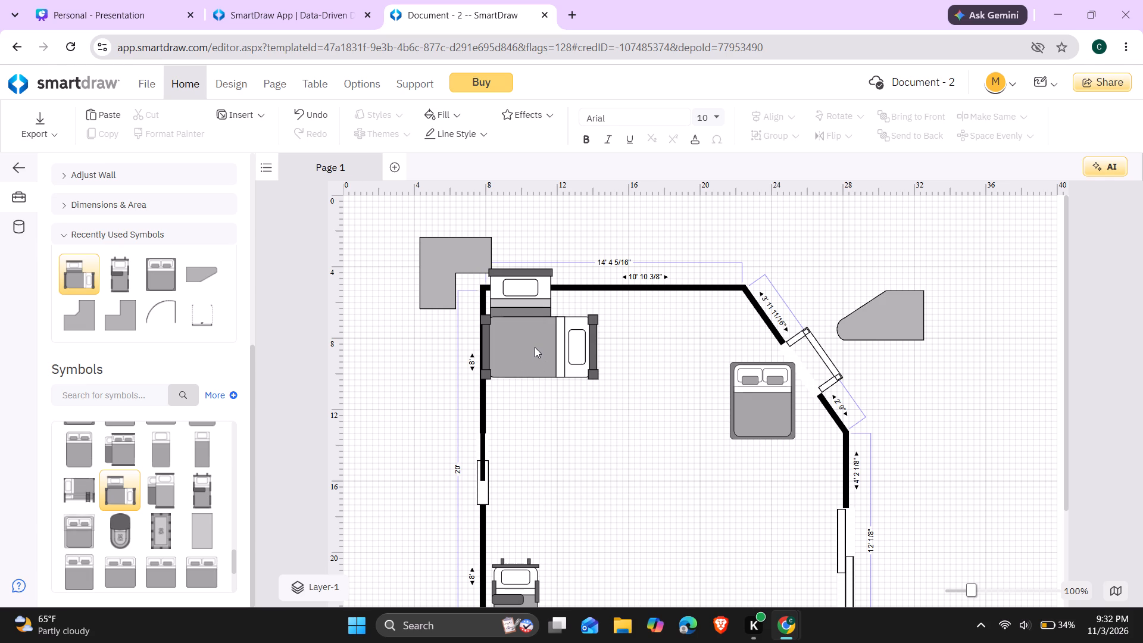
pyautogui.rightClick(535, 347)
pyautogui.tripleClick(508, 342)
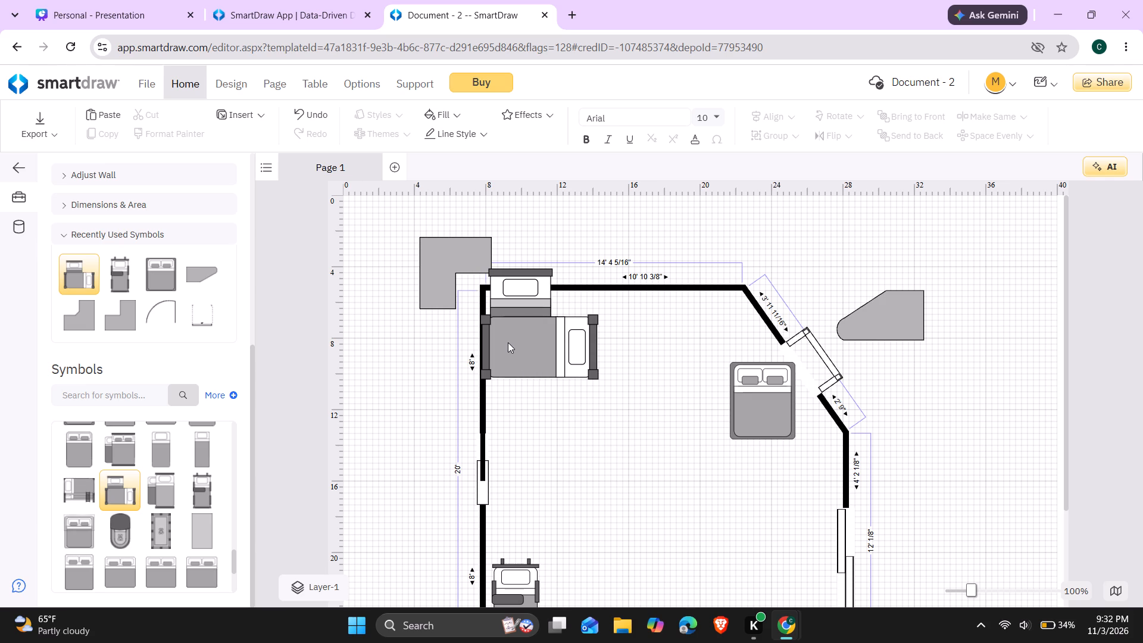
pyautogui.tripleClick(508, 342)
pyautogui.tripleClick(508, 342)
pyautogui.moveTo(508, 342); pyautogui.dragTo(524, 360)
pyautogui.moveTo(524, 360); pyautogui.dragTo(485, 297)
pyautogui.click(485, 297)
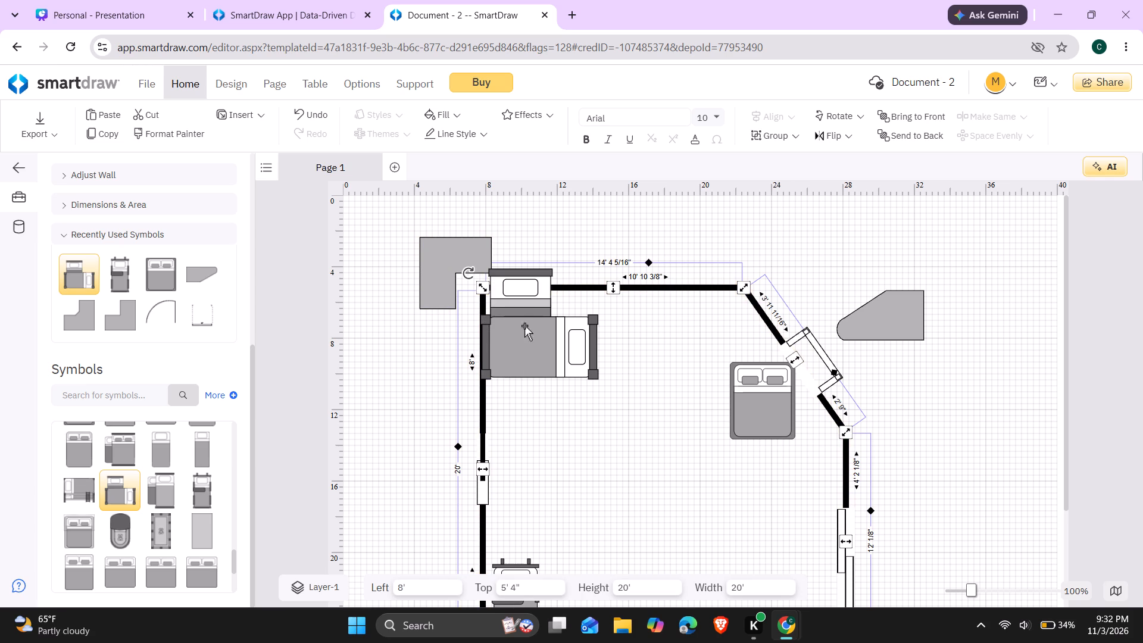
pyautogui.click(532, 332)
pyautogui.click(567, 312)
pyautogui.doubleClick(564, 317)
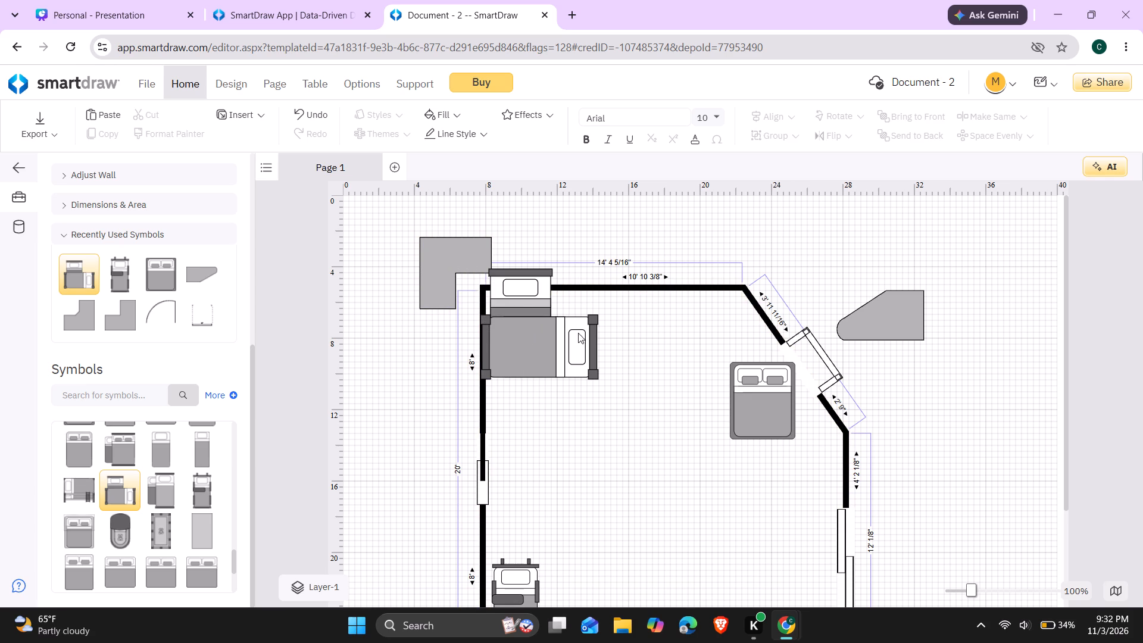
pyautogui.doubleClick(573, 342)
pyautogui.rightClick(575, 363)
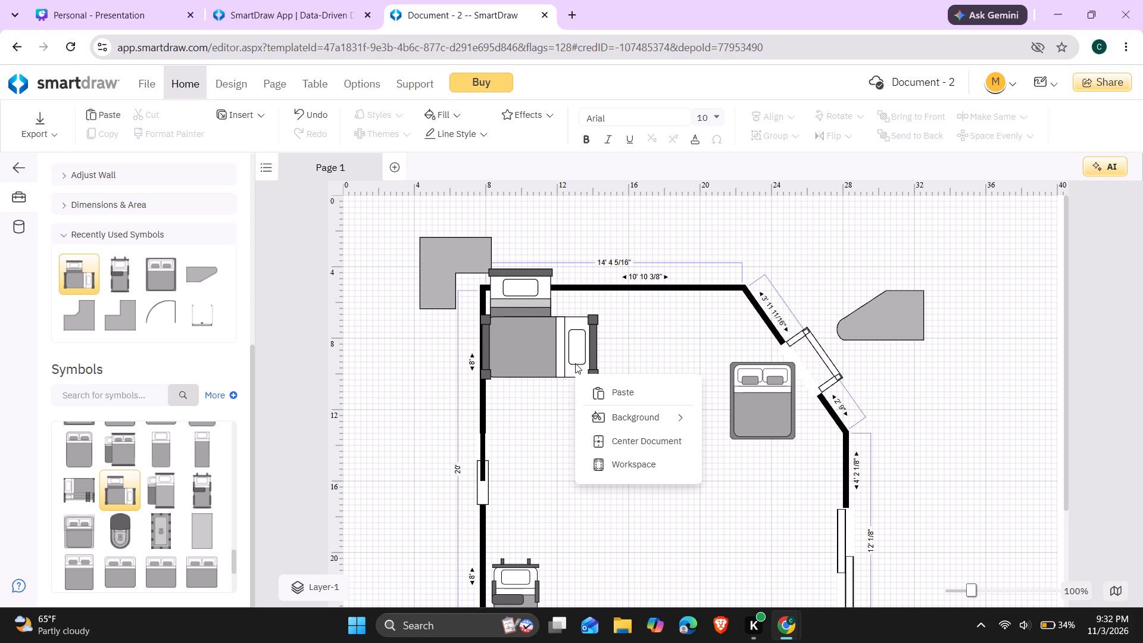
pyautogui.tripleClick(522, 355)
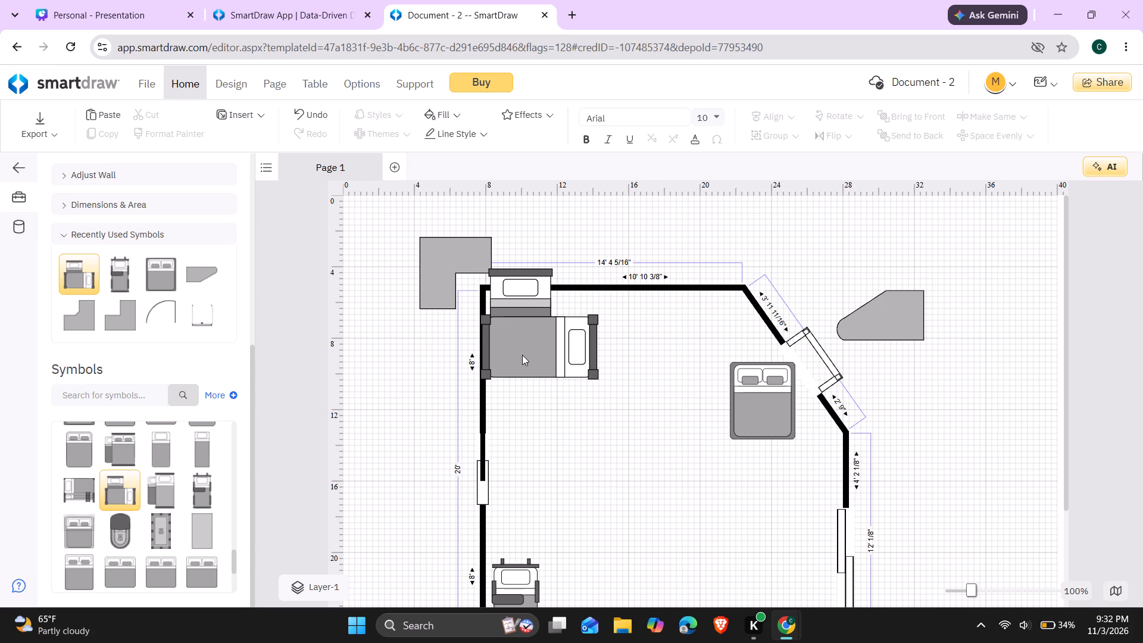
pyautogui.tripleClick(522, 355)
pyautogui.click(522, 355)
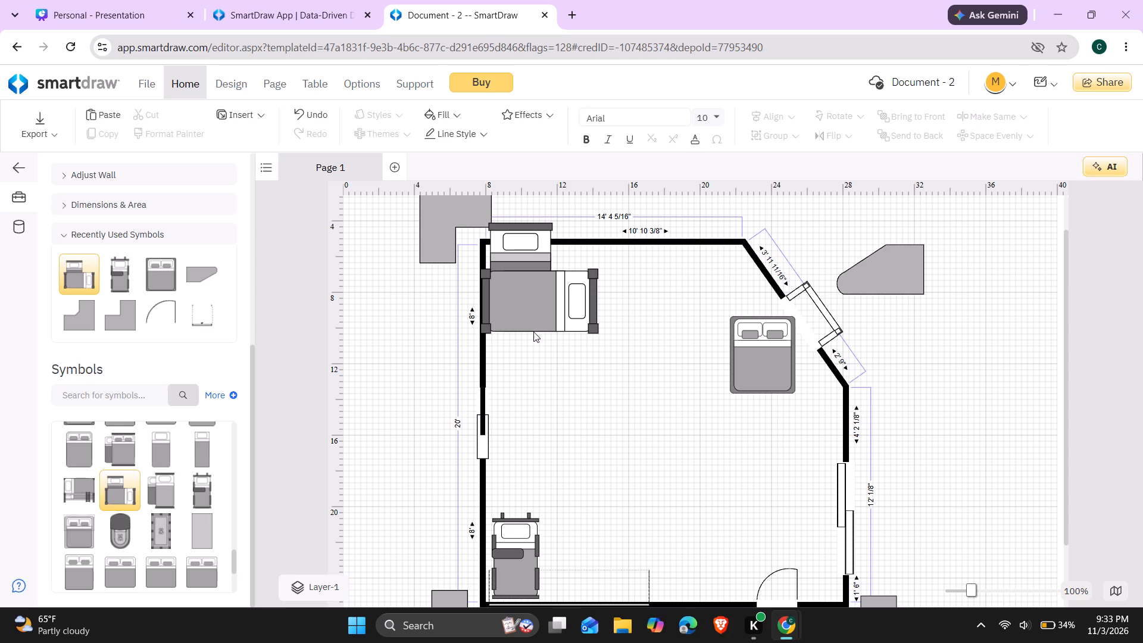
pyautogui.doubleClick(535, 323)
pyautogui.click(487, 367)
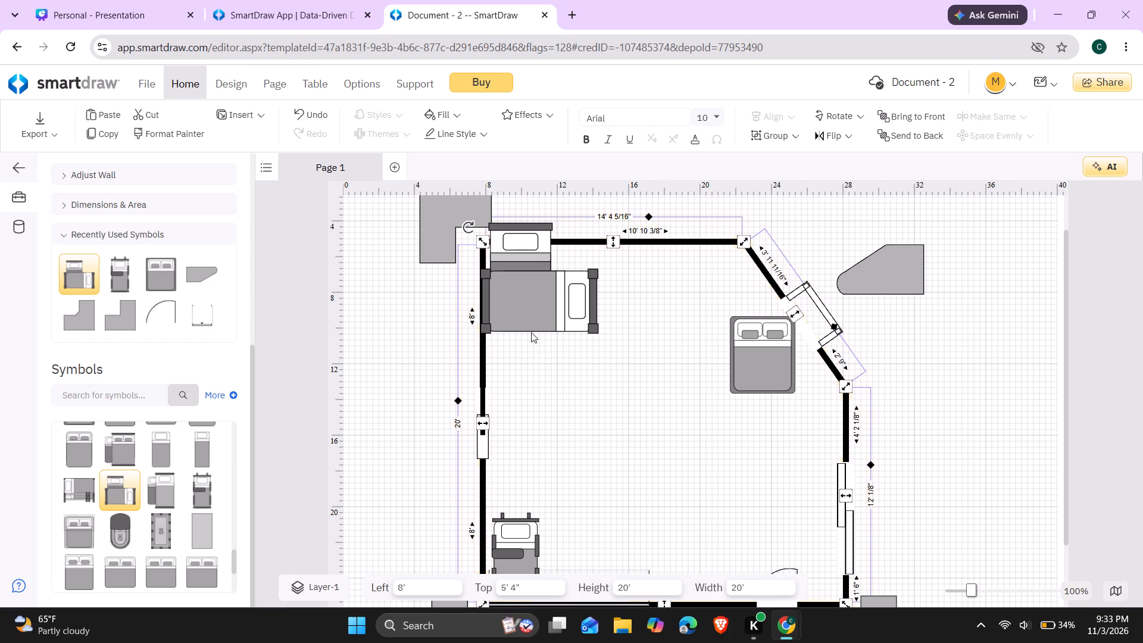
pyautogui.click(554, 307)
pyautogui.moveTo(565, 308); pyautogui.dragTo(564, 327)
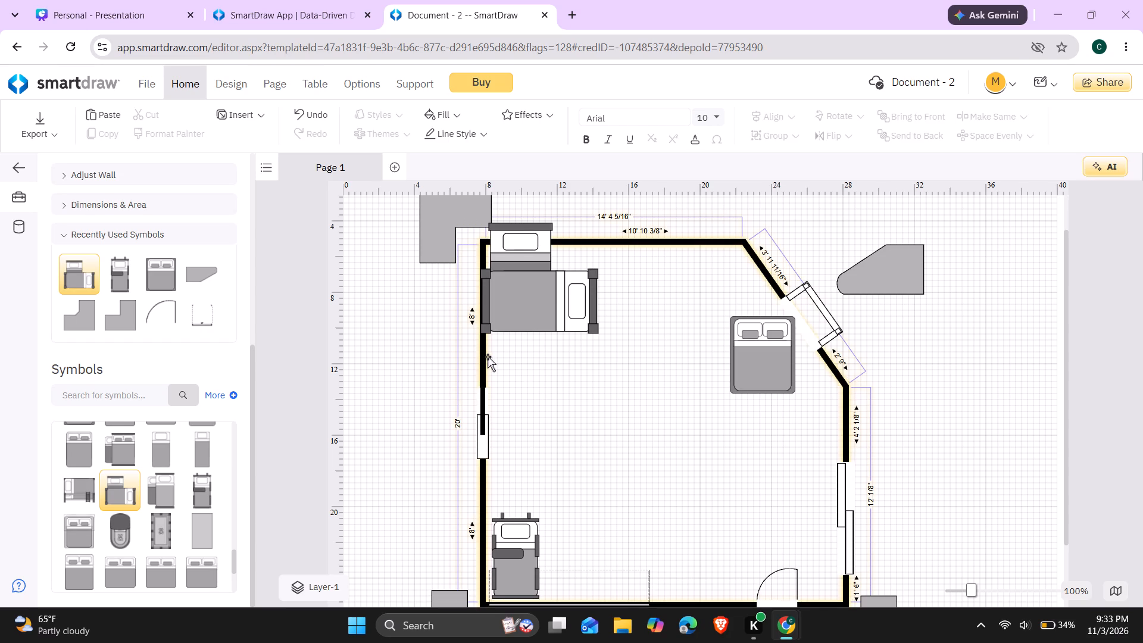
# Move the room outline with its beds slightly right and up, leaving the outside counters in place.
pyautogui.moveTo(488, 357); pyautogui.dragTo(473, 357)
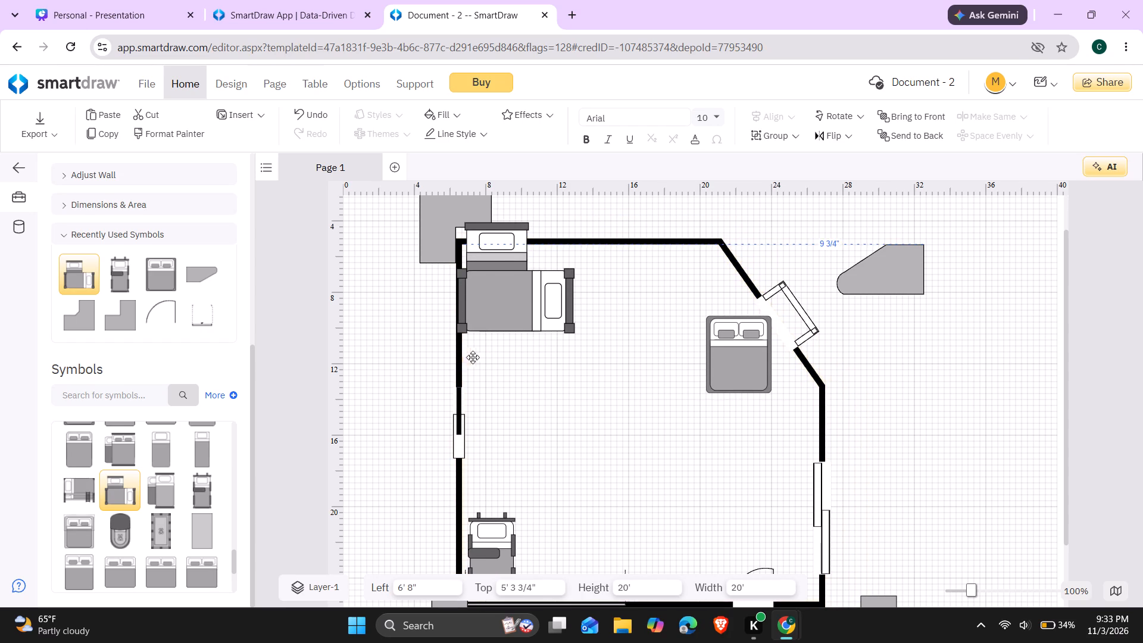
pyautogui.moveTo(473, 357); pyautogui.dragTo(506, 346)
# Move the L-shaped bed inside the room's upper-left corner, to about 9' 4" left and 5' 3 3/4" top.
pyautogui.moveTo(544, 319); pyautogui.dragTo(555, 343)
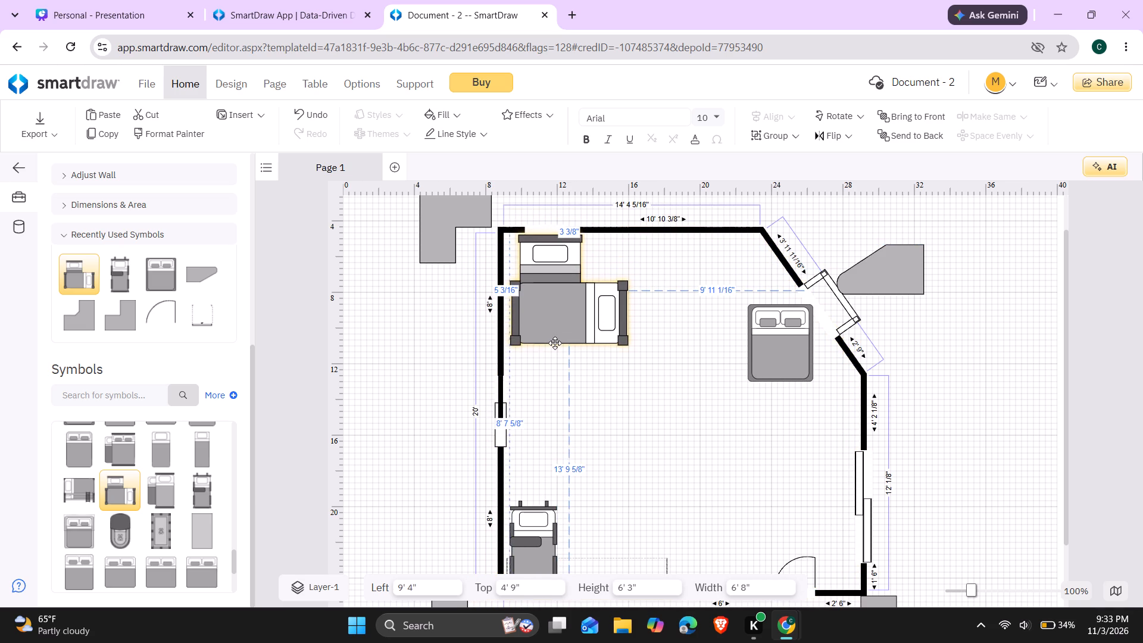
pyautogui.moveTo(555, 343); pyautogui.dragTo(555, 352)
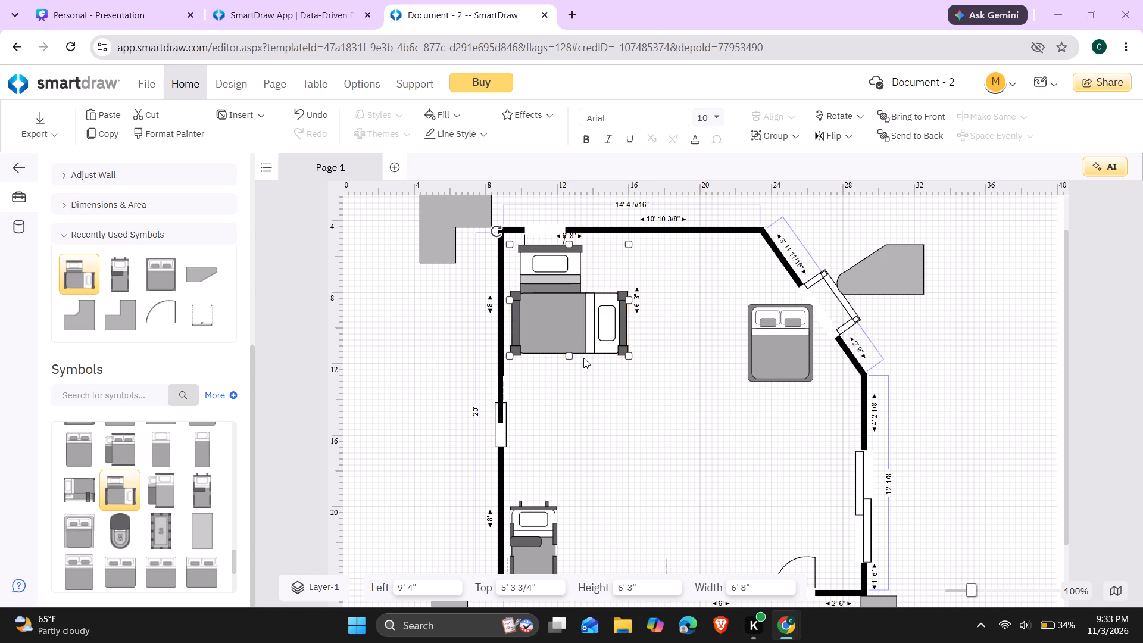
# Reduce the L-shaped bed's height to about 5' 1/4".
pyautogui.moveTo(571, 356); pyautogui.dragTo(571, 338)
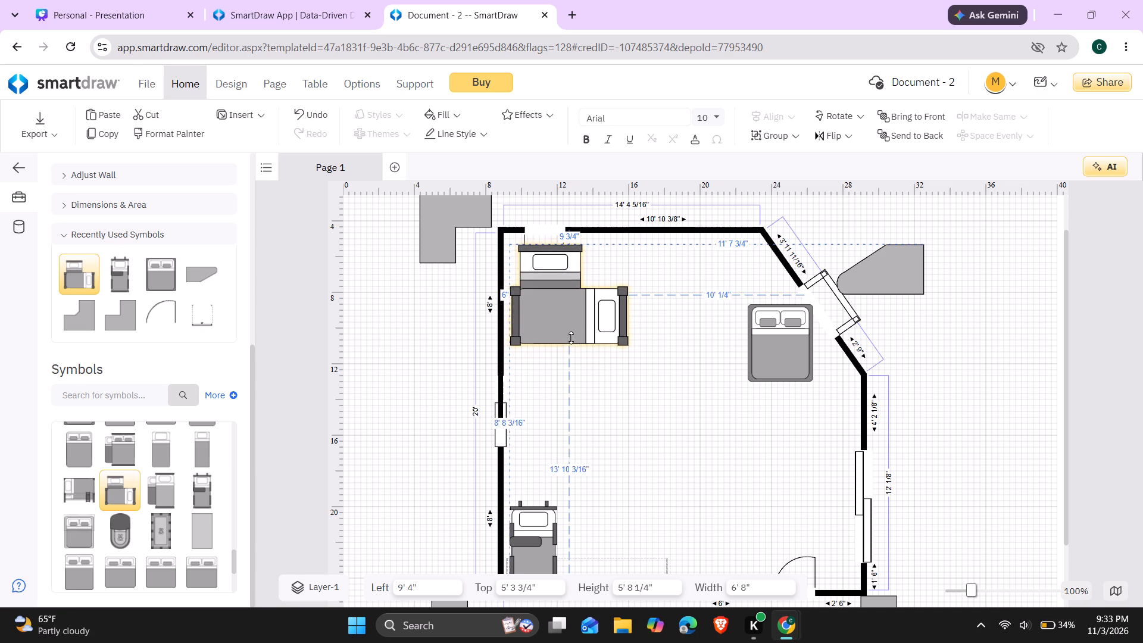
pyautogui.moveTo(571, 338); pyautogui.dragTo(569, 333)
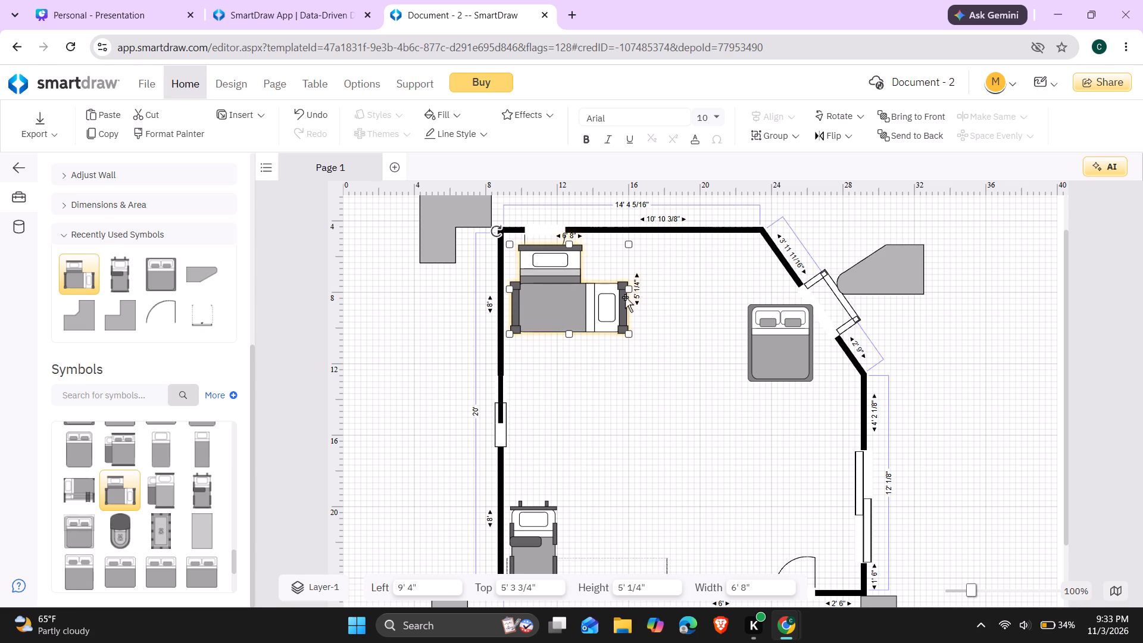
# Reduce the L-shaped bed's width to 4'.
pyautogui.moveTo(628, 291); pyautogui.dragTo(596, 295)
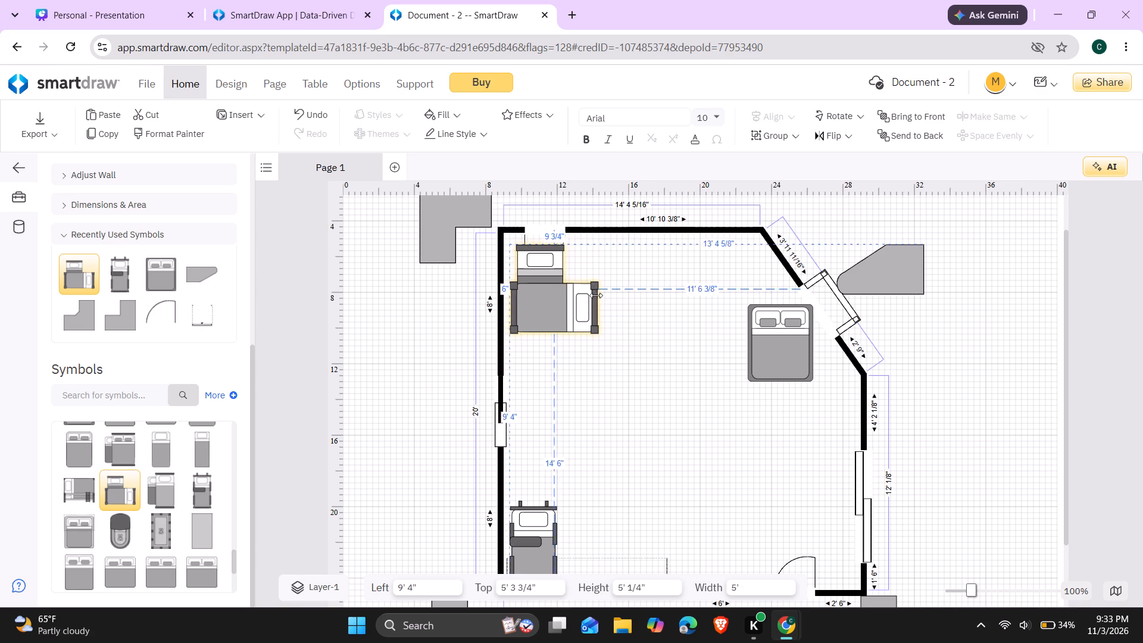
pyautogui.moveTo(596, 295); pyautogui.dragTo(583, 298)
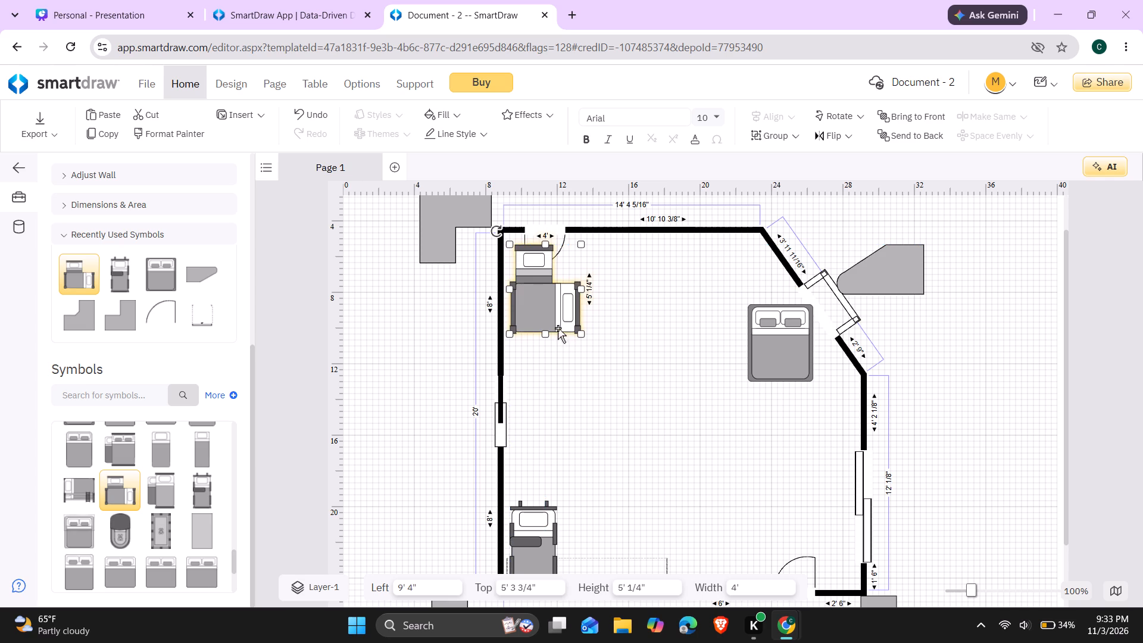
# Move the L-shaped bed below the upper-left door, to about 9' left and 6' 7 3/4" top, and reduce its height to about 4' 4 1/4".
pyautogui.moveTo(547, 330); pyautogui.dragTo(548, 320)
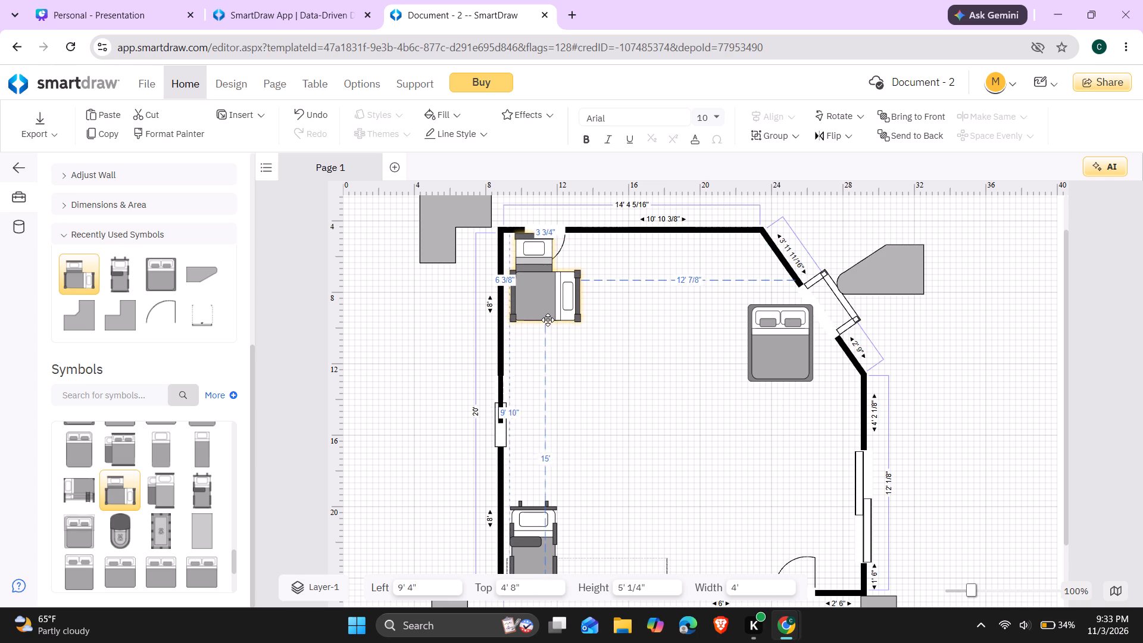
pyautogui.moveTo(548, 320); pyautogui.dragTo(545, 327)
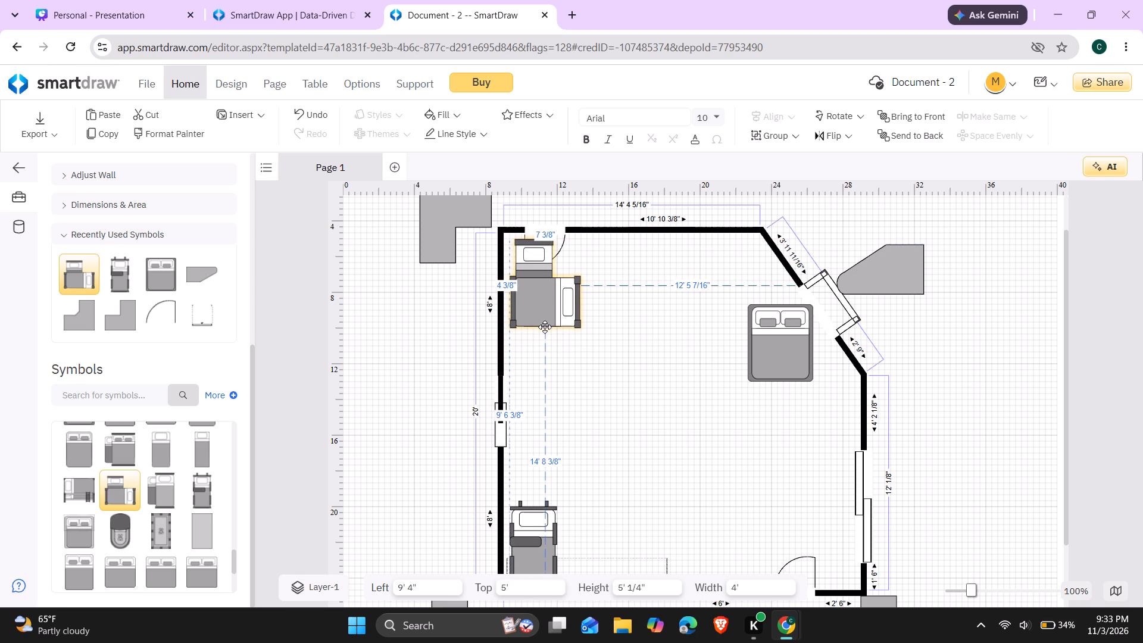
pyautogui.moveTo(545, 327); pyautogui.dragTo(541, 354)
pyautogui.moveTo(539, 359); pyautogui.dragTo(539, 346)
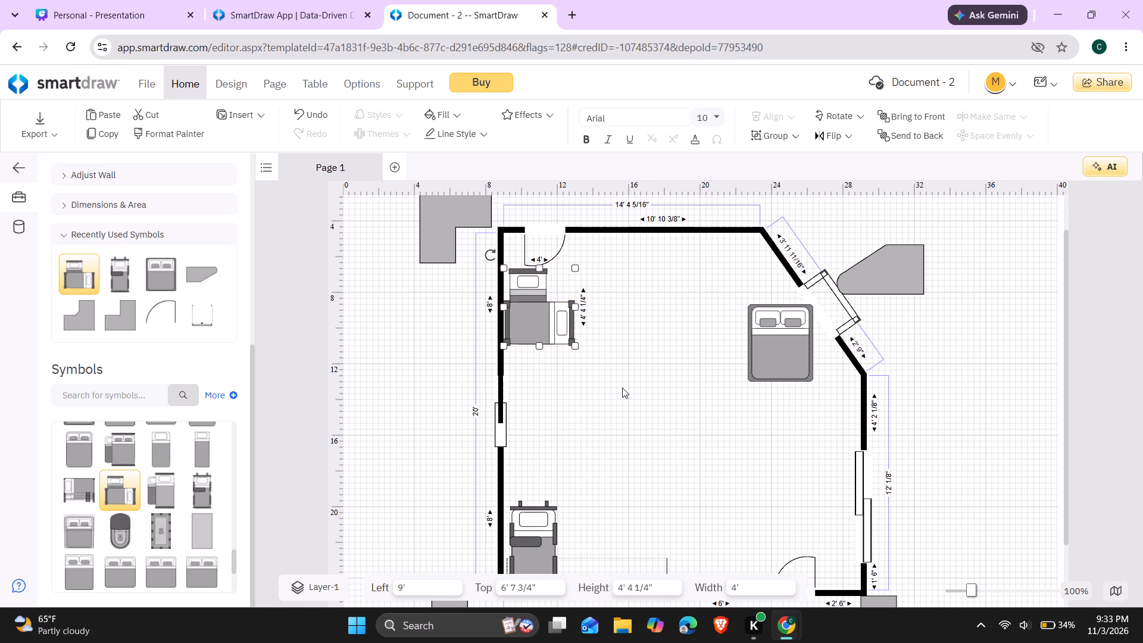
# Place the first Sofa symbol from Couches & Sofas between the two beds along the left wall, at about 8' 8" left and 14' top.
pyautogui.scroll(-1, 622, 388)
pyautogui.scroll(-2, 170, 507)
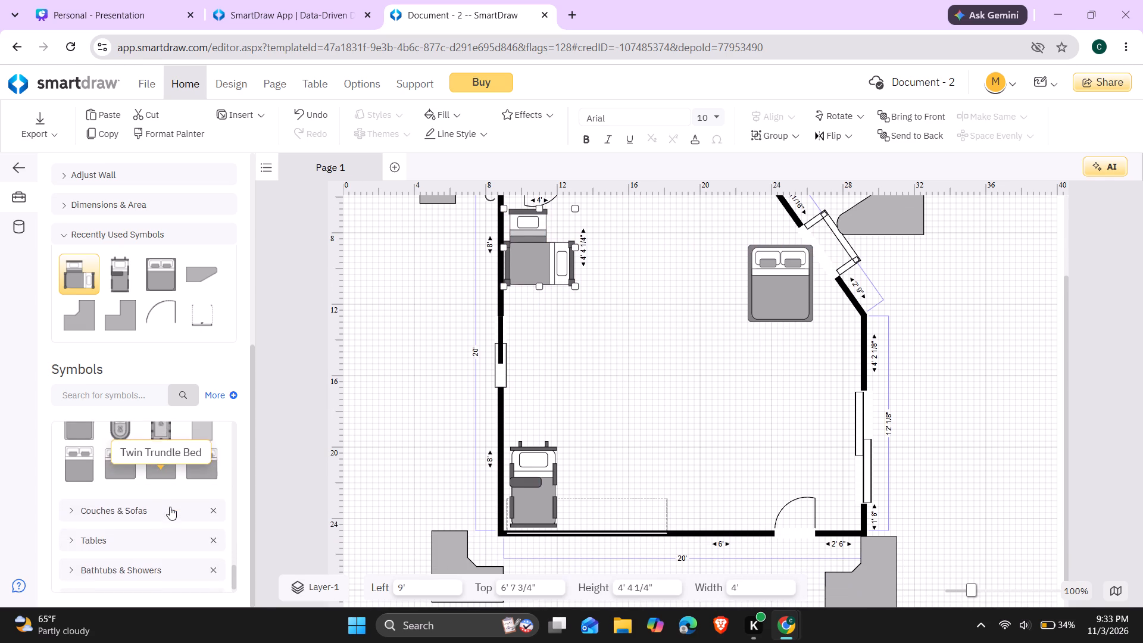
pyautogui.scroll(-1, 170, 507)
pyautogui.click(130, 497)
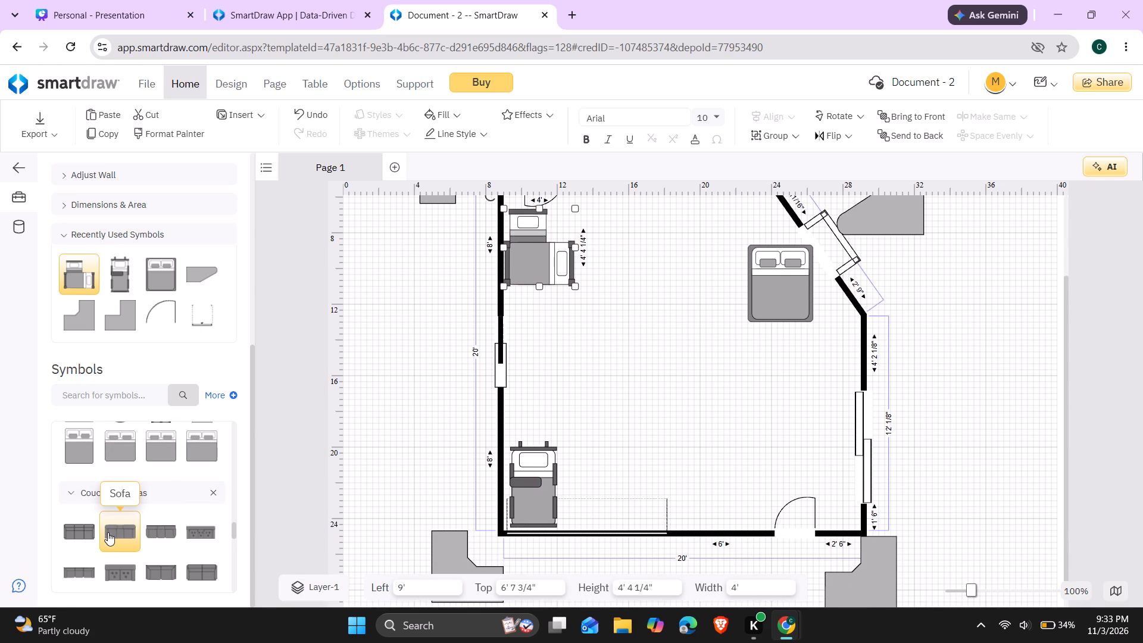
pyautogui.click(87, 536)
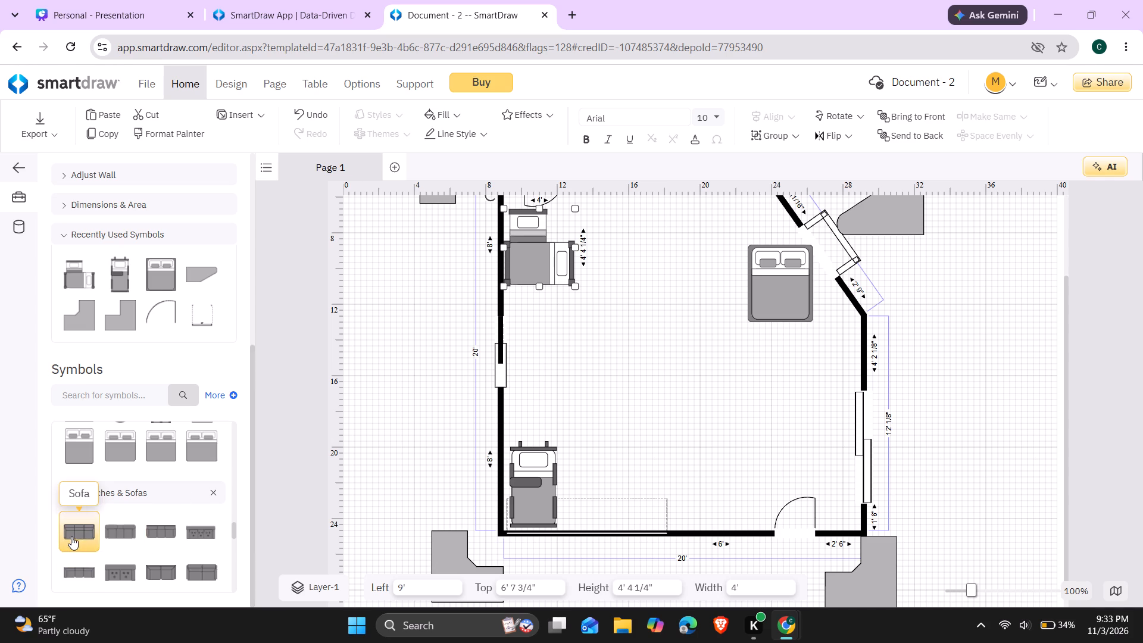
pyautogui.moveTo(71, 536); pyautogui.dragTo(552, 368)
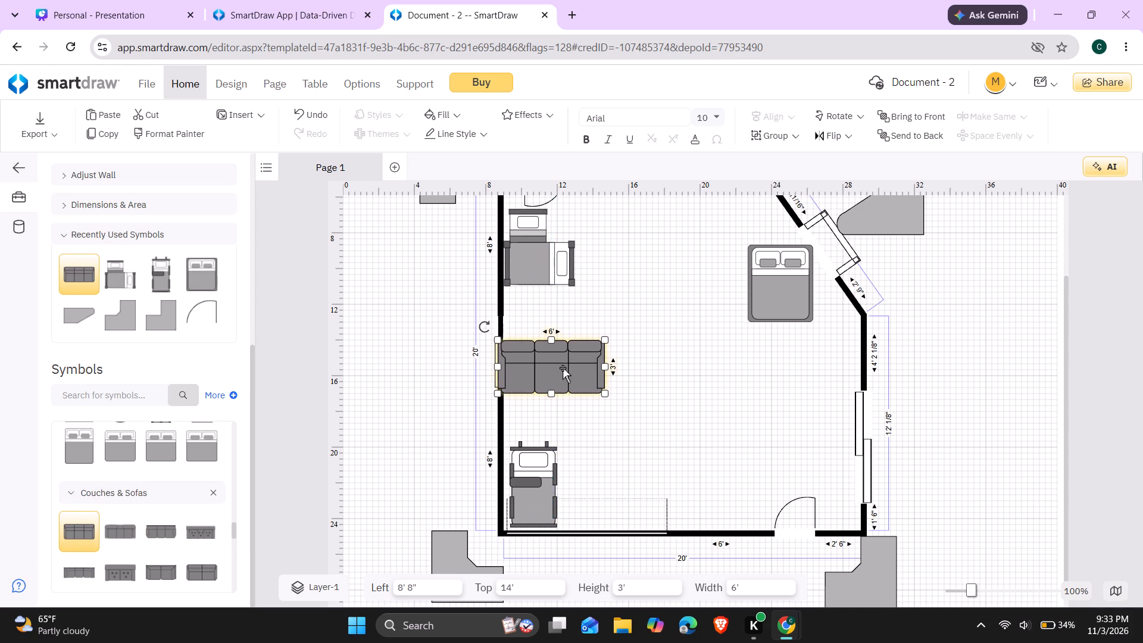
# Rotate the sofa a quarter turn counterclockwise so its back faces the room's left wall.
pyautogui.moveTo(488, 329); pyautogui.dragTo(494, 363)
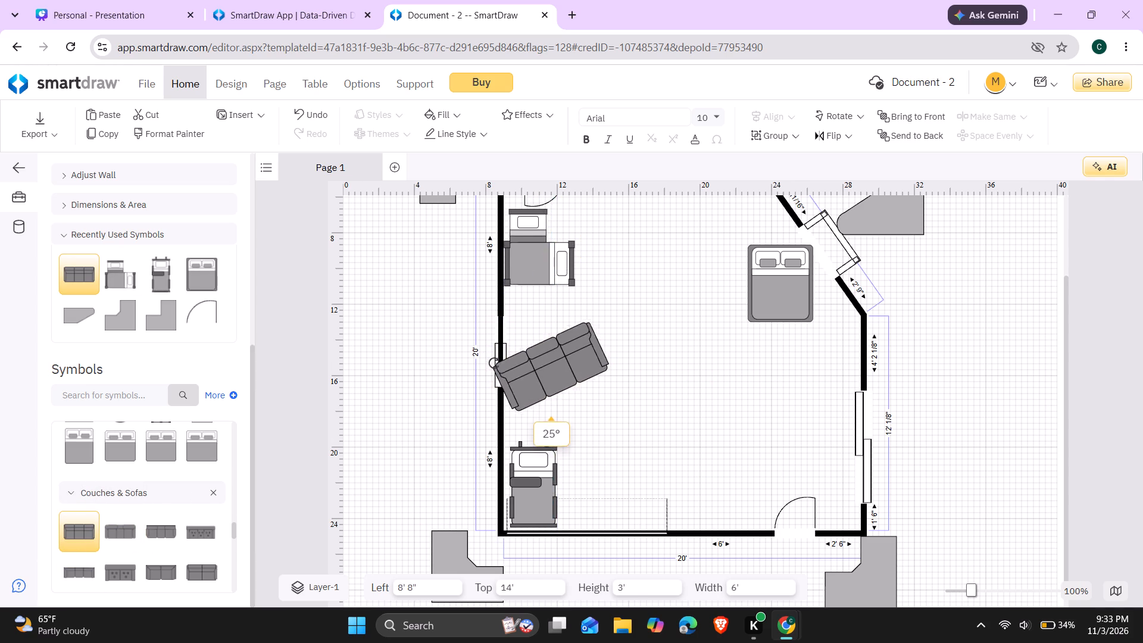
pyautogui.moveTo(494, 363); pyautogui.dragTo(538, 398)
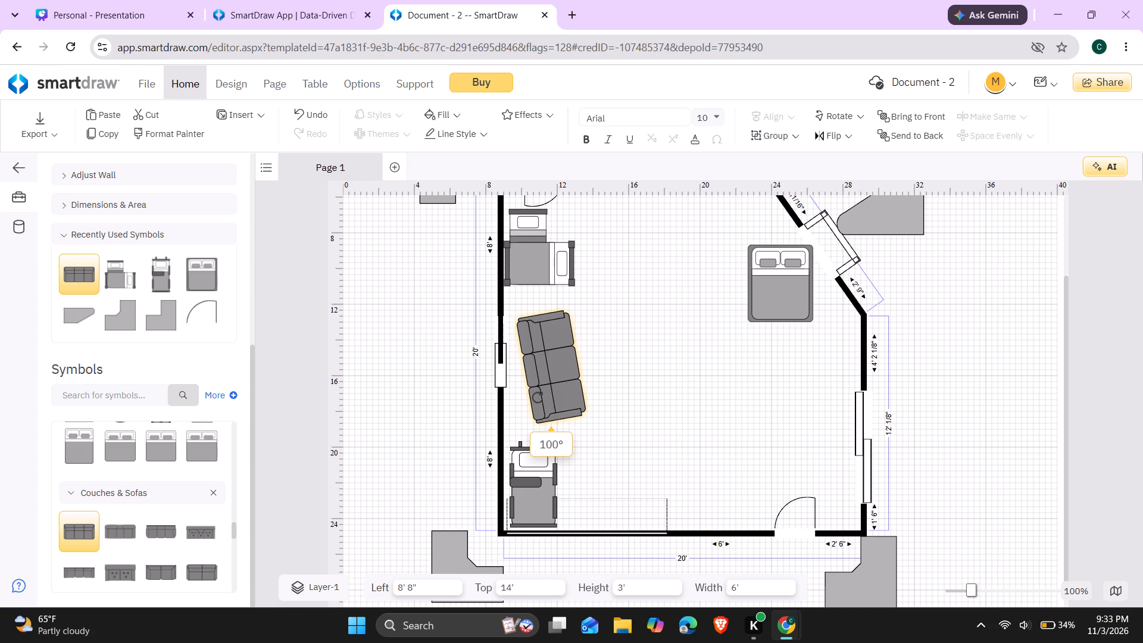
pyautogui.moveTo(538, 398); pyautogui.dragTo(533, 399)
# Move the rotated sofa close to the left wall between the two beds, to about 7' 8" left and 14' 2 1/4" top.
pyautogui.moveTo(562, 366); pyautogui.dragTo(544, 369)
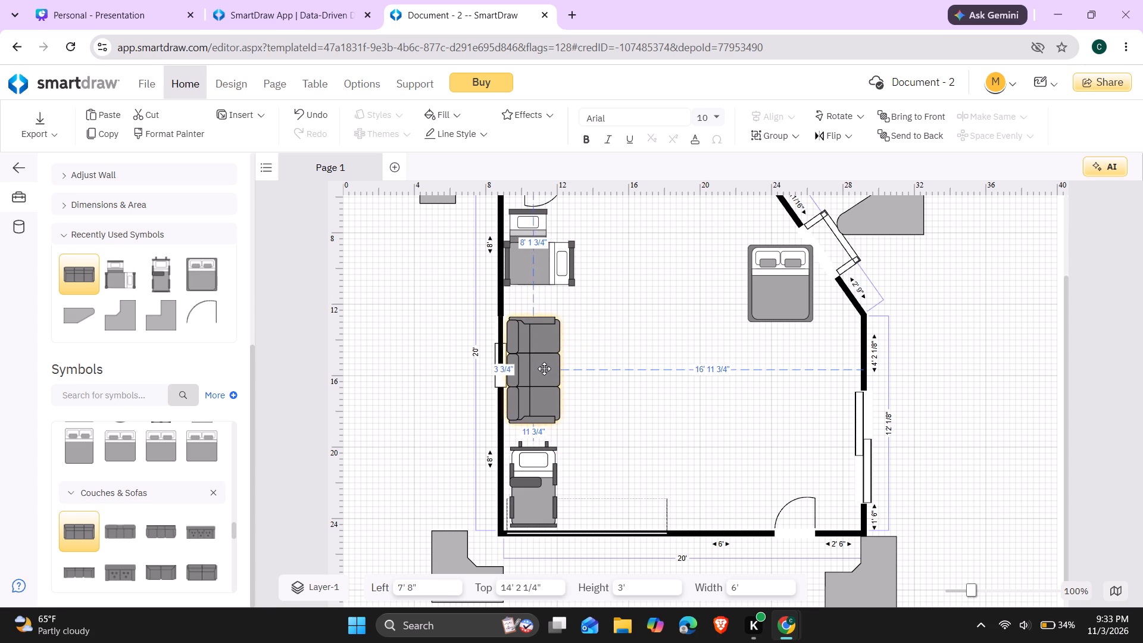
pyautogui.moveTo(544, 369); pyautogui.dragTo(550, 373)
pyautogui.click(399, 363)
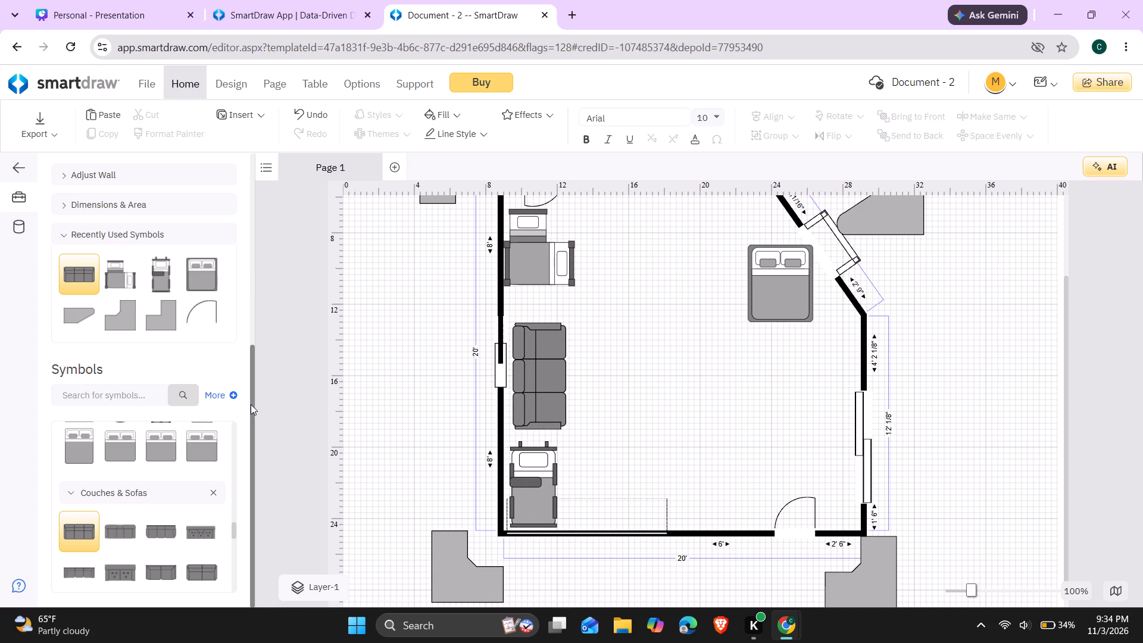
pyautogui.scroll(-1, 251, 404)
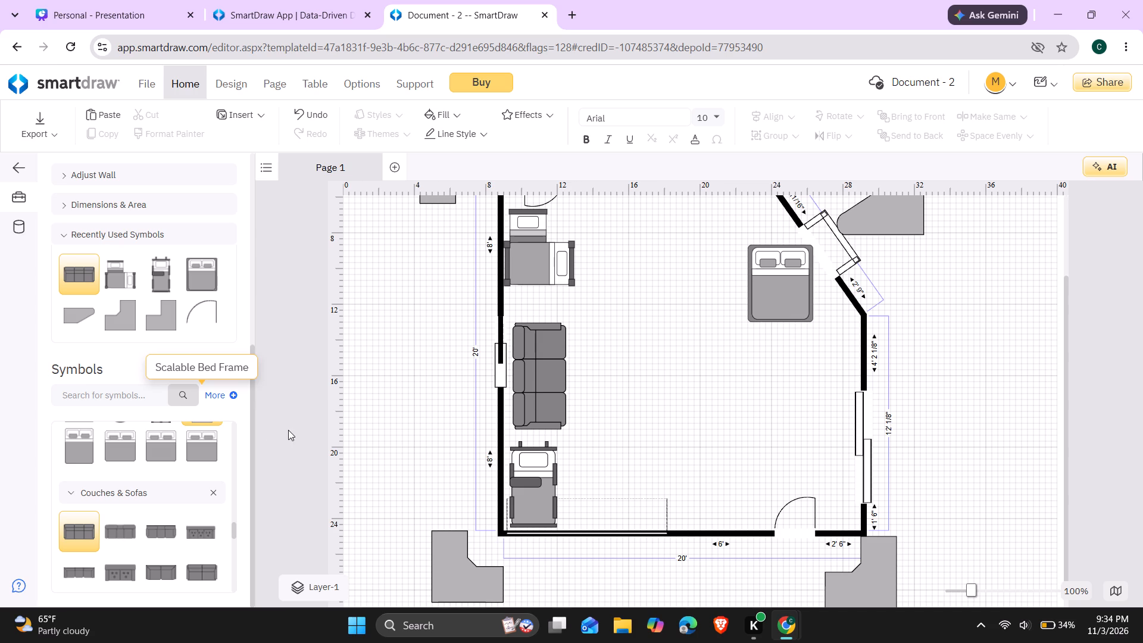
pyautogui.moveTo(545, 360); pyautogui.dragTo(539, 356)
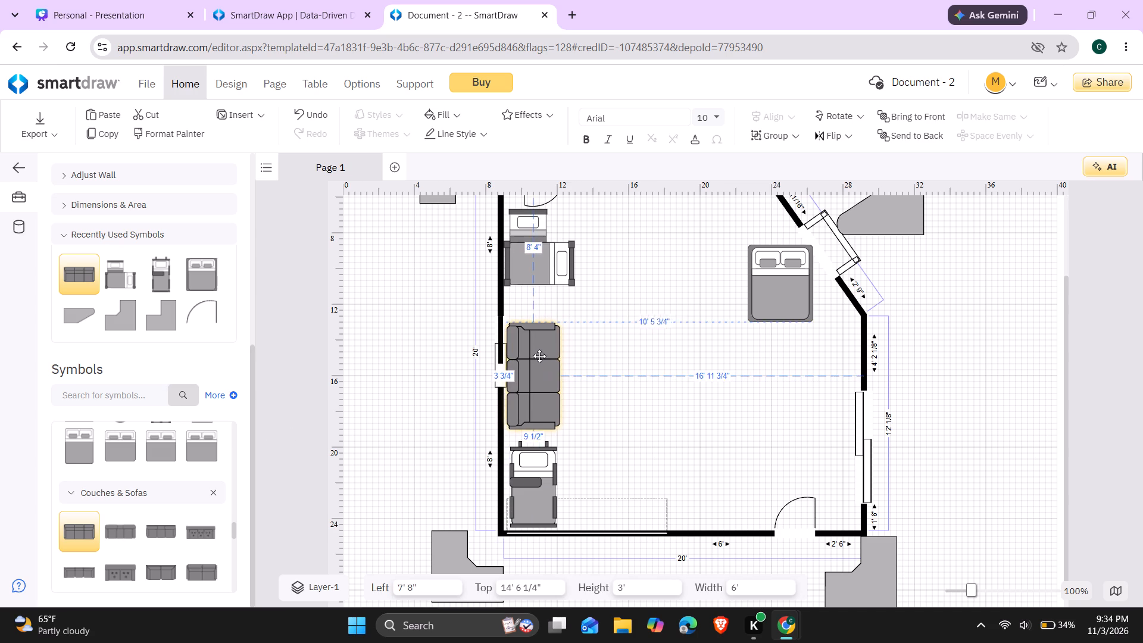
pyautogui.moveTo(539, 356); pyautogui.dragTo(540, 354)
# Place a 6' by 3' rectangle shape inside the room, right of the sofa, at about 13' 4" left and 11' 4" top.
pyautogui.scroll(-1, 254, 193)
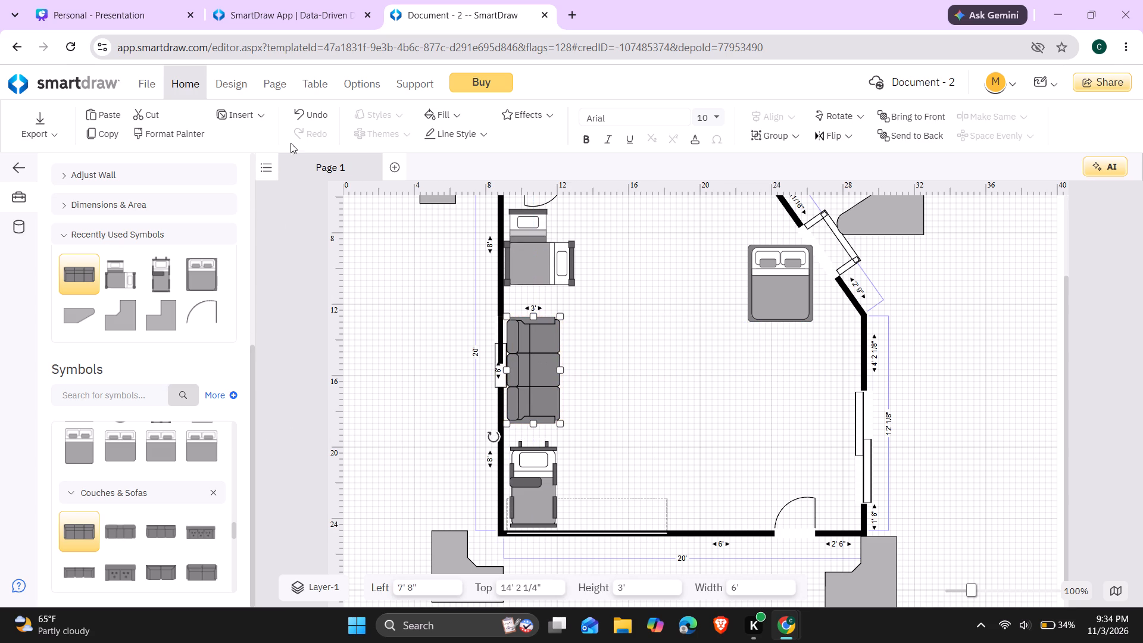
pyautogui.scroll(-1, 291, 143)
pyautogui.scroll(4, 76, 220)
pyautogui.click(152, 203)
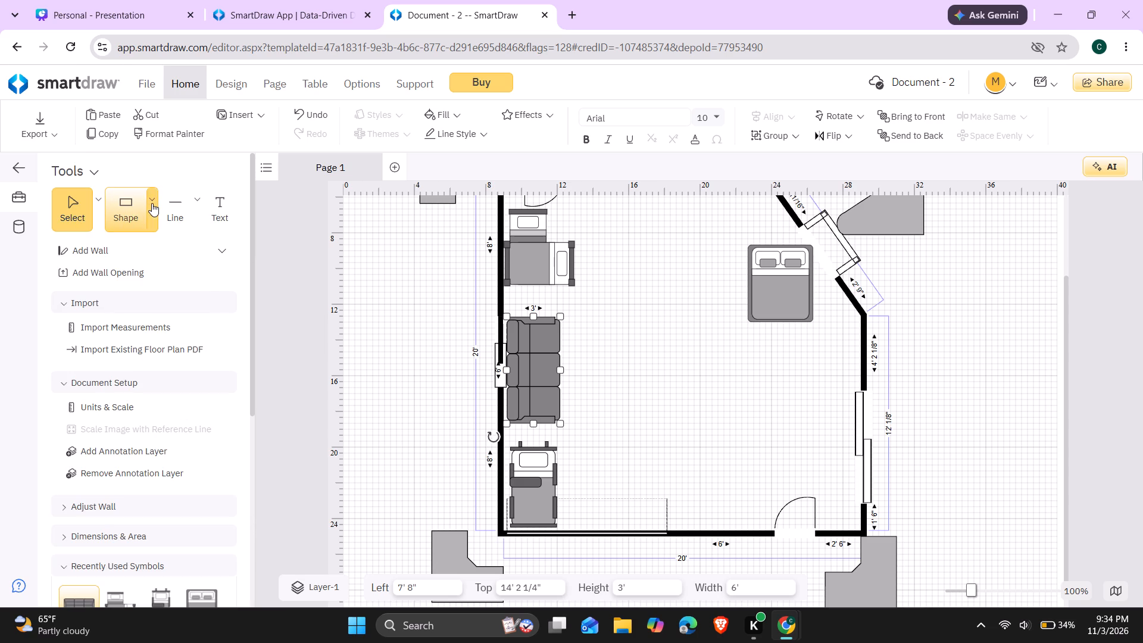
pyautogui.click(180, 258)
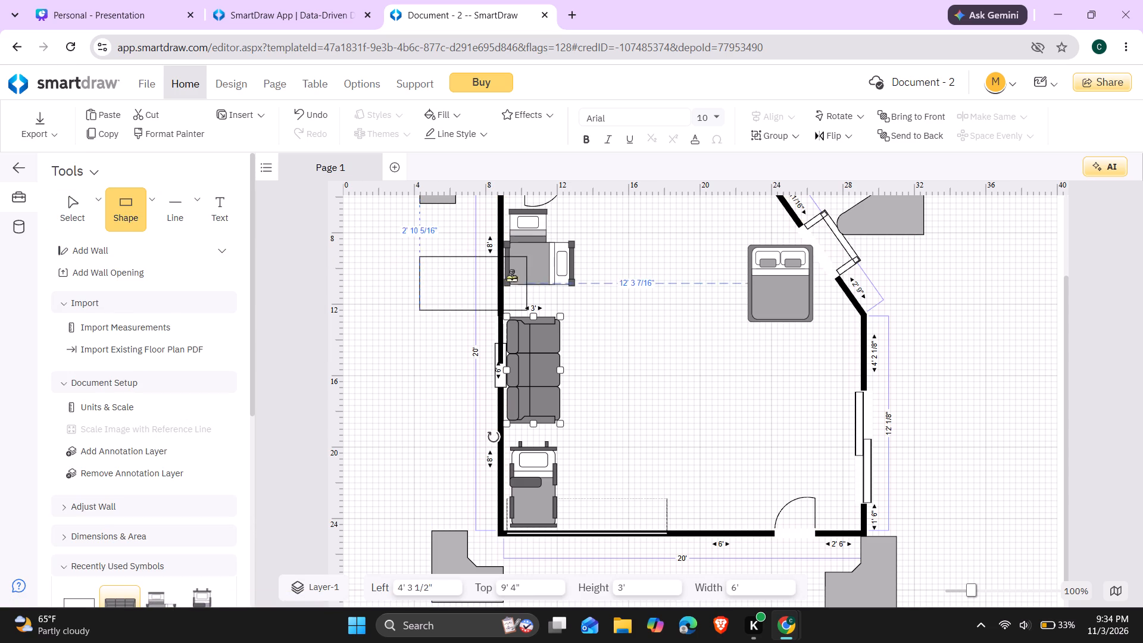
pyautogui.click(633, 318)
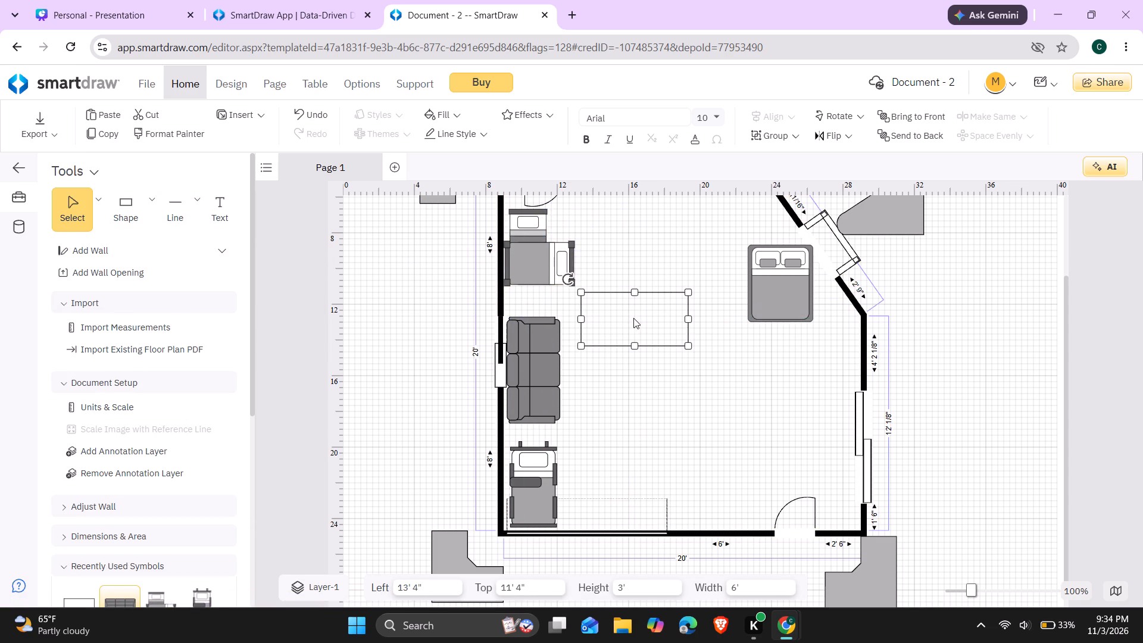
# Resize the rectangle into a thin horizontal partition starting at the left wall, 4" high and about 11' 2 1/4" wide.
pyautogui.moveTo(583, 348); pyautogui.dragTo(554, 313)
pyautogui.hscroll(-1, 579, 326)
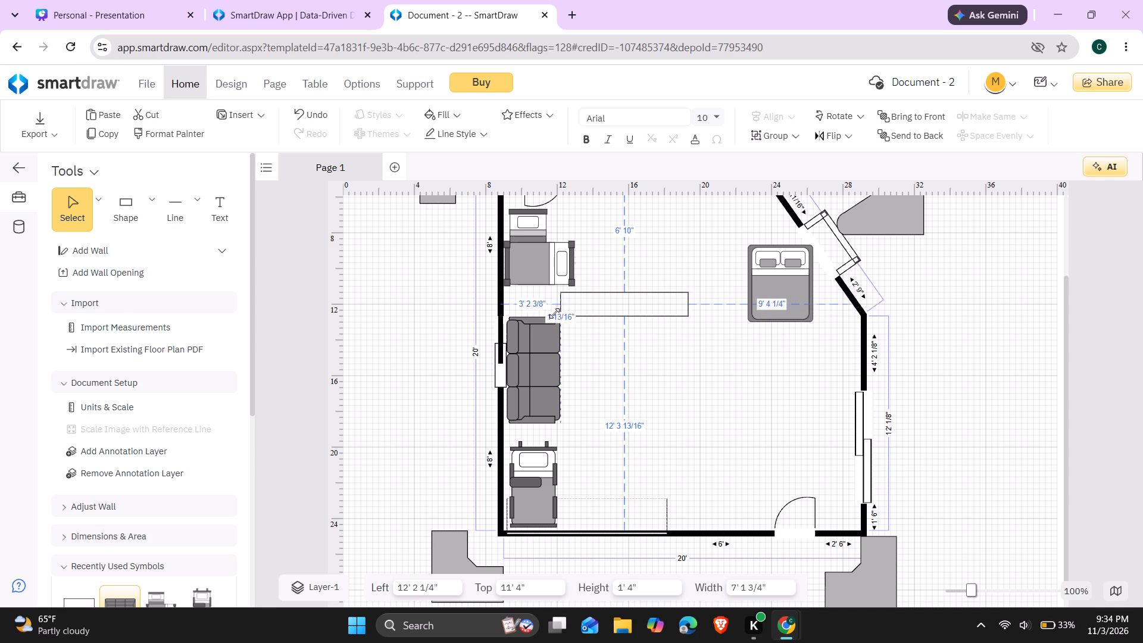
pyautogui.moveTo(554, 313); pyautogui.dragTo(505, 309)
pyautogui.hscroll(-1, 554, 313)
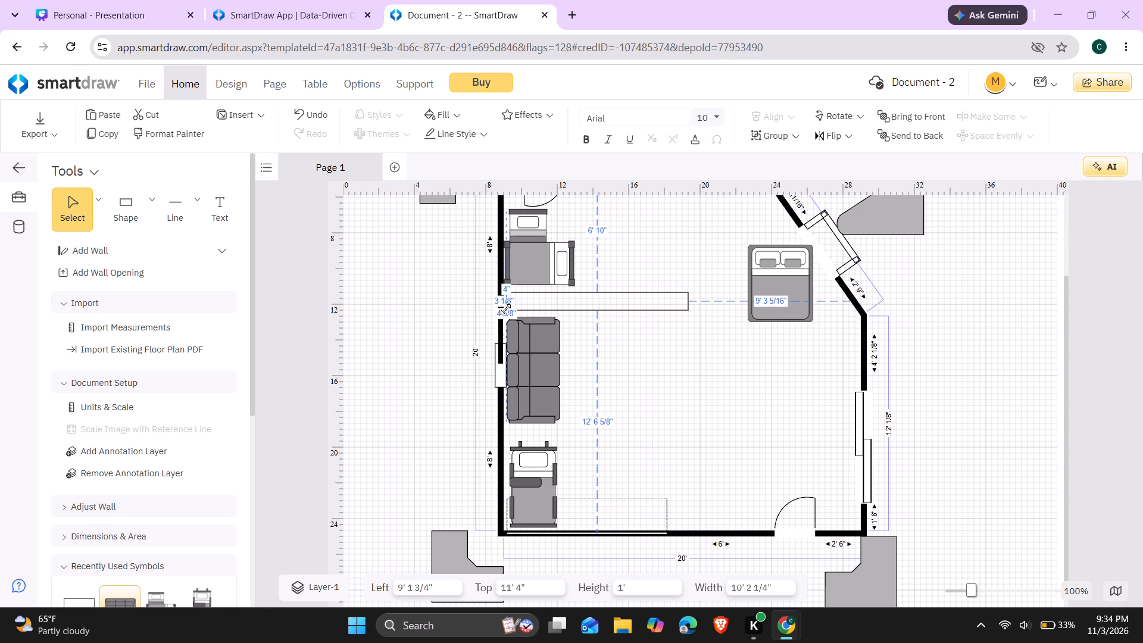
pyautogui.hscroll(-1, 505, 309)
pyautogui.moveTo(505, 309); pyautogui.dragTo(505, 308)
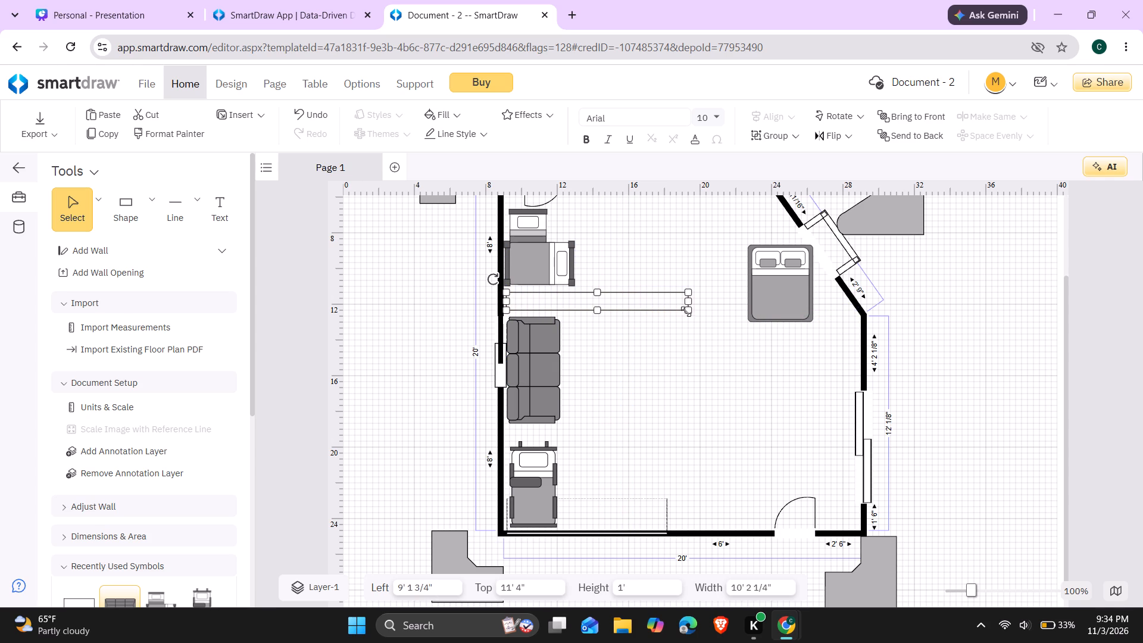
pyautogui.moveTo(689, 313); pyautogui.dragTo(707, 313)
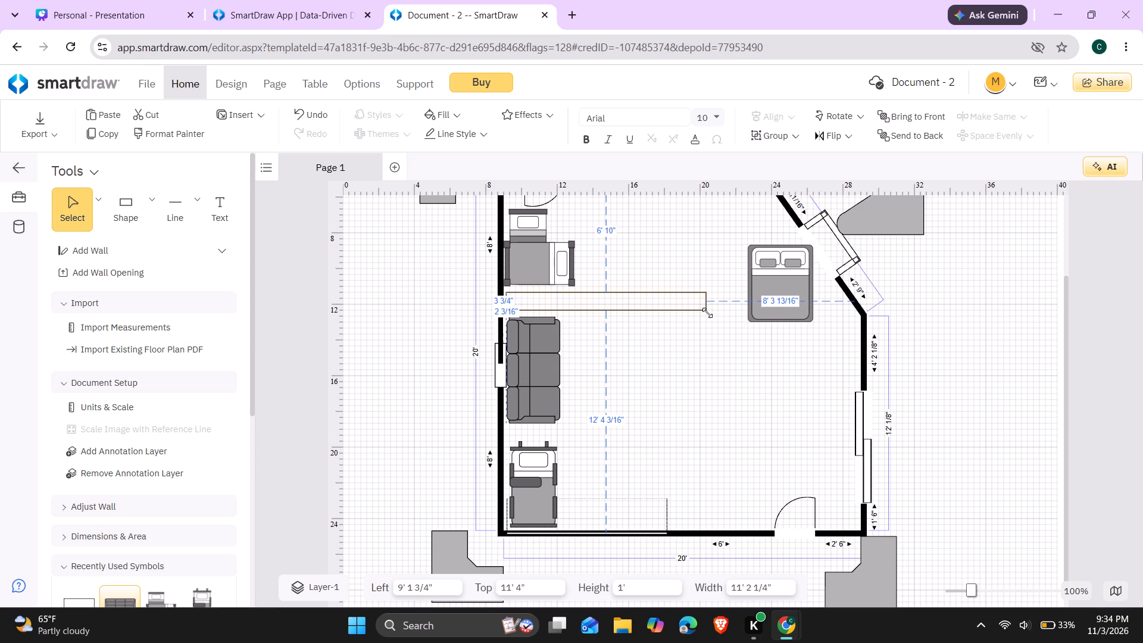
pyautogui.moveTo(707, 313); pyautogui.dragTo(705, 301)
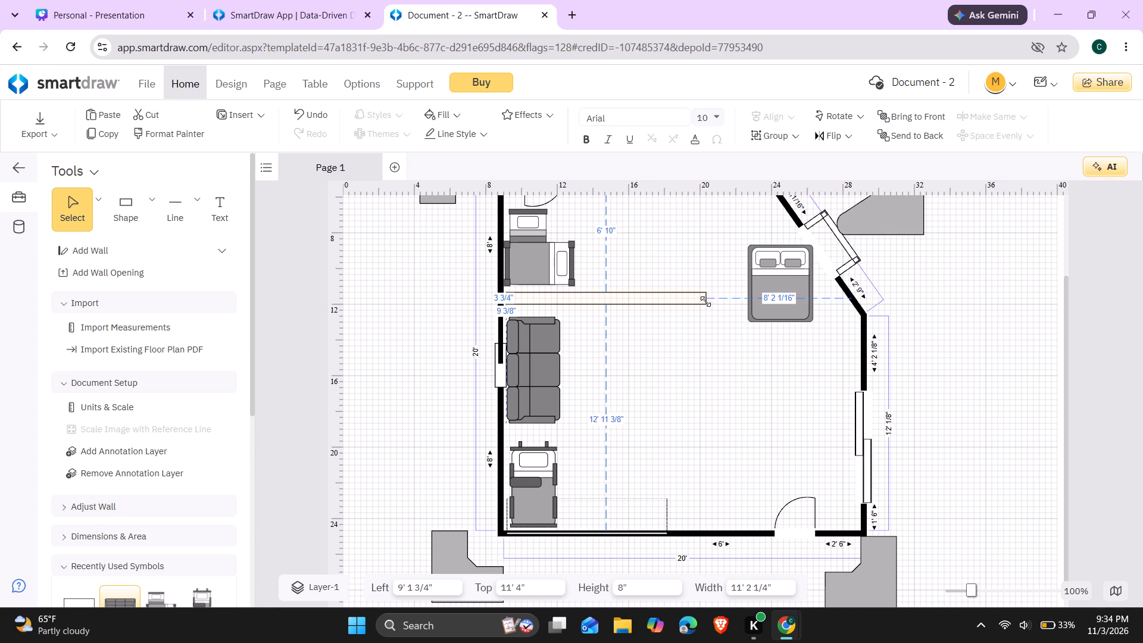
pyautogui.moveTo(705, 301); pyautogui.dragTo(705, 299)
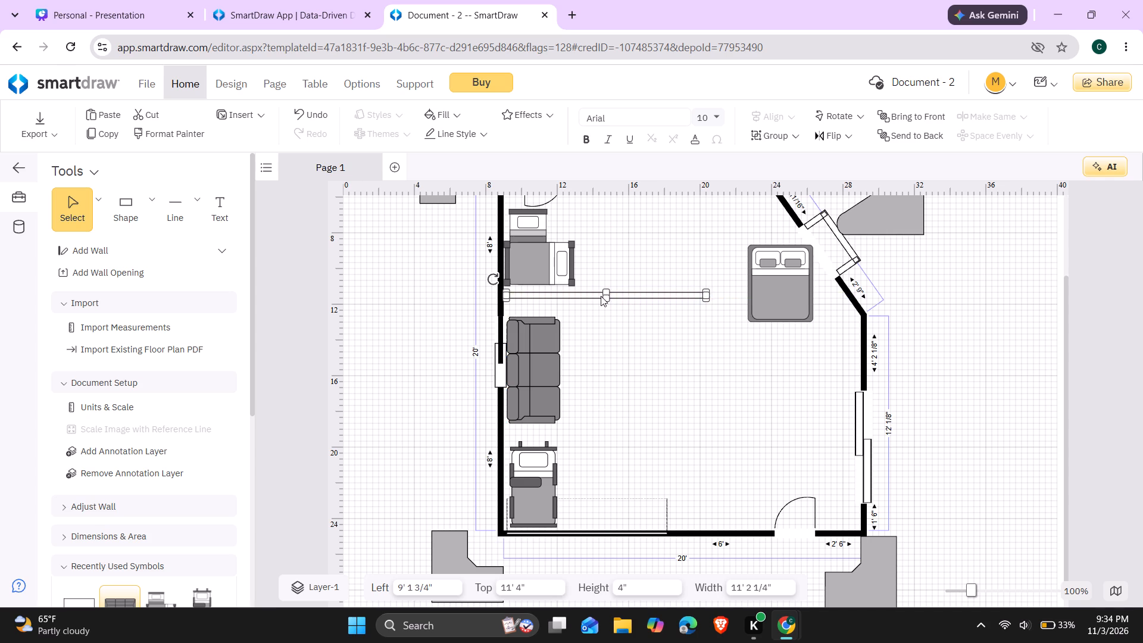
# Move the horizontal partition down to about 11' 8" top and shorten it to about 10' 10 1/4" wide.
pyautogui.click(597, 296)
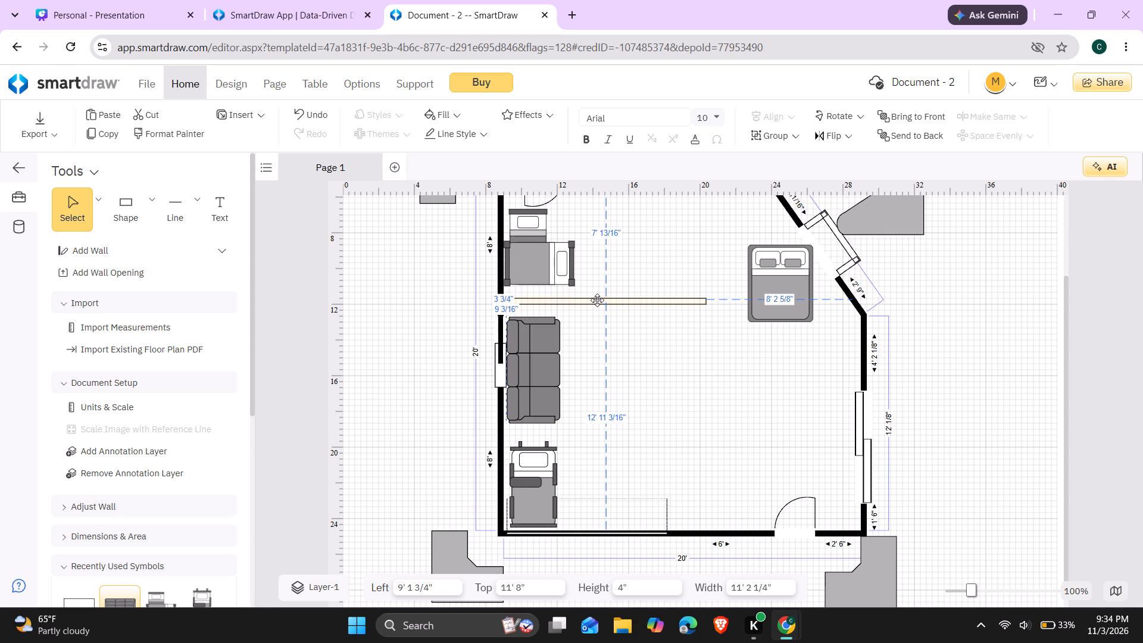
pyautogui.scroll(1, 764, 359)
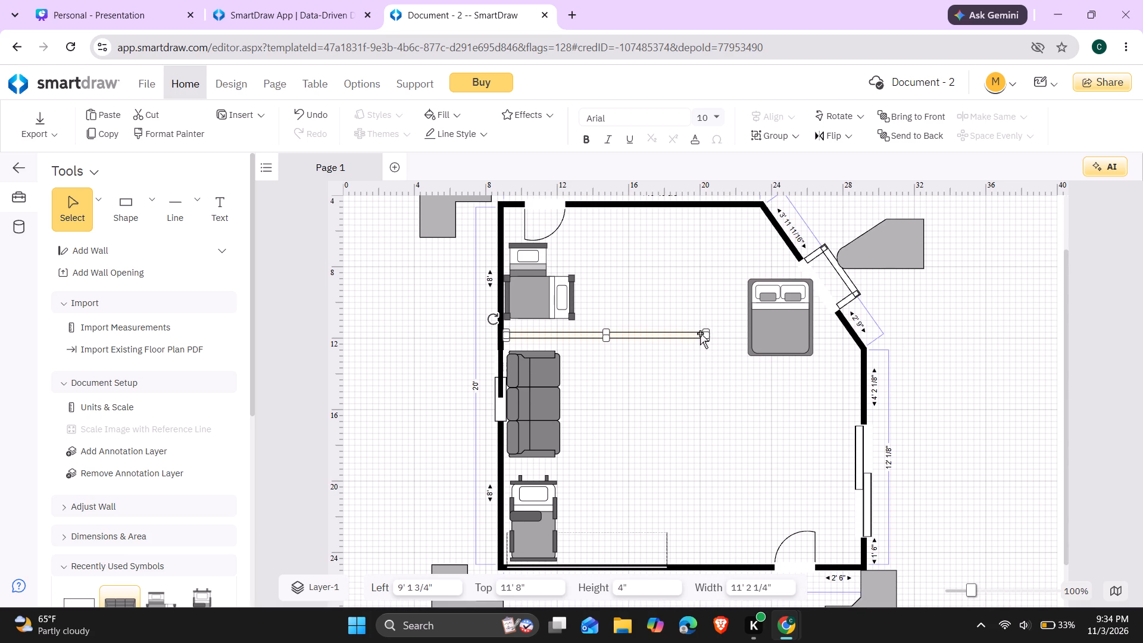
pyautogui.moveTo(705, 336); pyautogui.dragTo(700, 338)
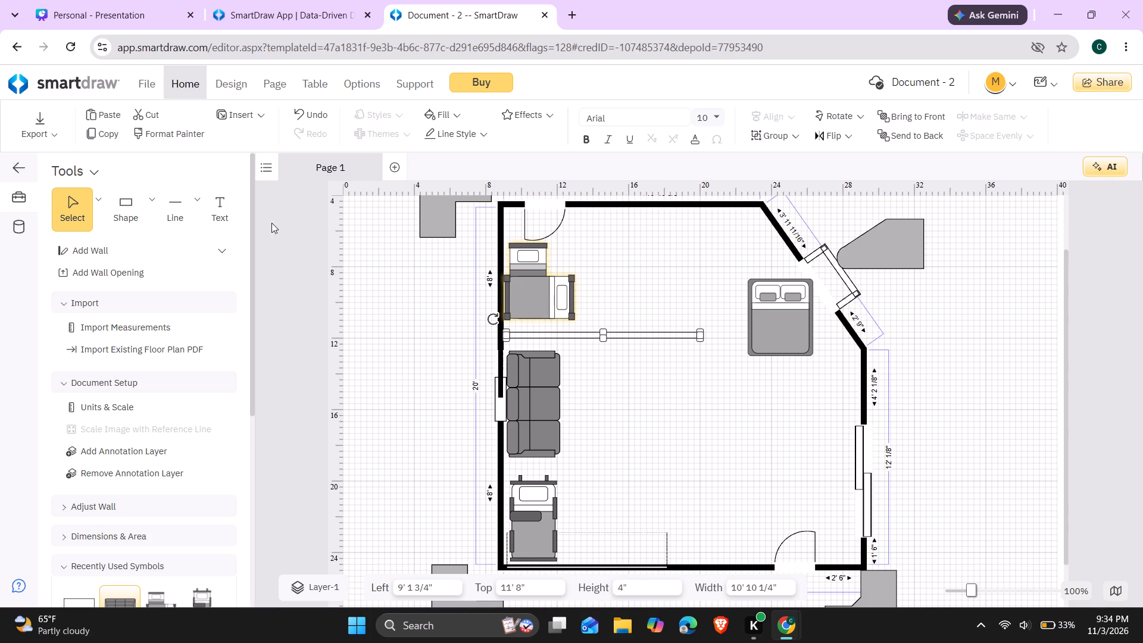
# Place a second 6' by 3' rectangle shape above the partition's right end, at about 17' left and 6' top.
pyautogui.click(130, 207)
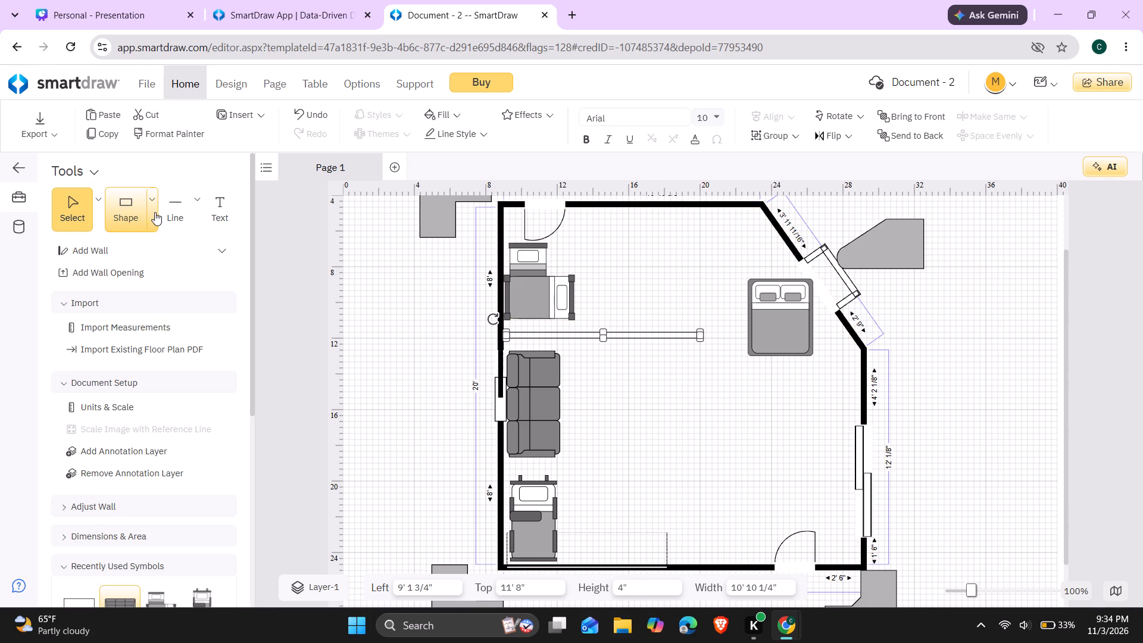
pyautogui.click(155, 212)
pyautogui.click(176, 255)
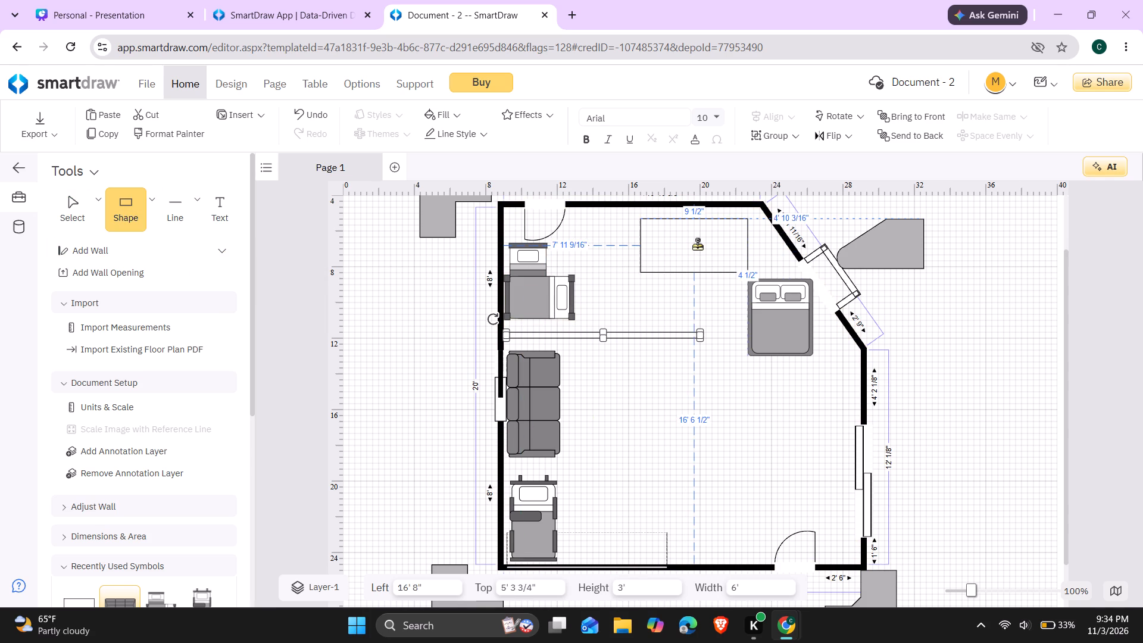
pyautogui.moveTo(700, 260); pyautogui.dragTo(703, 249)
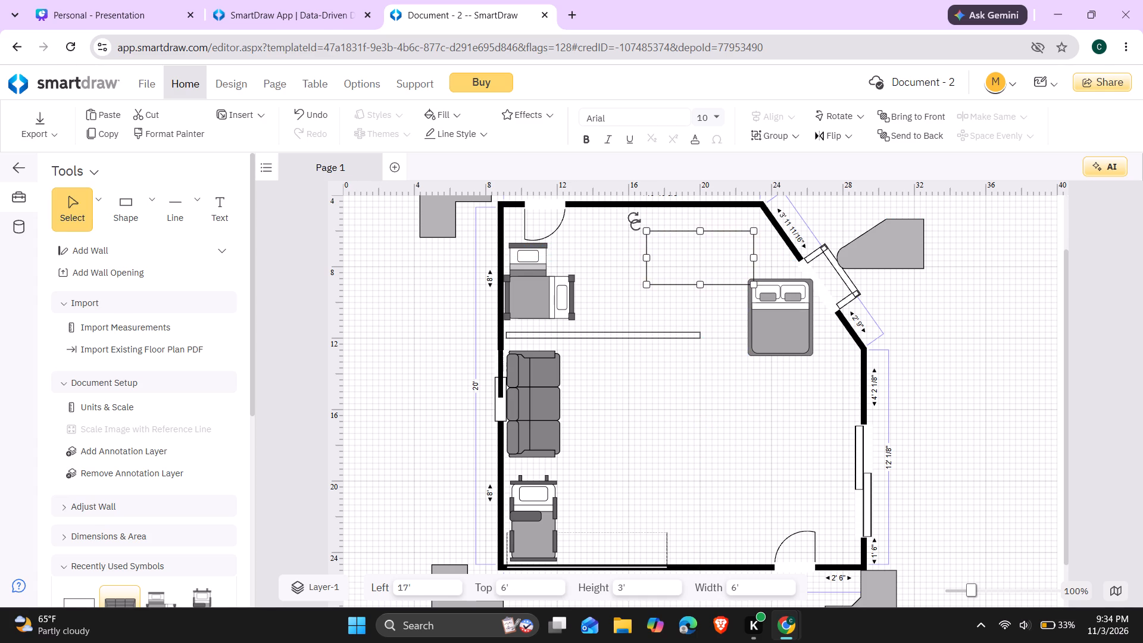
# Rotate the second rectangle a quarter turn so that it stands vertically from the top wall.
pyautogui.moveTo(635, 221); pyautogui.dragTo(685, 296)
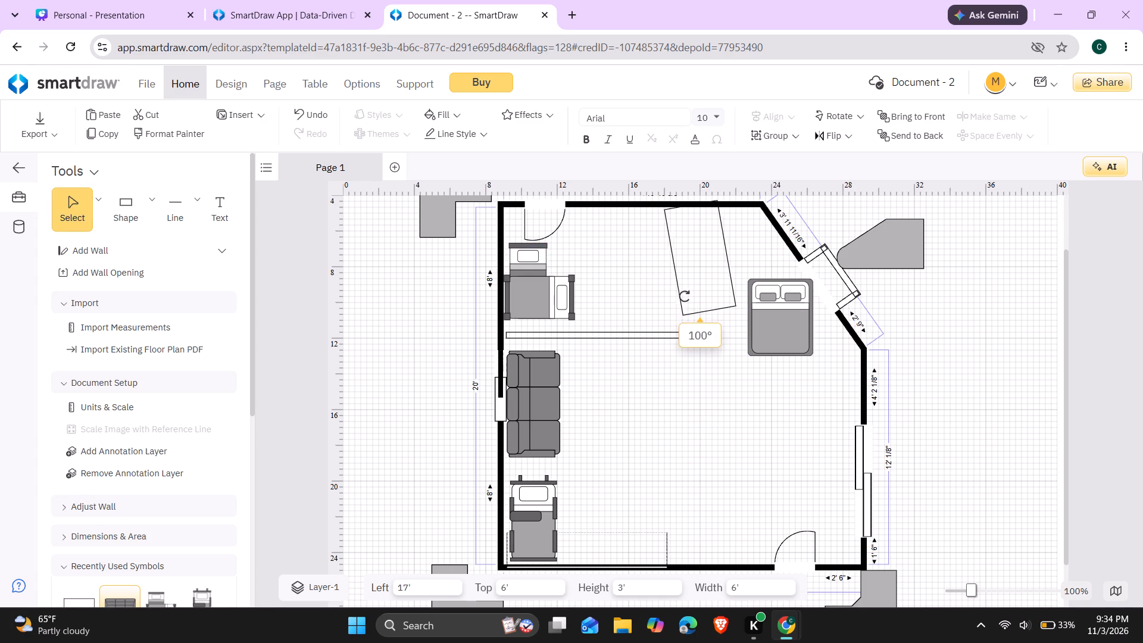
pyautogui.moveTo(685, 296); pyautogui.dragTo(677, 300)
# Resize the vertical rectangle into a thin partition 6" thick and about 19' 10" long, running from the top wall to the bottom wall.
pyautogui.moveTo(672, 313); pyautogui.dragTo(679, 311)
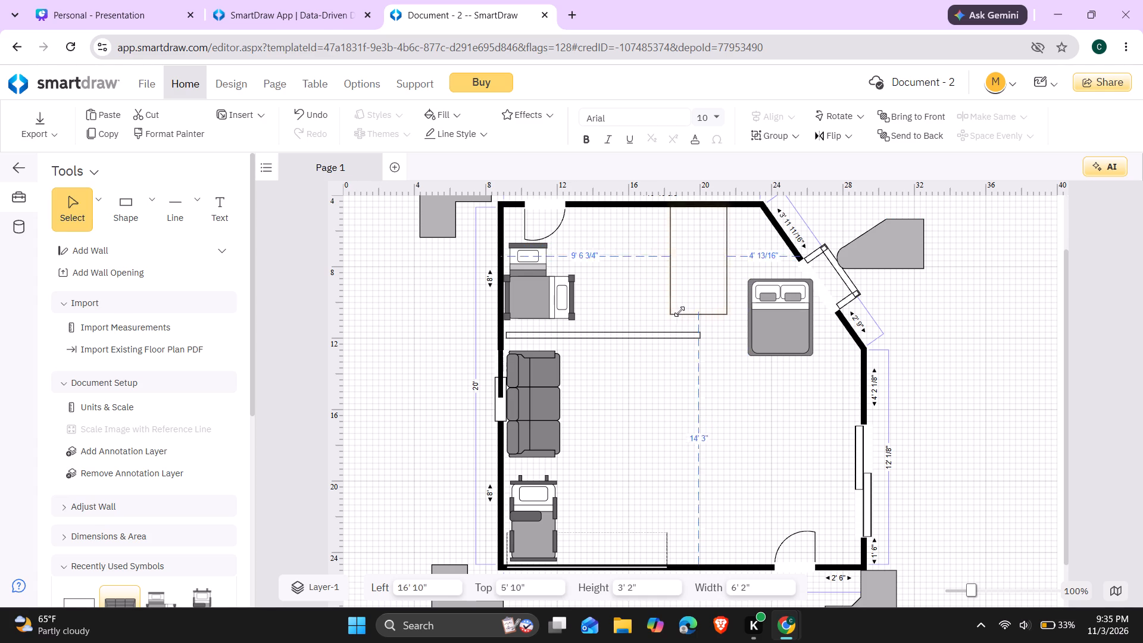
pyautogui.moveTo(679, 311); pyautogui.dragTo(719, 336)
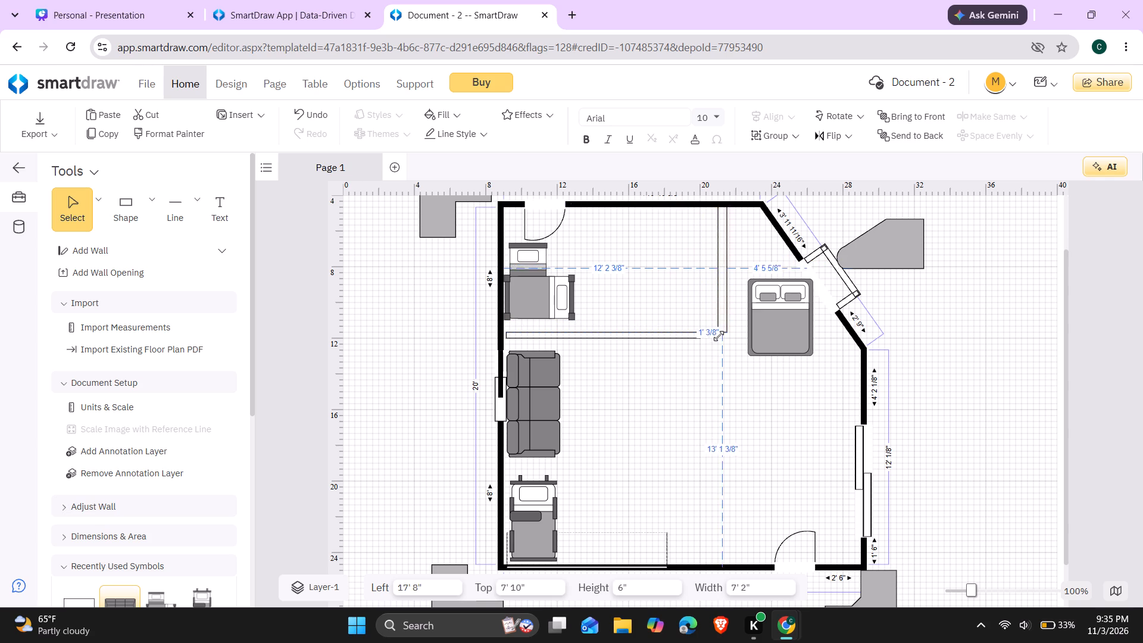
pyautogui.moveTo(719, 336); pyautogui.dragTo(701, 339)
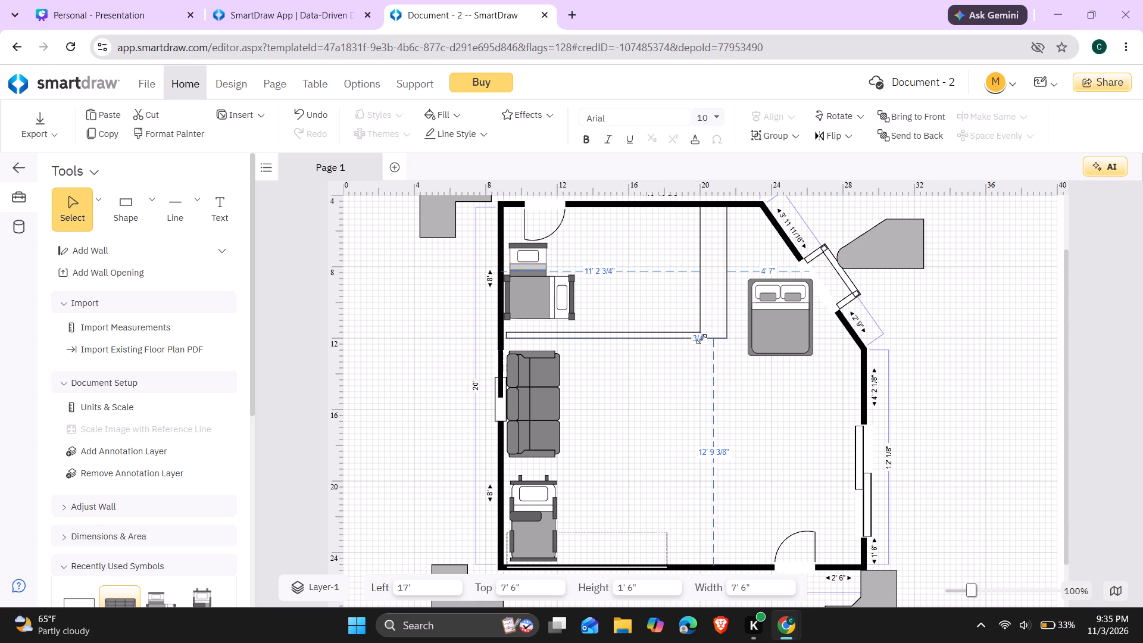
pyautogui.moveTo(701, 339); pyautogui.dragTo(713, 358)
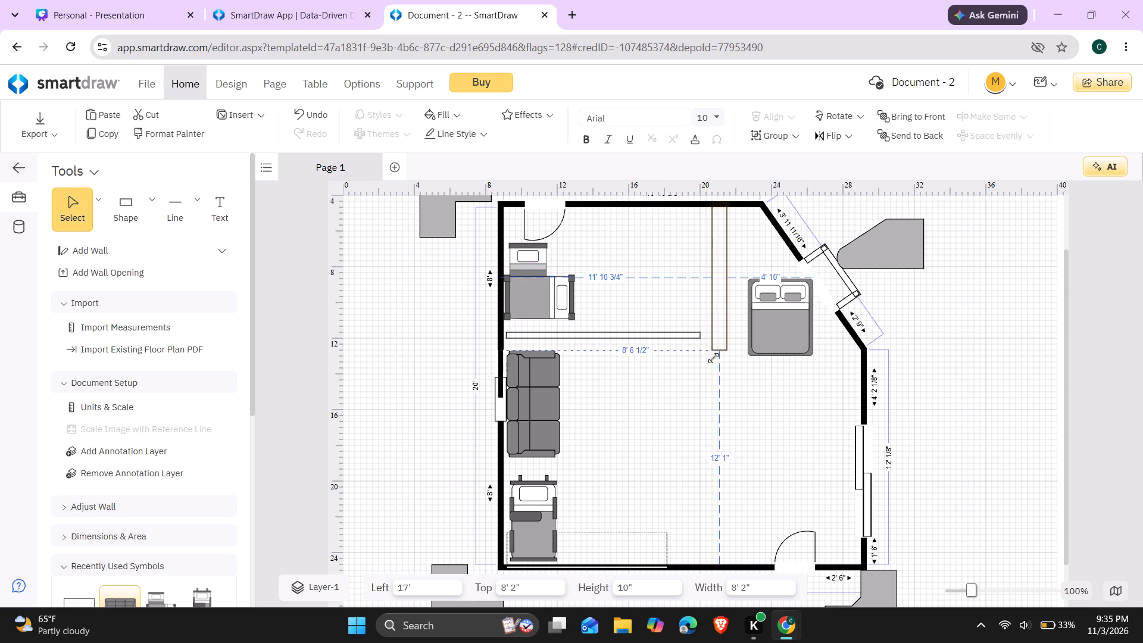
pyautogui.moveTo(713, 358); pyautogui.dragTo(713, 476)
pyautogui.scroll(1, 713, 363)
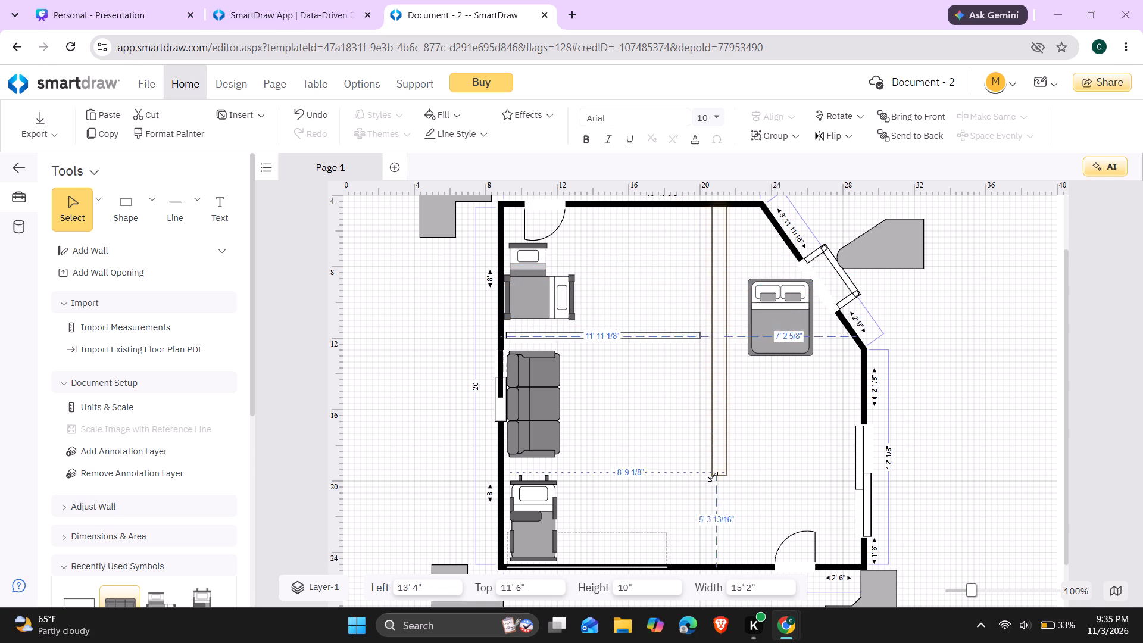
pyautogui.scroll(1, 713, 476)
pyautogui.moveTo(713, 476); pyautogui.dragTo(715, 575)
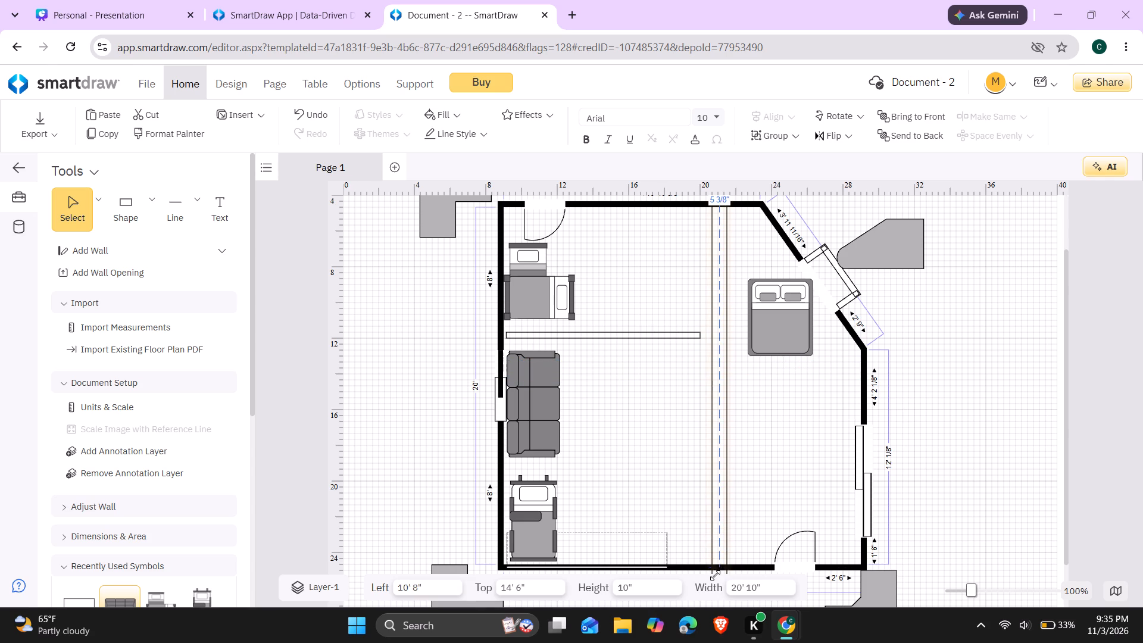
pyautogui.moveTo(715, 575); pyautogui.dragTo(712, 561)
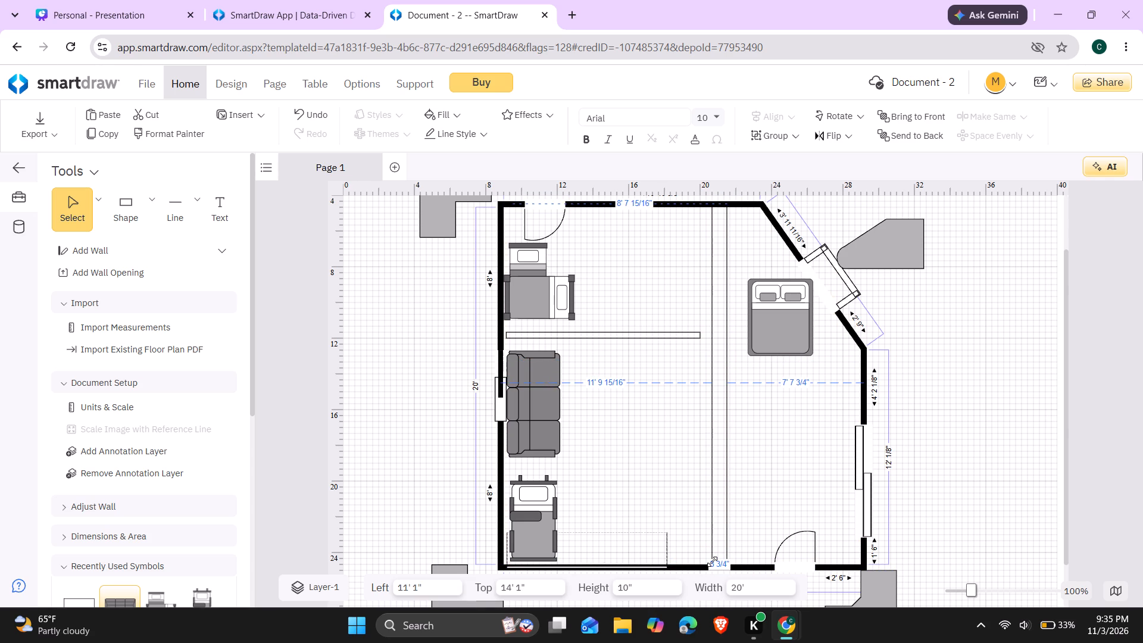
pyautogui.moveTo(712, 561); pyautogui.dragTo(714, 560)
pyautogui.moveTo(714, 560); pyautogui.dragTo(714, 557)
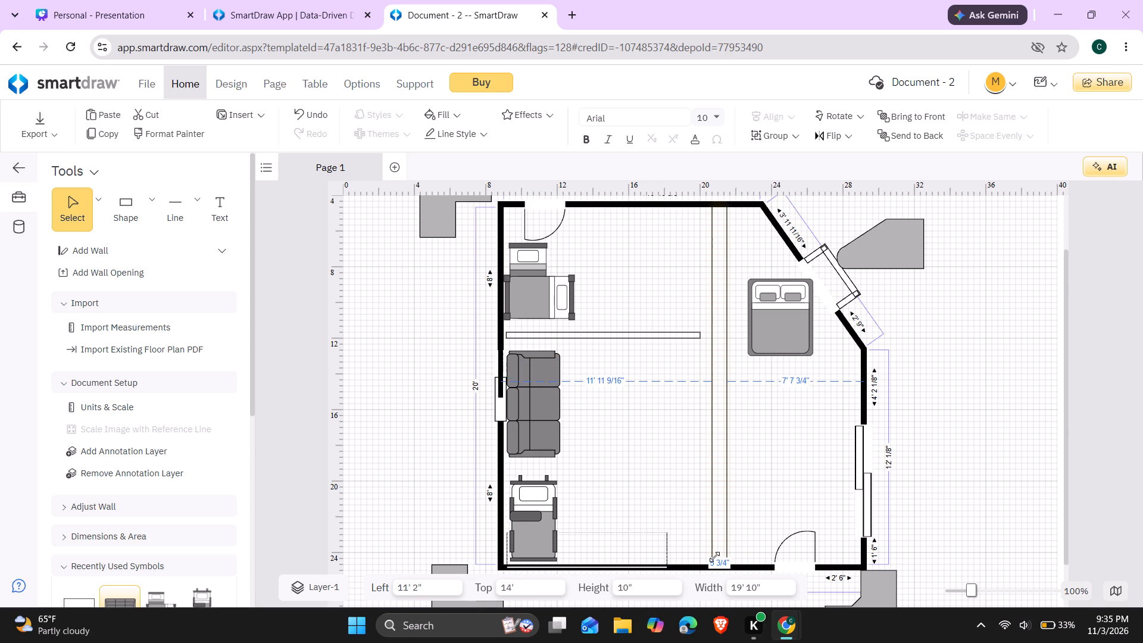
pyautogui.moveTo(714, 557); pyautogui.dragTo(716, 557)
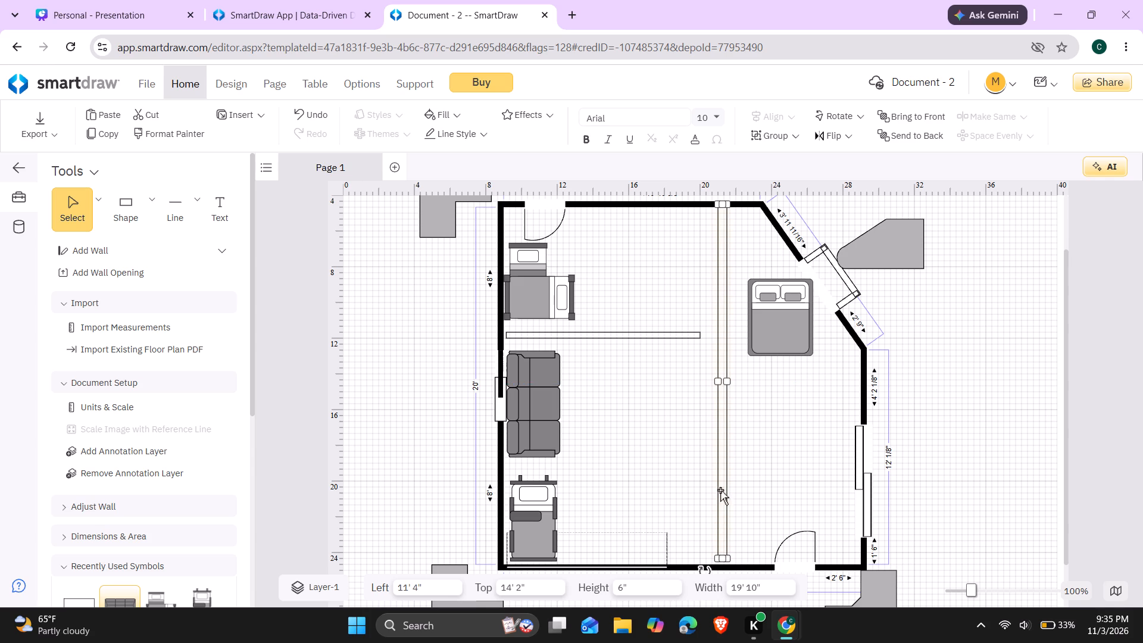
# Move the vertical partition toward the end of the horizontal partition, to about 10' 5 3/4" left and 14' 3 3/4" top.
pyautogui.moveTo(724, 413); pyautogui.dragTo(723, 413)
pyautogui.moveTo(723, 413); pyautogui.dragTo(713, 410)
pyautogui.moveTo(720, 376); pyautogui.dragTo(719, 376)
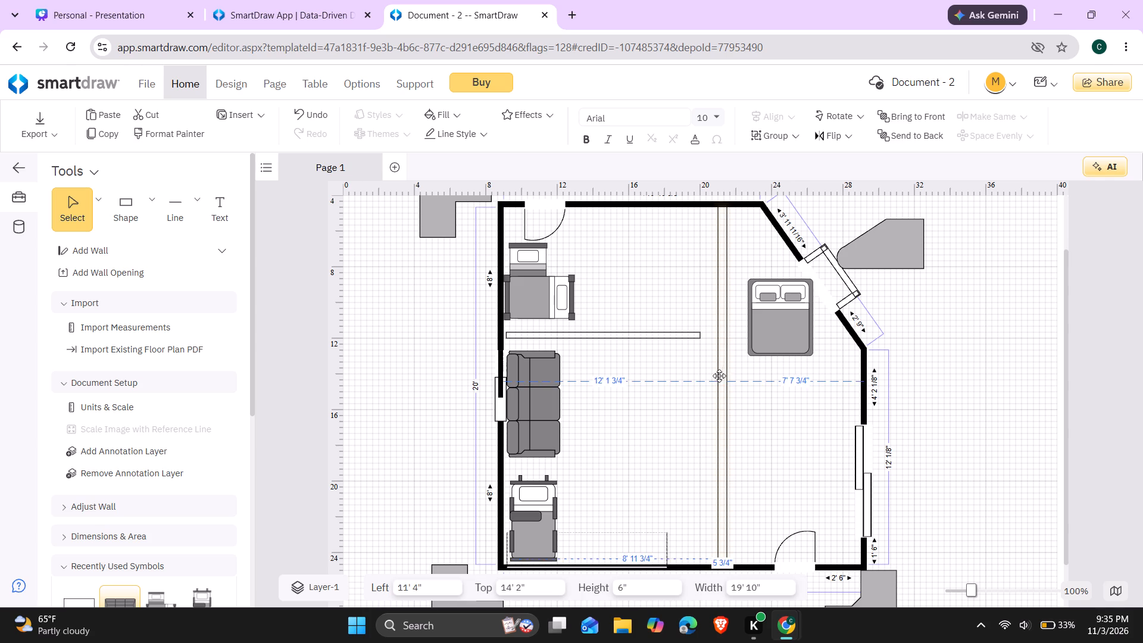
pyautogui.moveTo(719, 376); pyautogui.dragTo(705, 376)
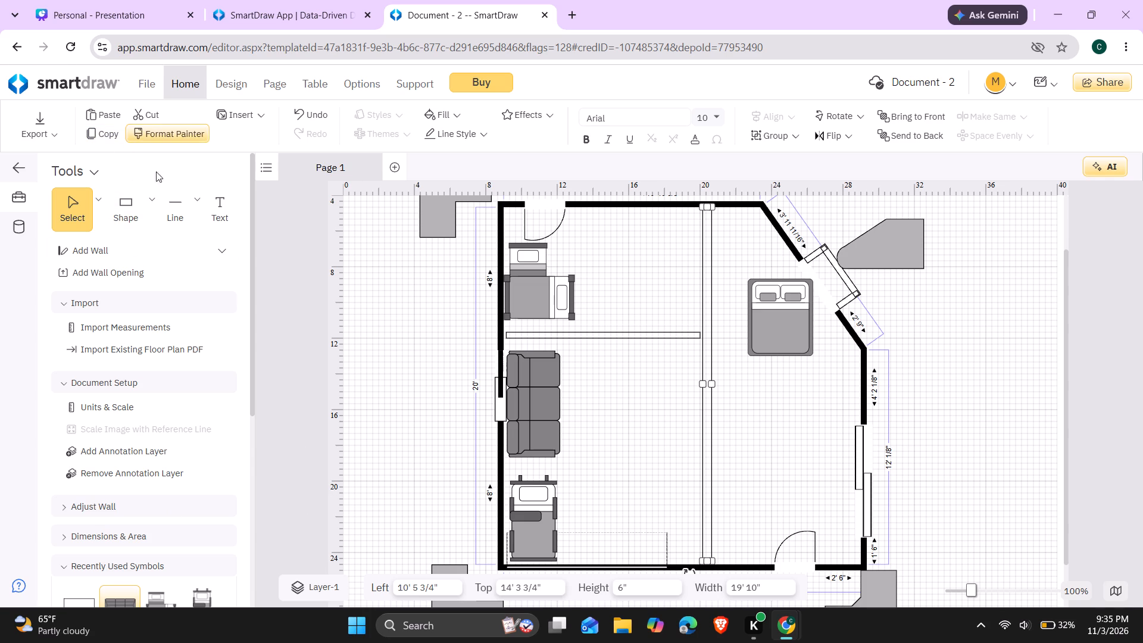
# Add a third rectangle between the sofa and the lower bed and flatten it to 8" high and 6' wide.
pyautogui.click(129, 199)
pyautogui.click(148, 213)
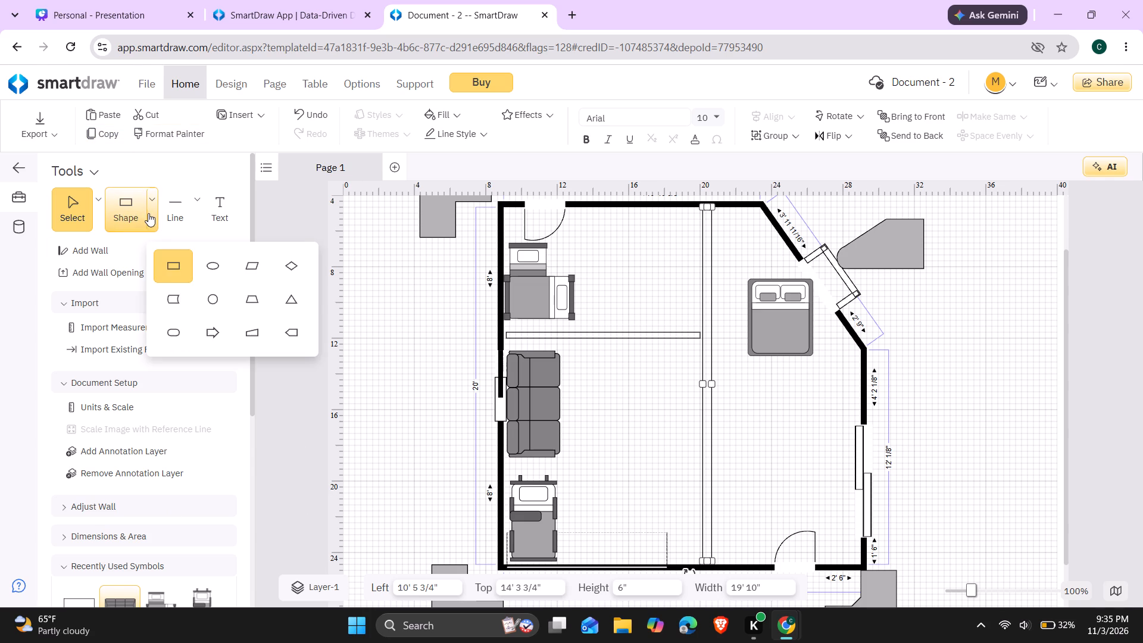
pyautogui.click(167, 275)
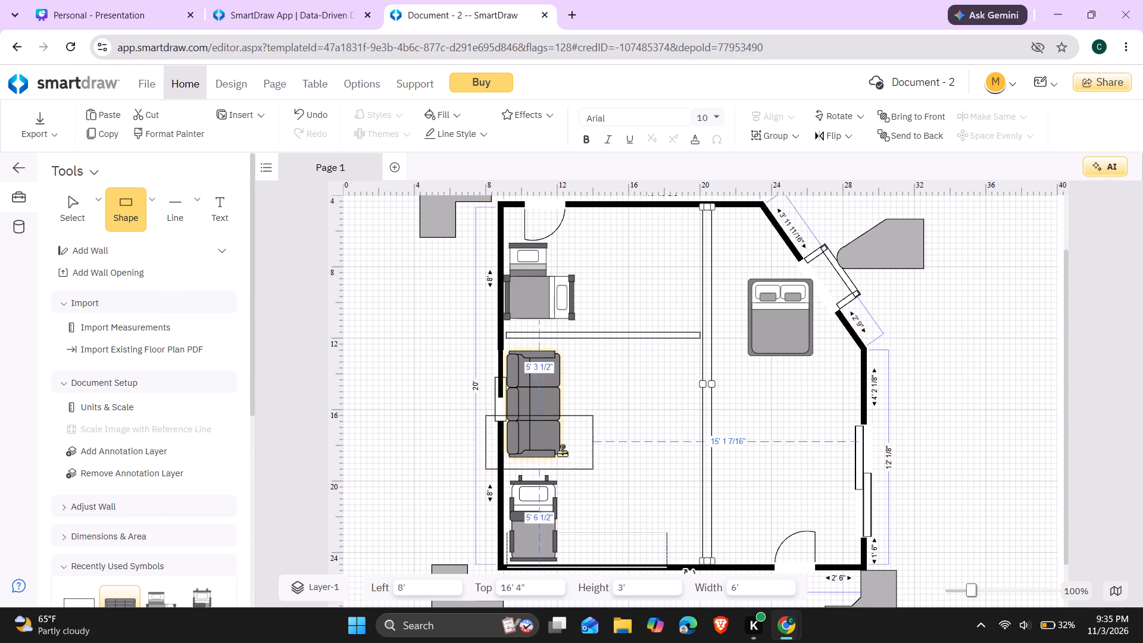
pyautogui.click(570, 458)
pyautogui.moveTo(517, 436); pyautogui.dragTo(518, 470)
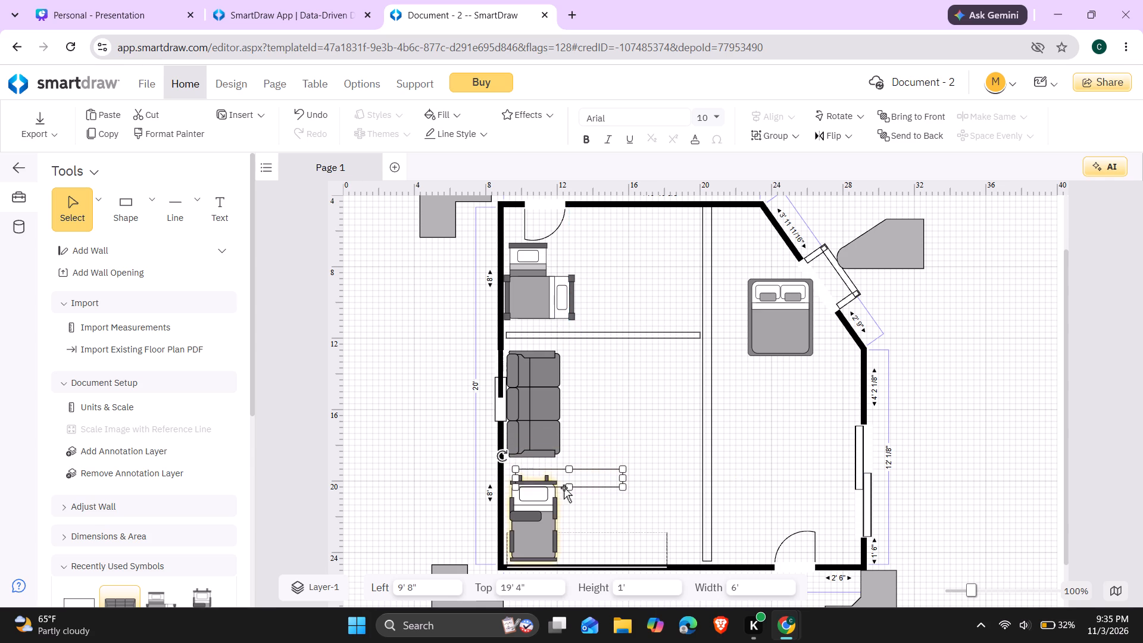
pyautogui.moveTo(624, 488); pyautogui.dragTo(624, 487)
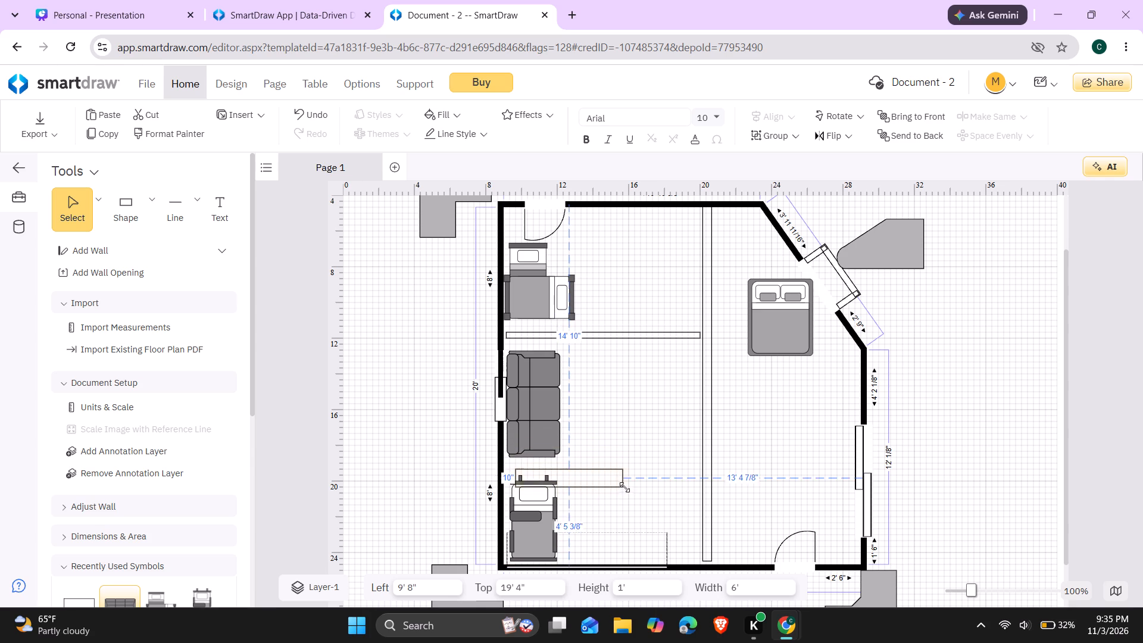
pyautogui.moveTo(624, 487); pyautogui.dragTo(622, 477)
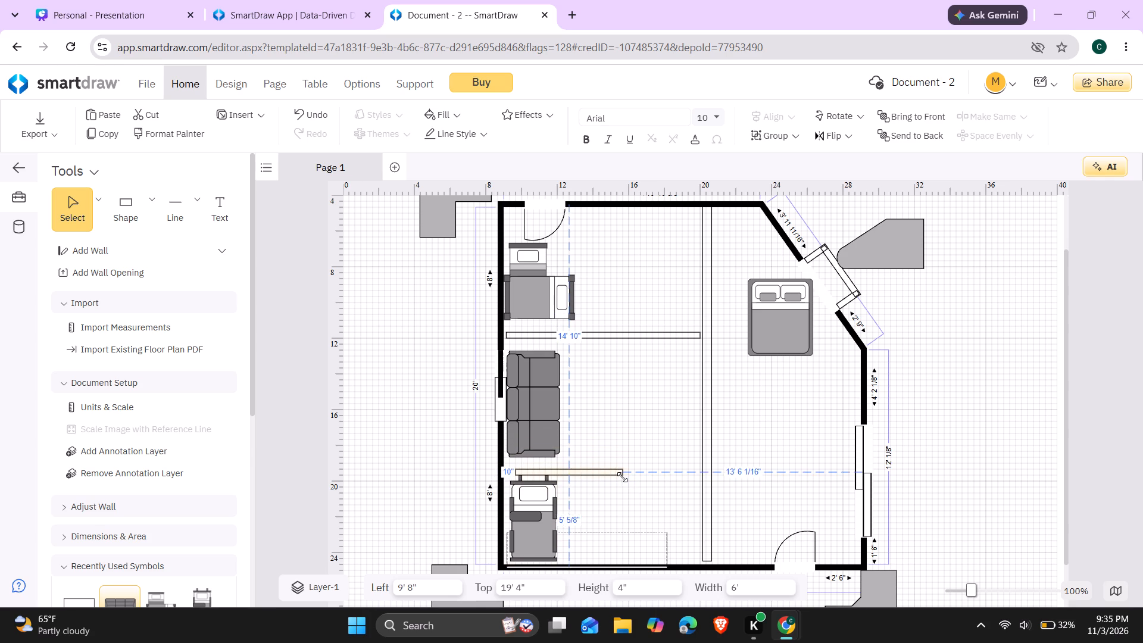
pyautogui.moveTo(622, 477); pyautogui.dragTo(622, 478)
# Move the new partition against the left wall at 19' top and widen it to about 10' 10 1/4", up to the vertical partition.
pyautogui.moveTo(603, 480); pyautogui.dragTo(585, 470)
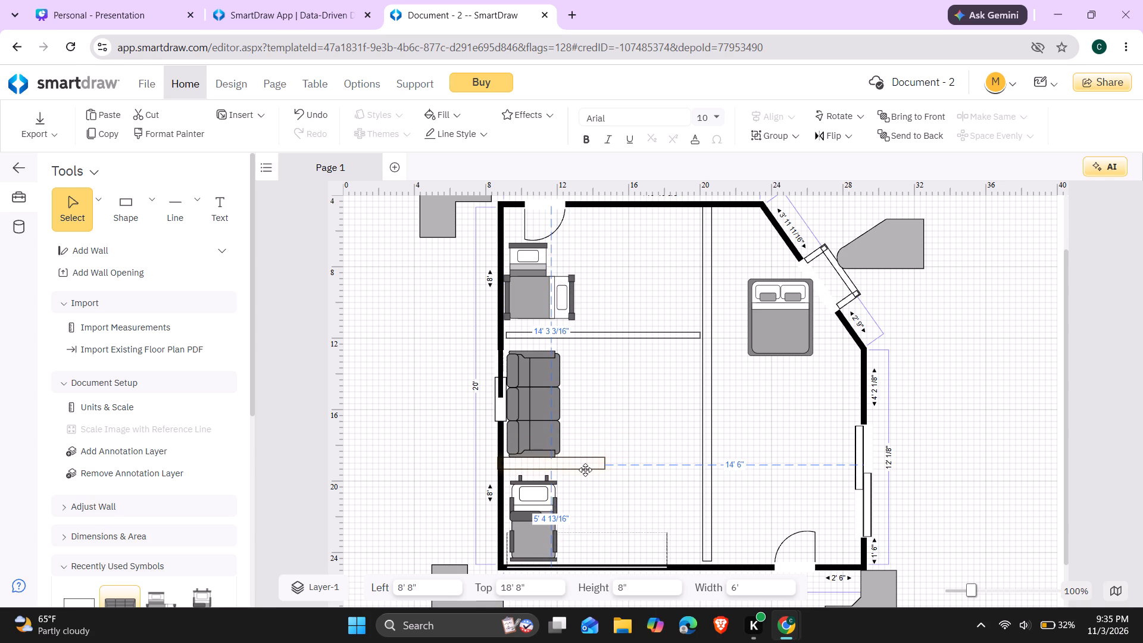
pyautogui.moveTo(585, 470); pyautogui.dragTo(593, 473)
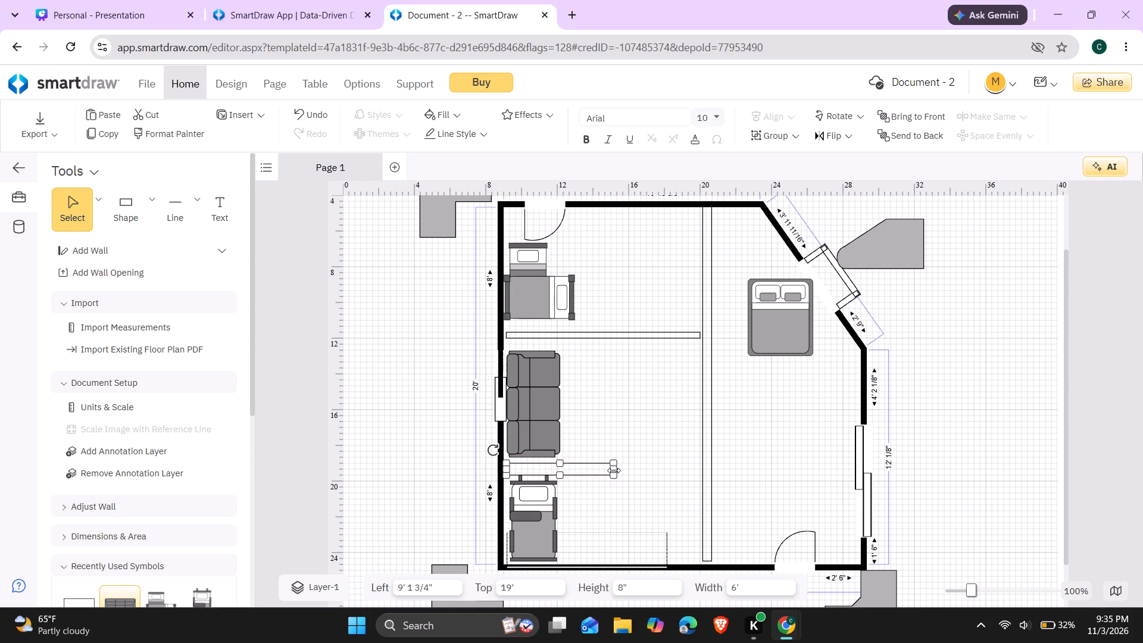
pyautogui.moveTo(614, 470); pyautogui.dragTo(697, 475)
pyautogui.hscroll(1, 629, 467)
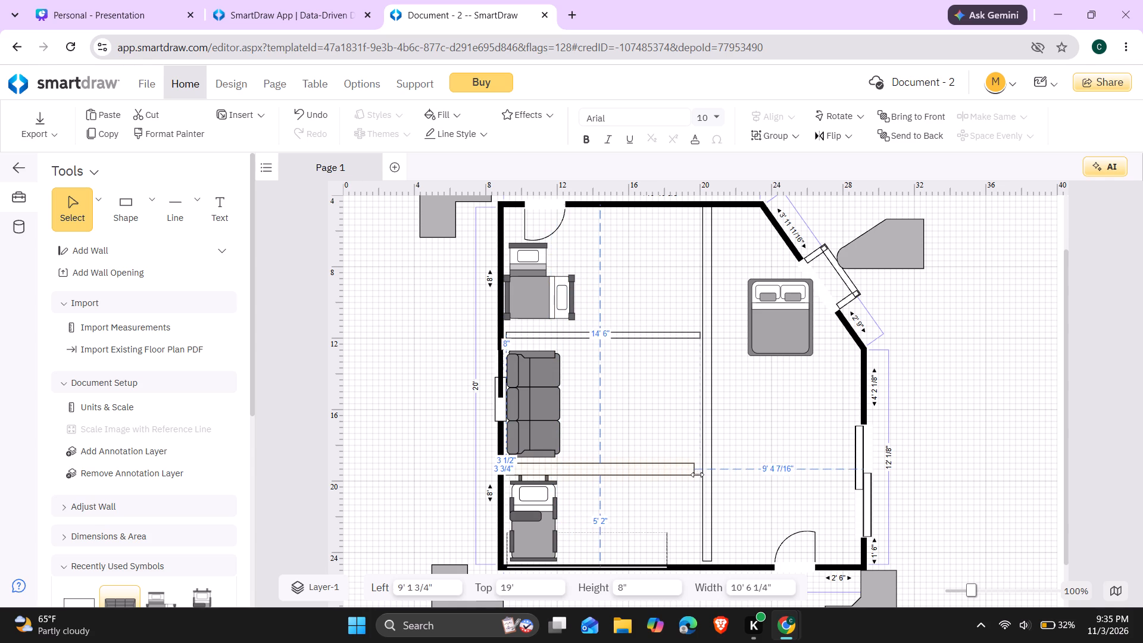
pyautogui.moveTo(697, 475); pyautogui.dragTo(698, 475)
pyautogui.hscroll(1, 697, 475)
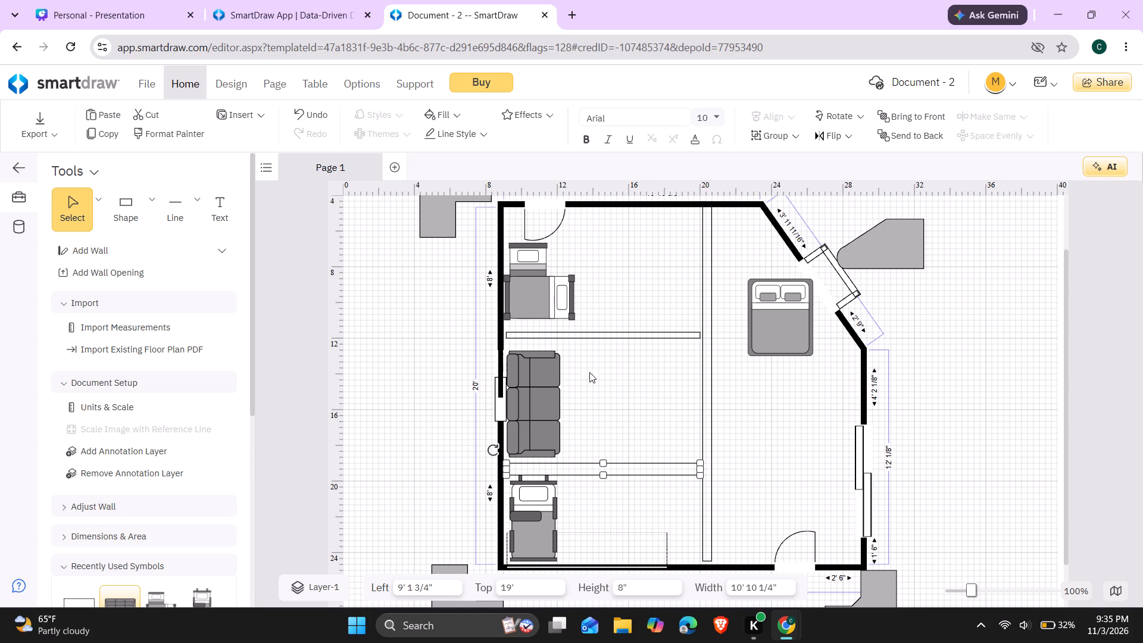
# Shift the upper horizontal partition against the left wall, to 9' left and 11' 8" top.
pyautogui.click(507, 335)
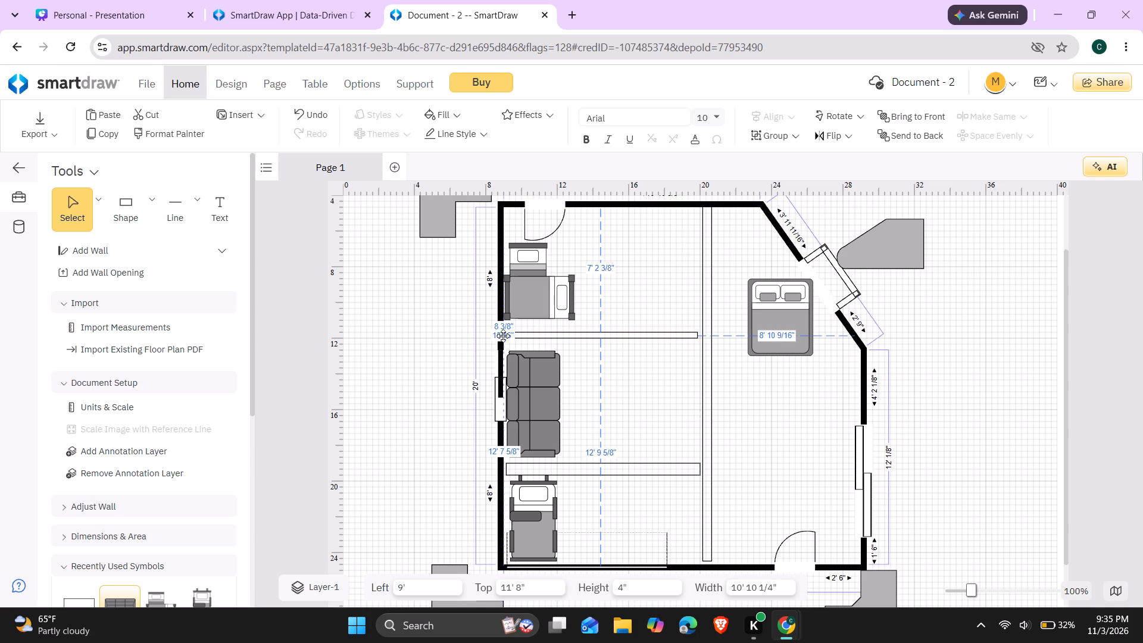
pyautogui.click(429, 389)
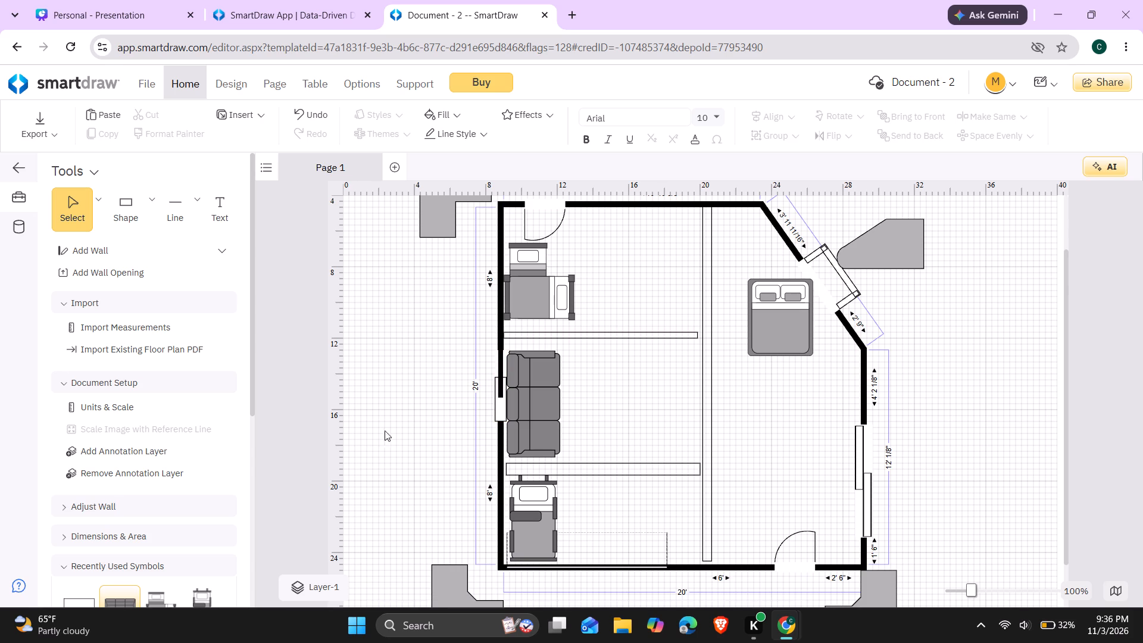
# Align the lower horizontal partition with the upper one at 9' left and 19' top, and thin it to 4" high.
pyautogui.click(695, 473)
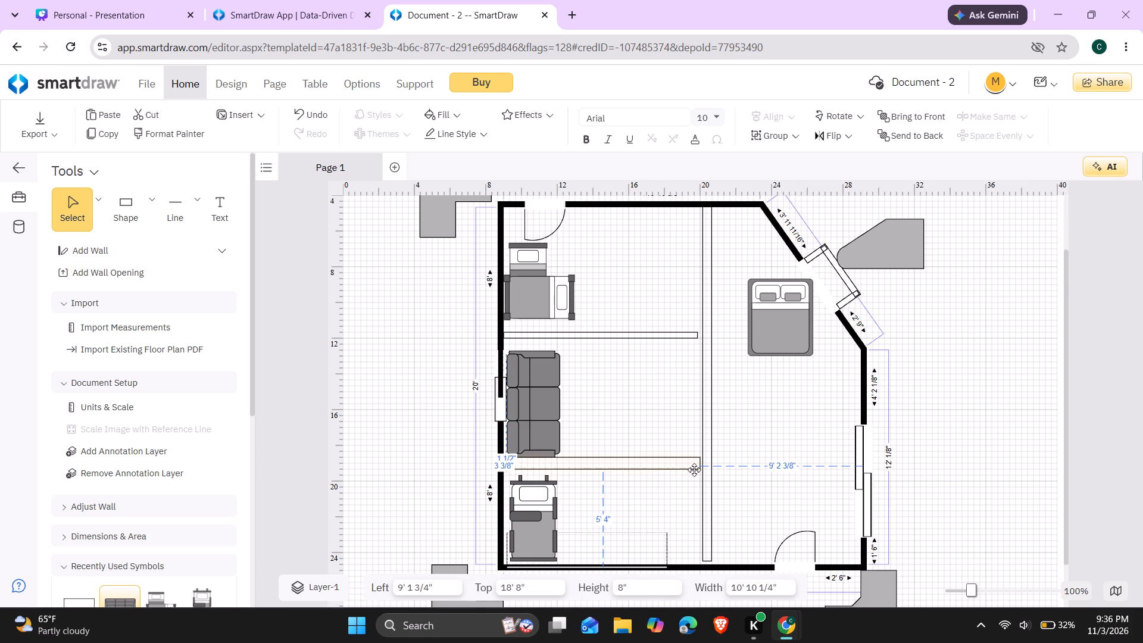
pyautogui.moveTo(665, 464); pyautogui.dragTo(664, 464)
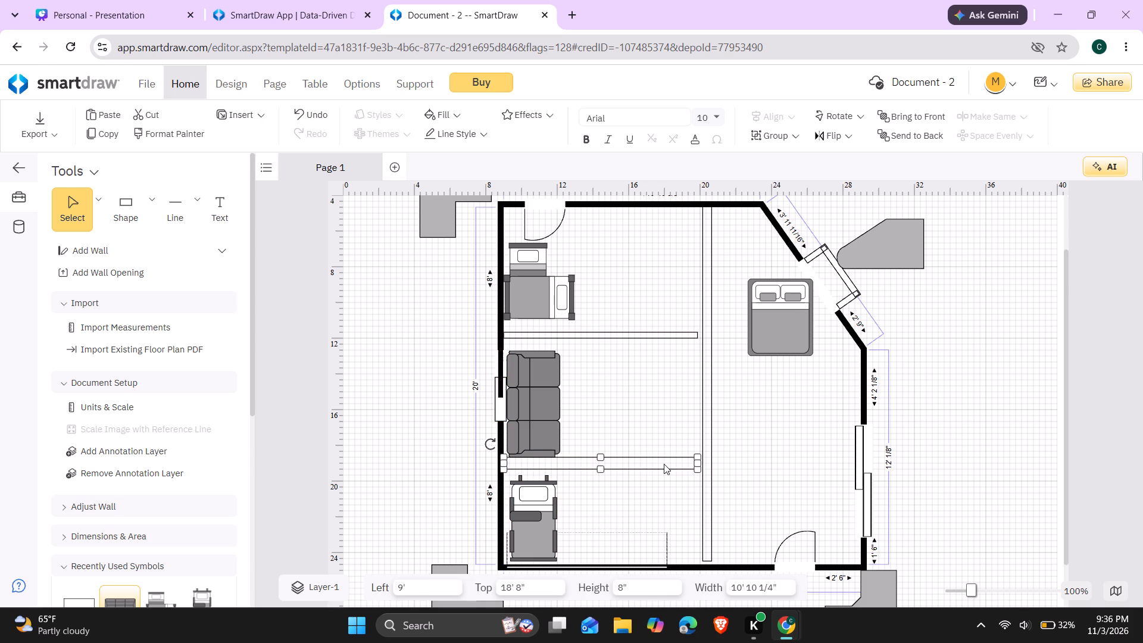
pyautogui.moveTo(664, 464); pyautogui.dragTo(660, 471)
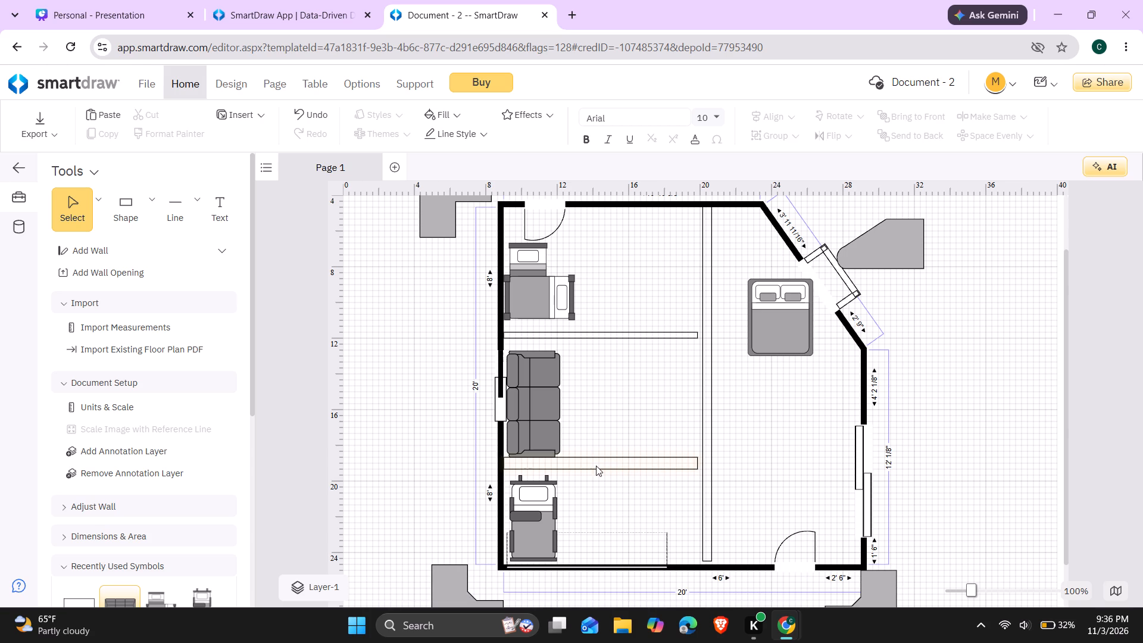
pyautogui.click(595, 464)
pyautogui.click(595, 469)
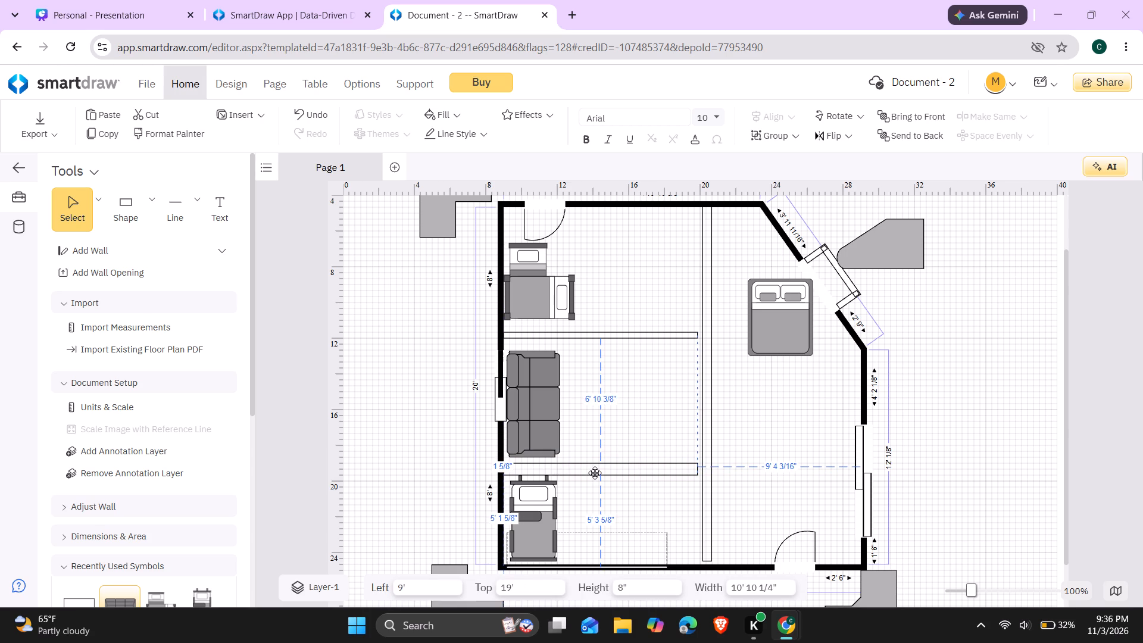
pyautogui.click(694, 473)
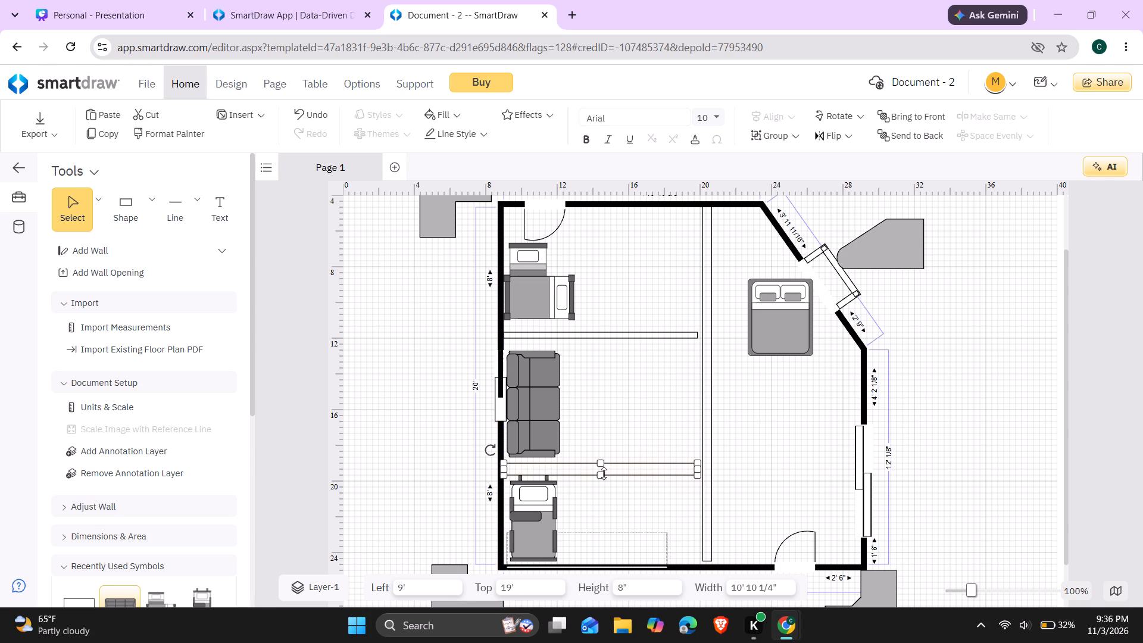
pyautogui.click(602, 473)
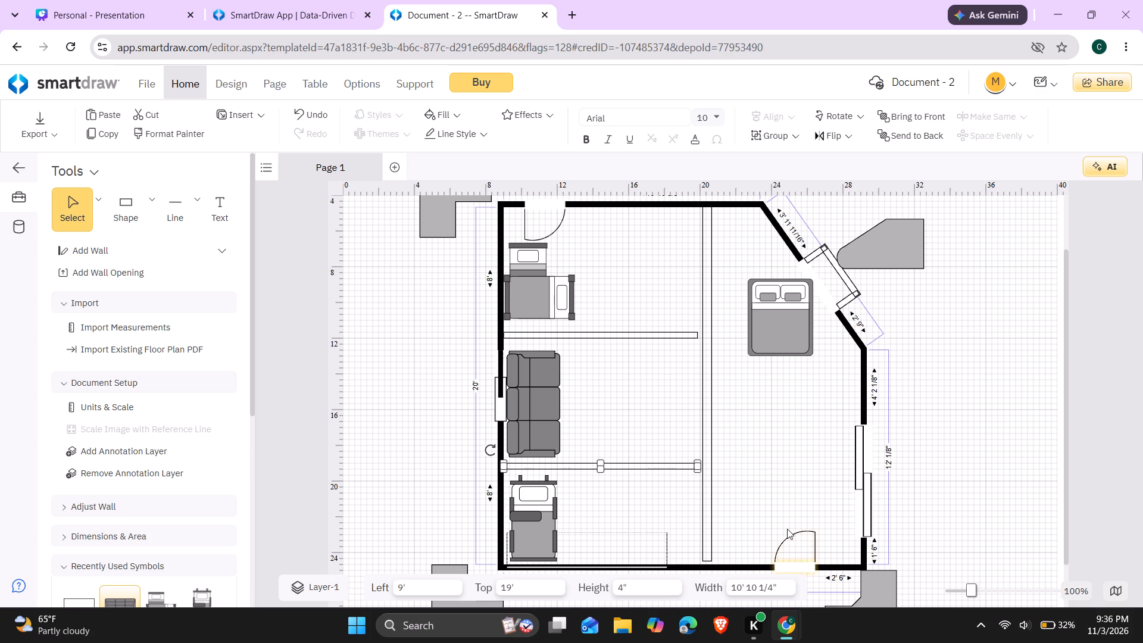
pyautogui.click(285, 405)
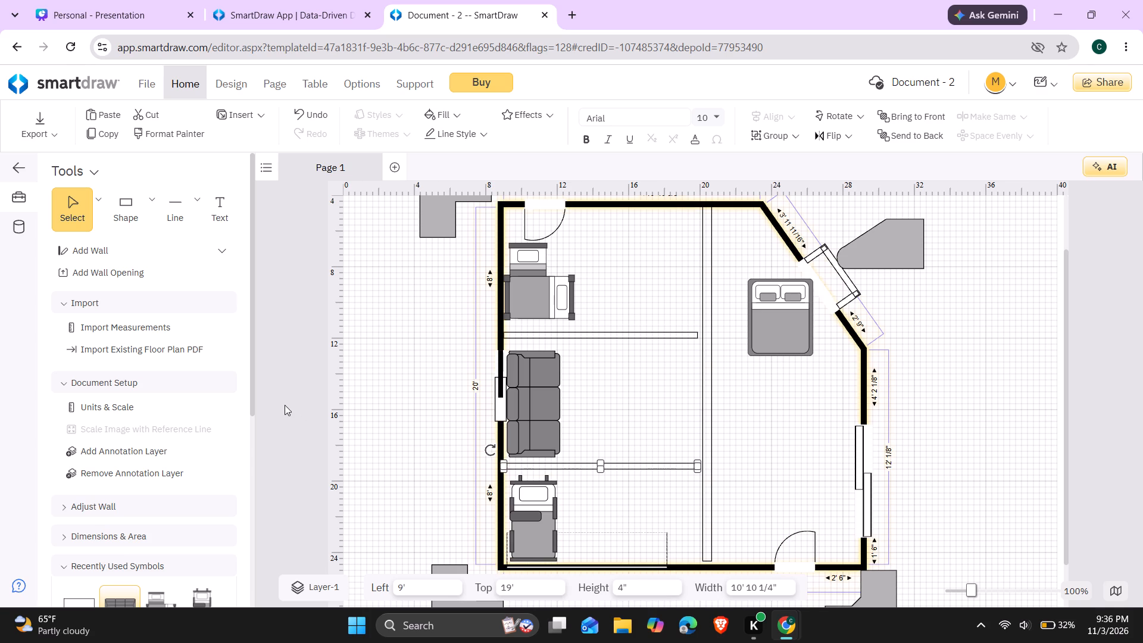
# Place a Door (28") at the inner end of the upper horizontal partition, at 212" left and 116" top.
pyautogui.scroll(-1, 176, 354)
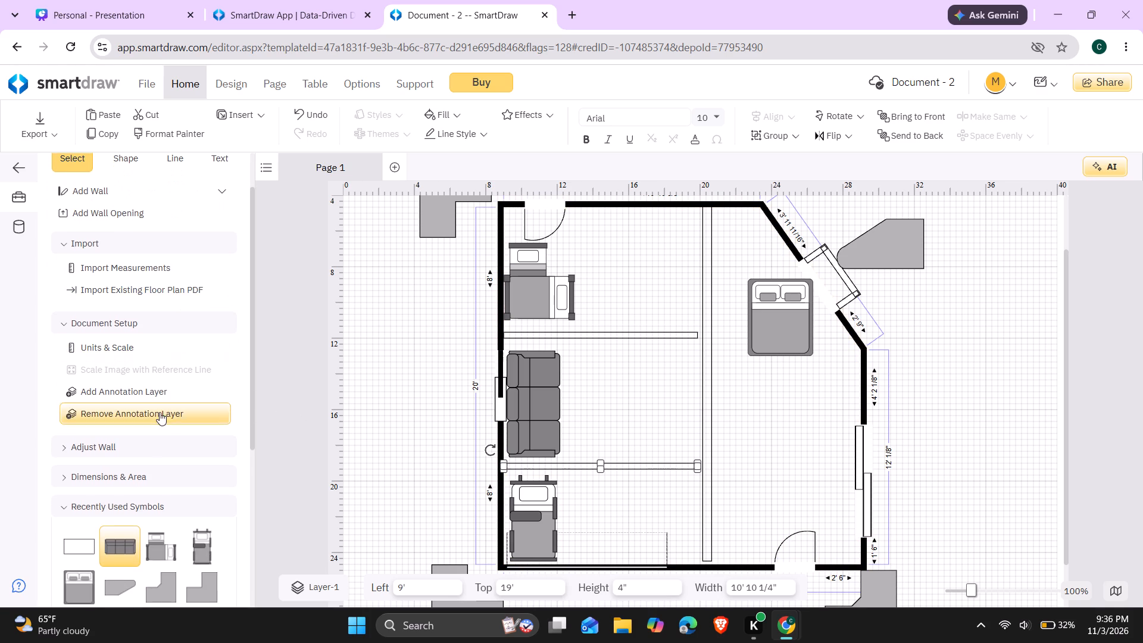
pyautogui.scroll(-3, 153, 480)
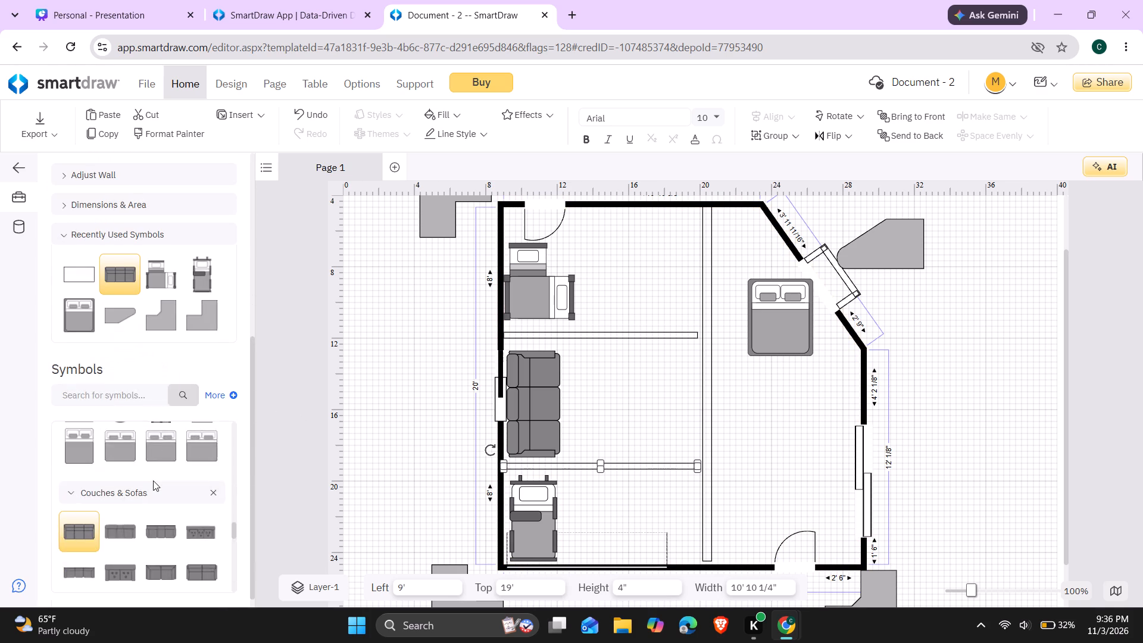
pyautogui.scroll(-3, 153, 480)
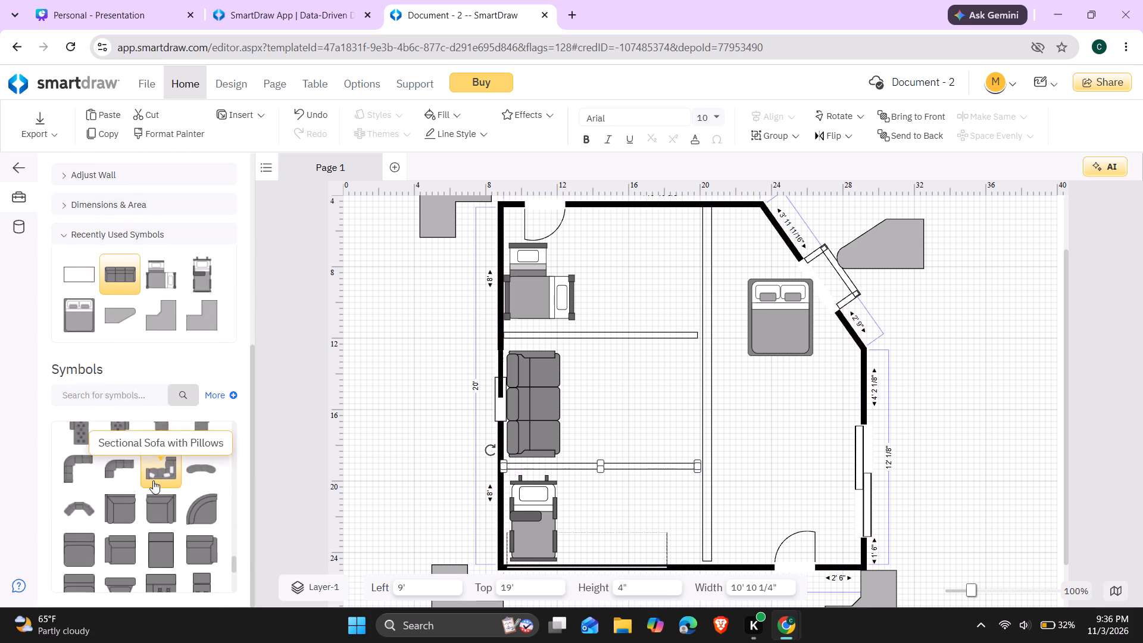
pyautogui.scroll(-4, 153, 480)
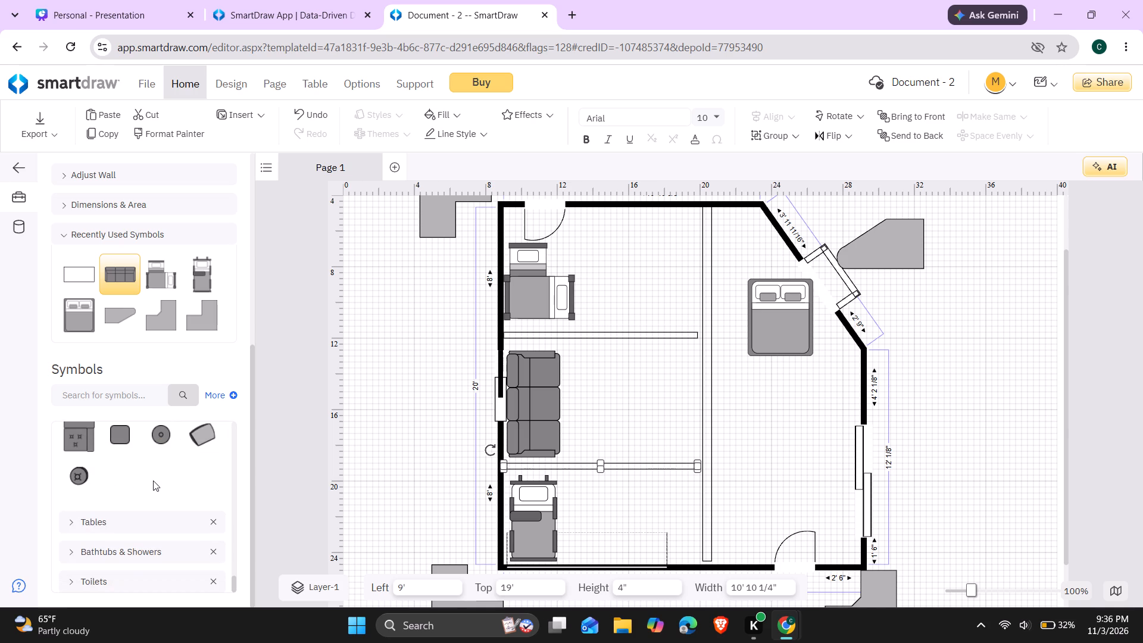
pyautogui.scroll(-1, 153, 480)
pyautogui.scroll(-1, 126, 567)
pyautogui.scroll(2, 126, 567)
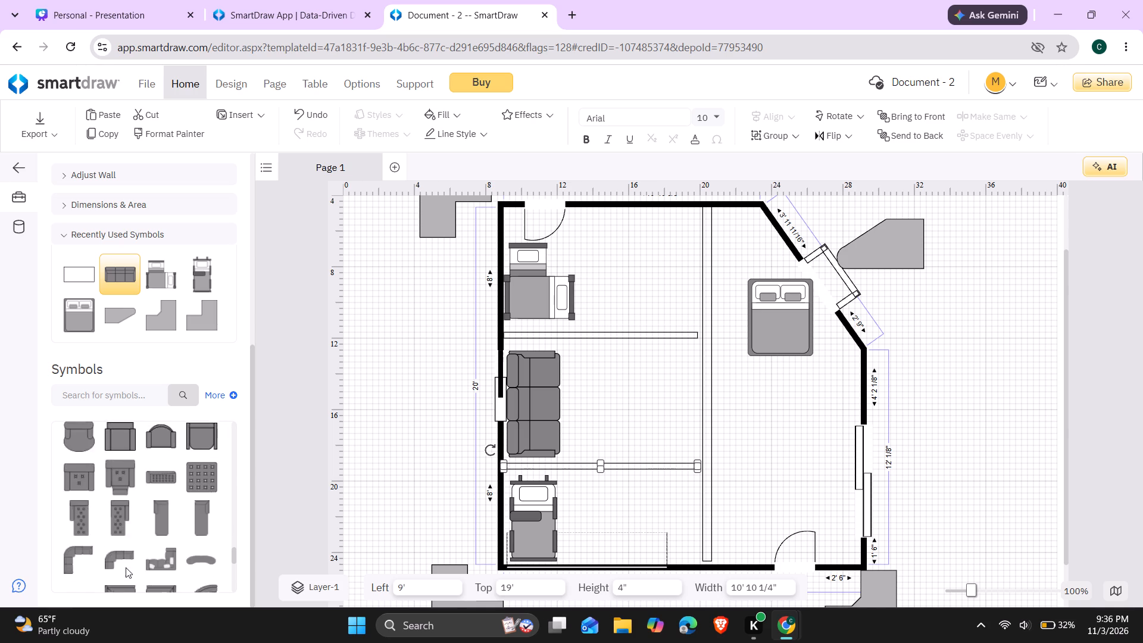
pyautogui.scroll(4, 126, 567)
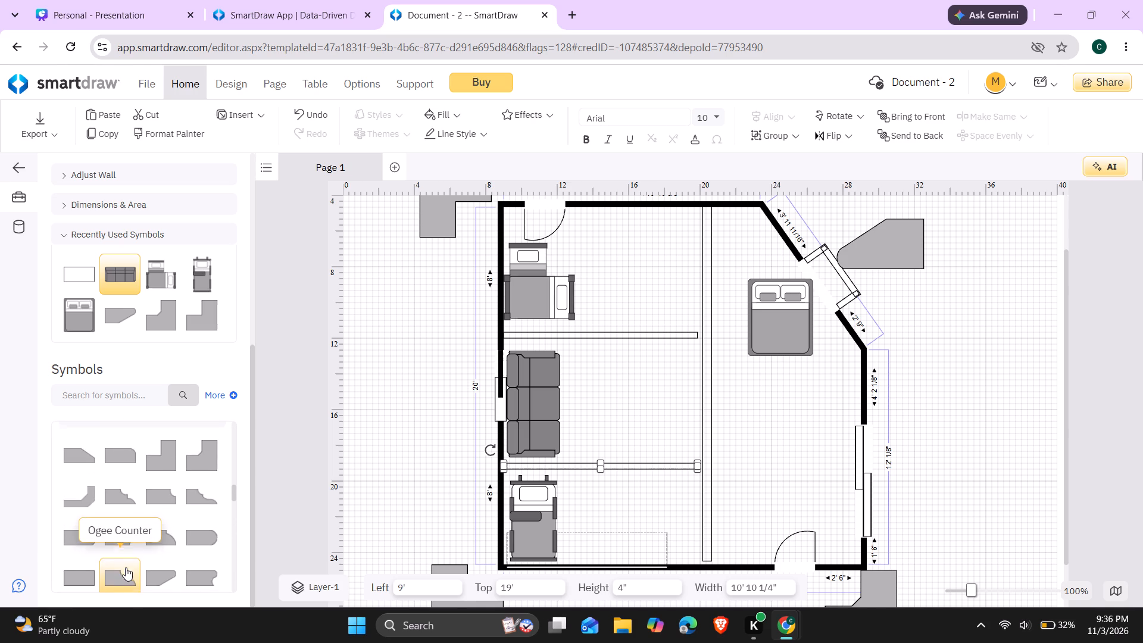
pyautogui.scroll(4, 126, 567)
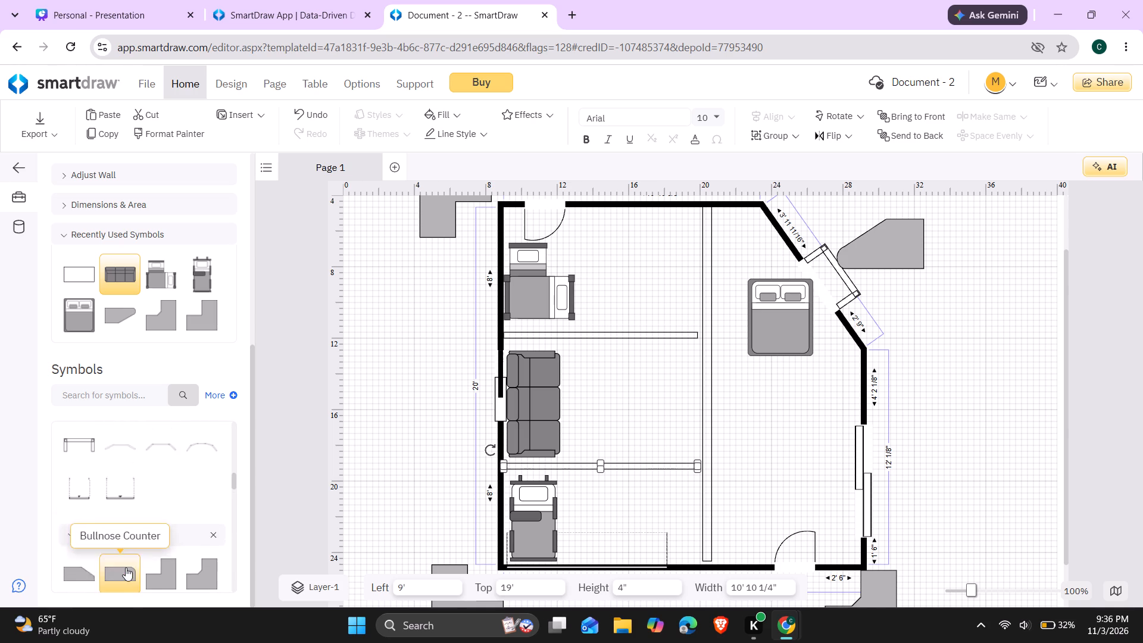
pyautogui.scroll(3, 126, 567)
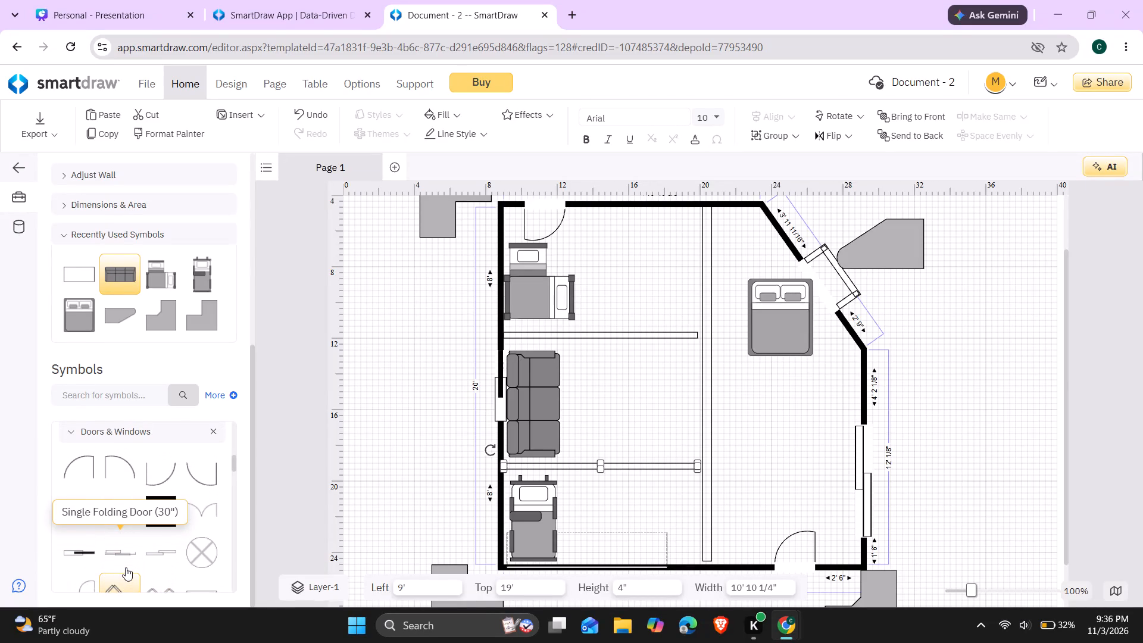
pyautogui.scroll(1, 126, 567)
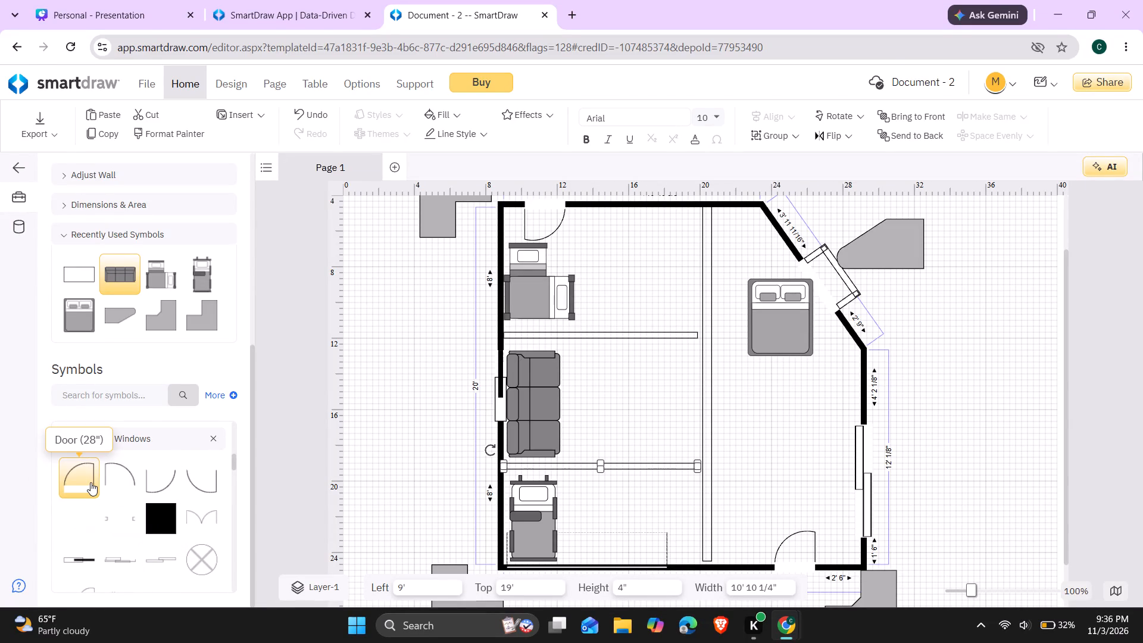
pyautogui.moveTo(90, 482); pyautogui.dragTo(642, 329)
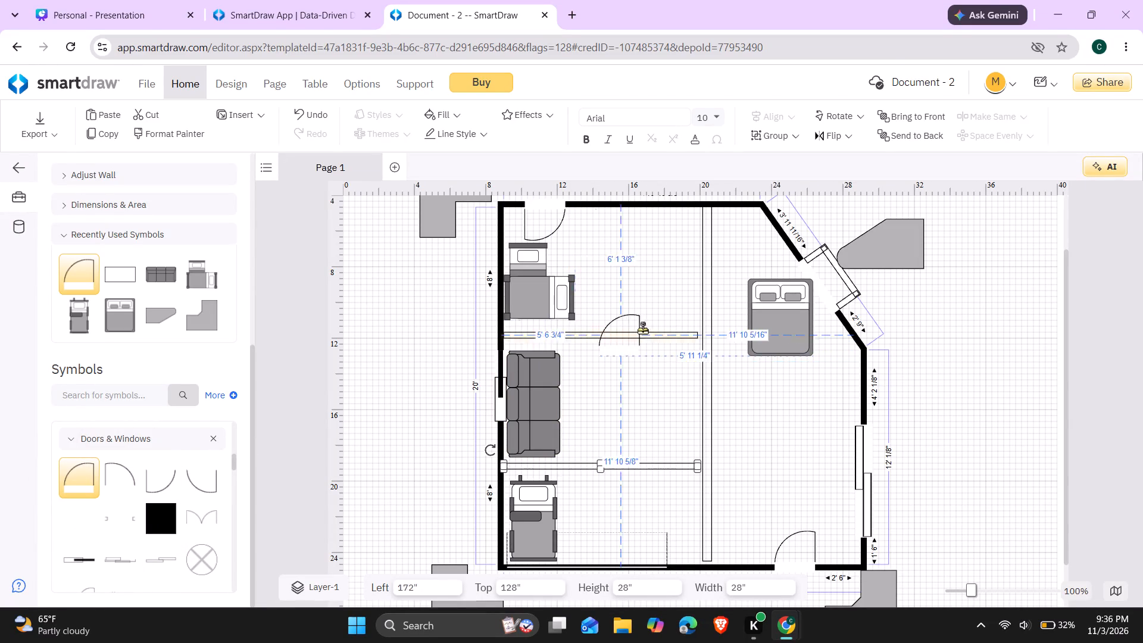
pyautogui.moveTo(642, 329); pyautogui.dragTo(674, 320)
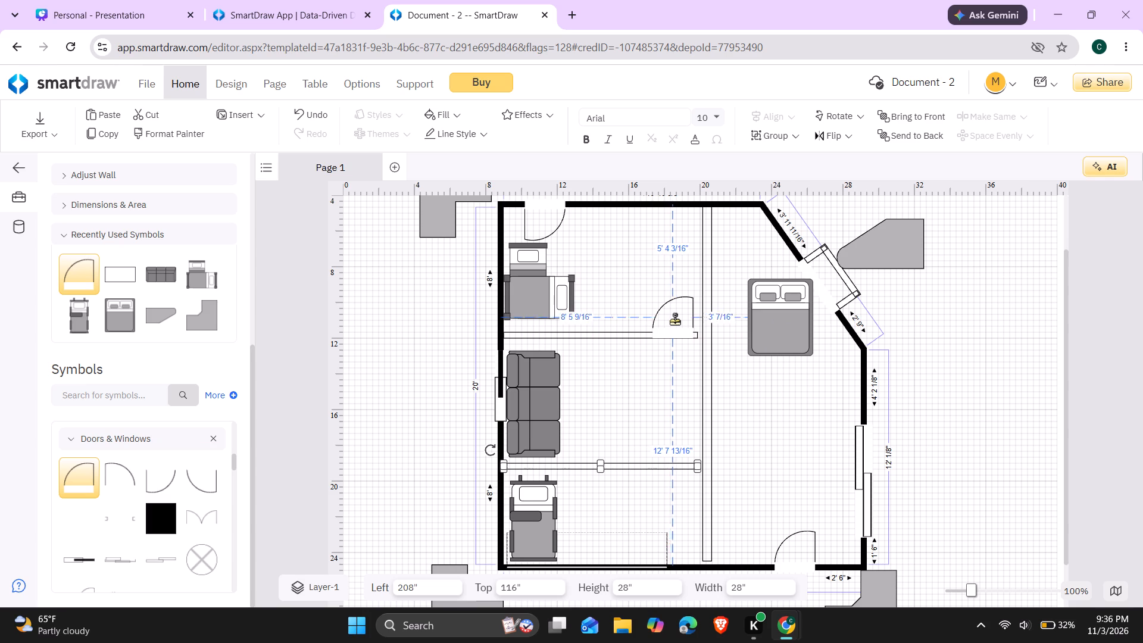
pyautogui.moveTo(674, 320); pyautogui.dragTo(680, 320)
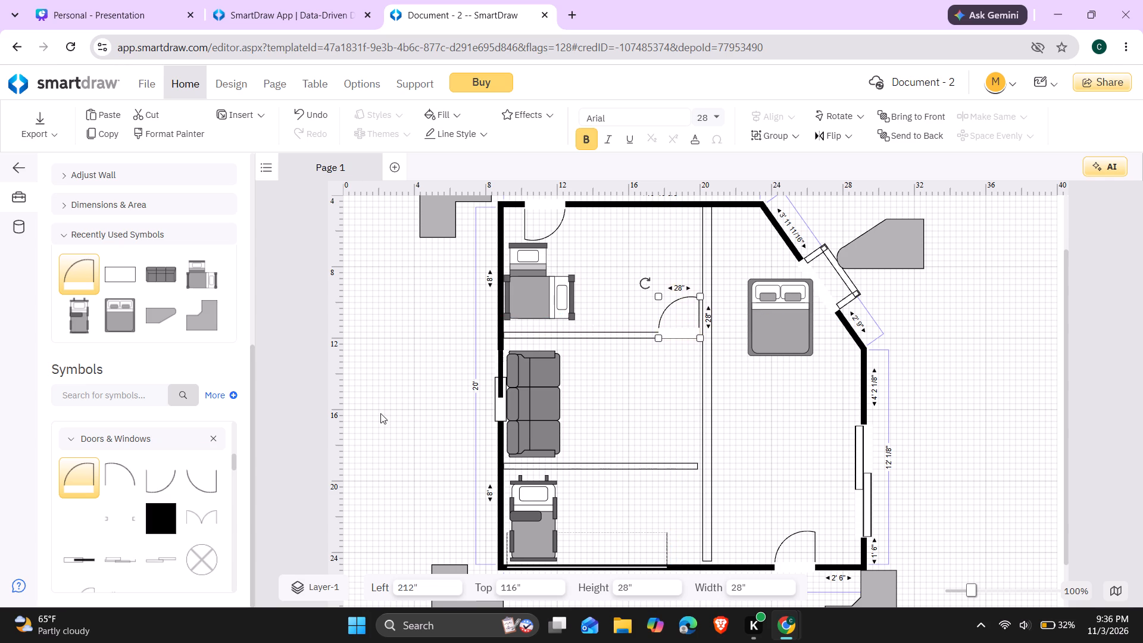
# Place another Door (28") at the inner end of the lower horizontal partition, at 210 1/4" left and 204" top.
pyautogui.moveTo(83, 483); pyautogui.dragTo(536, 481)
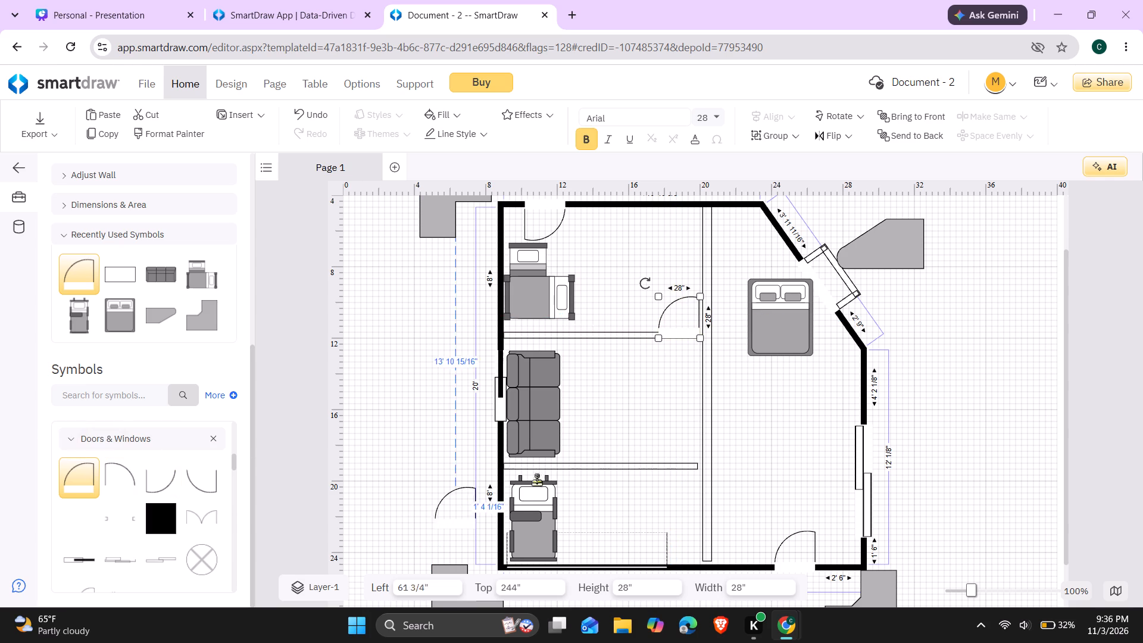
pyautogui.moveTo(536, 481); pyautogui.dragTo(675, 446)
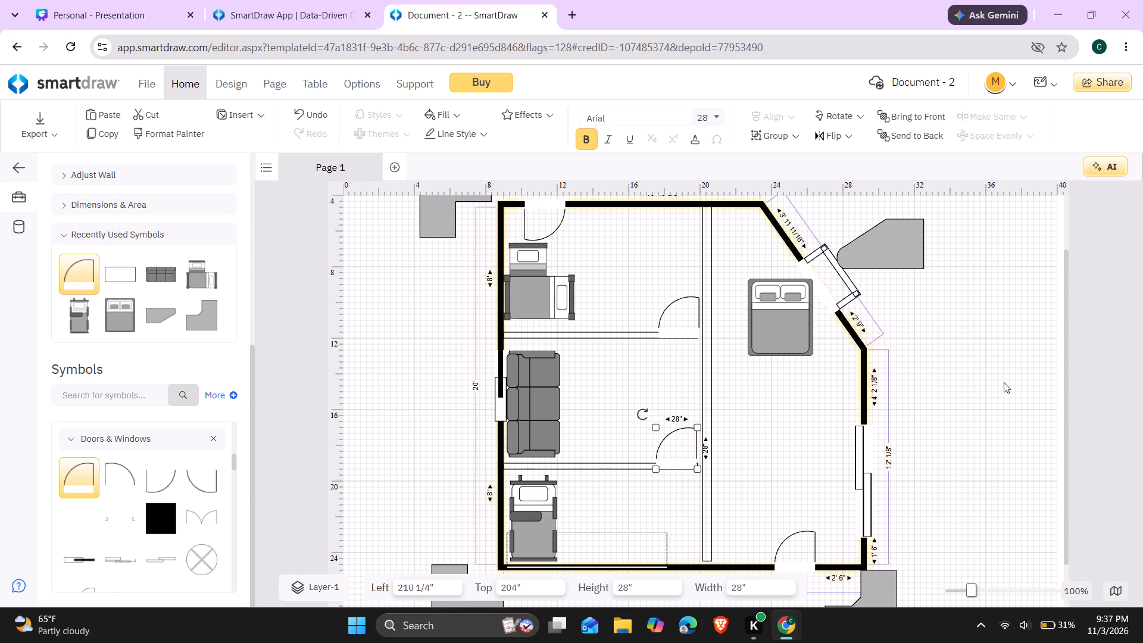
pyautogui.click(1104, 349)
pyautogui.click(963, 373)
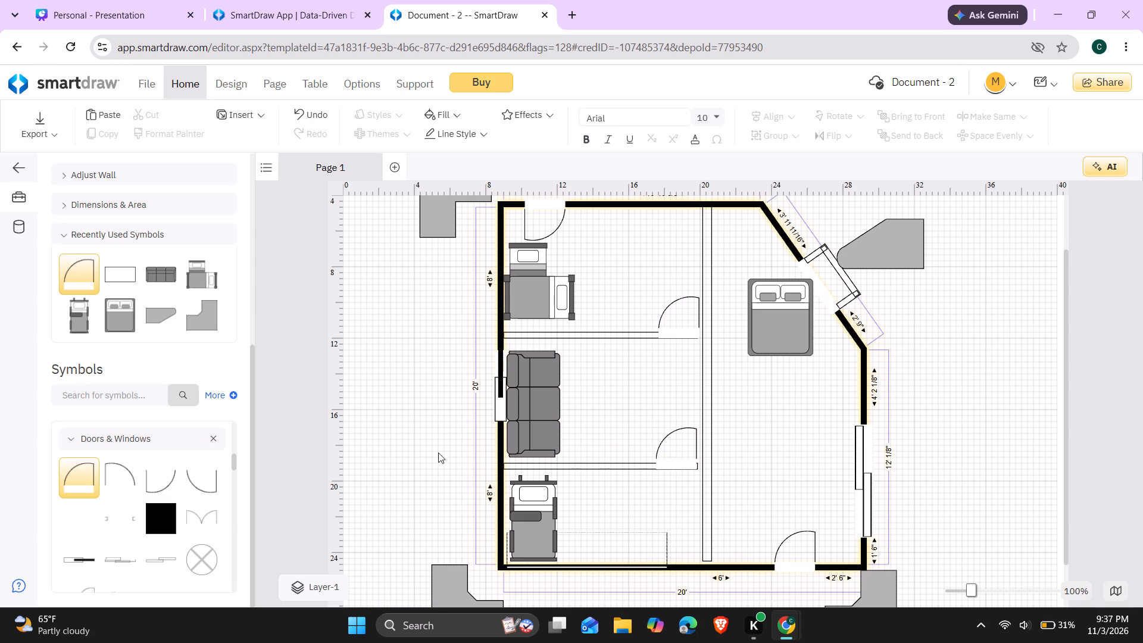
# Place a Sectional Sofa with Pillows in the lower room beside the bed, at 12' left and 17' 8" top.
pyautogui.scroll(-3, 180, 491)
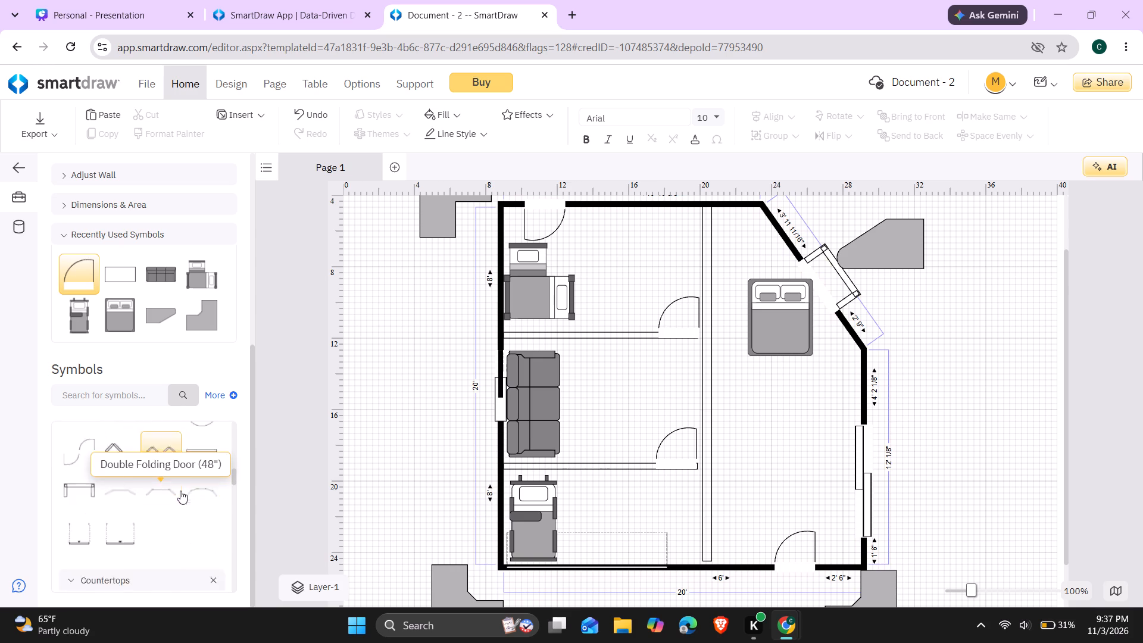
pyautogui.scroll(-2, 180, 491)
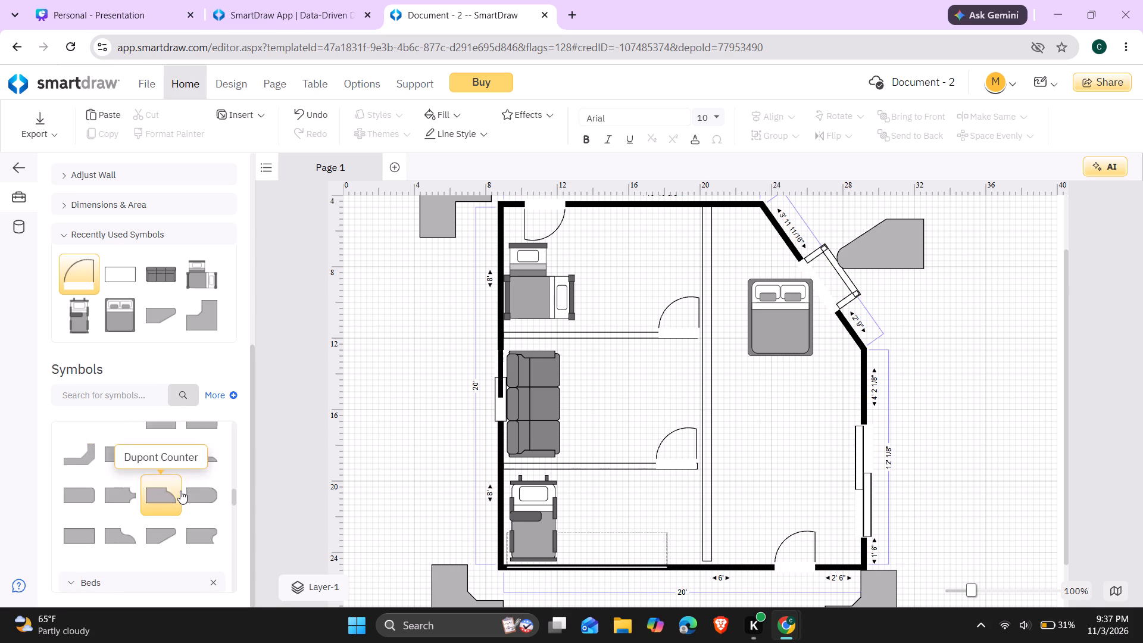
pyautogui.scroll(-4, 180, 491)
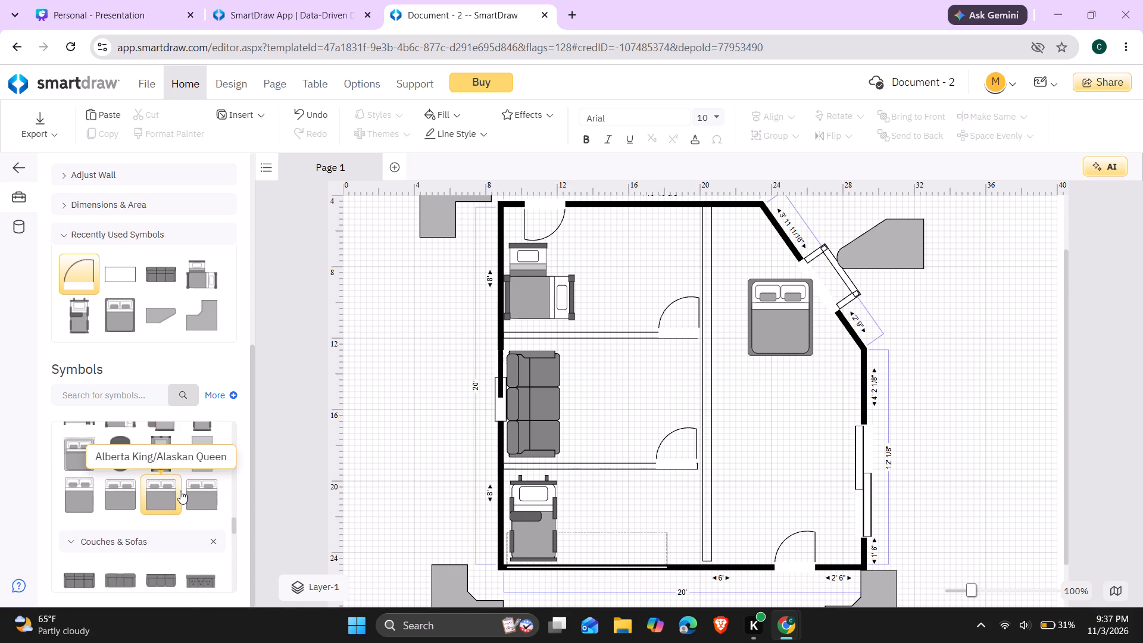
pyautogui.scroll(-2, 180, 491)
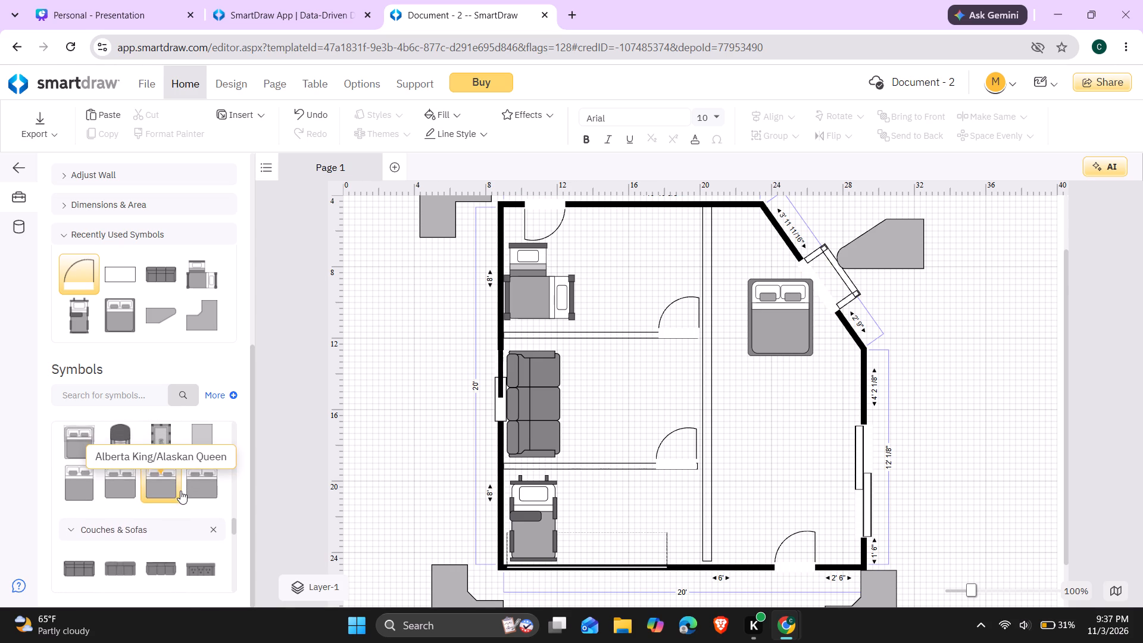
pyautogui.scroll(-2, 180, 491)
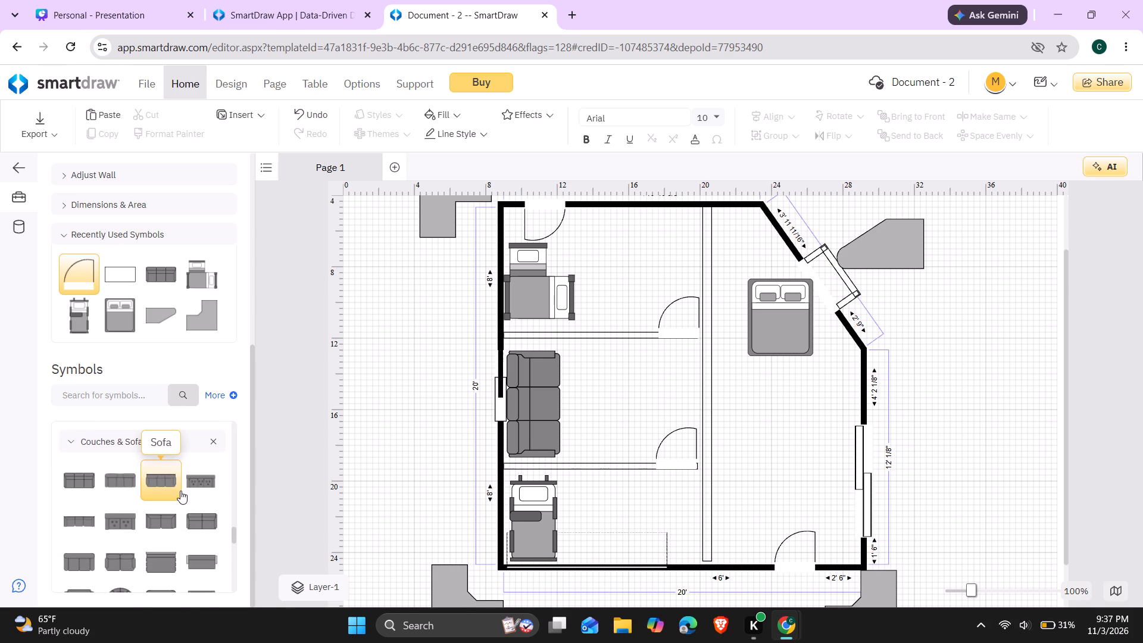
pyautogui.scroll(-1, 180, 491)
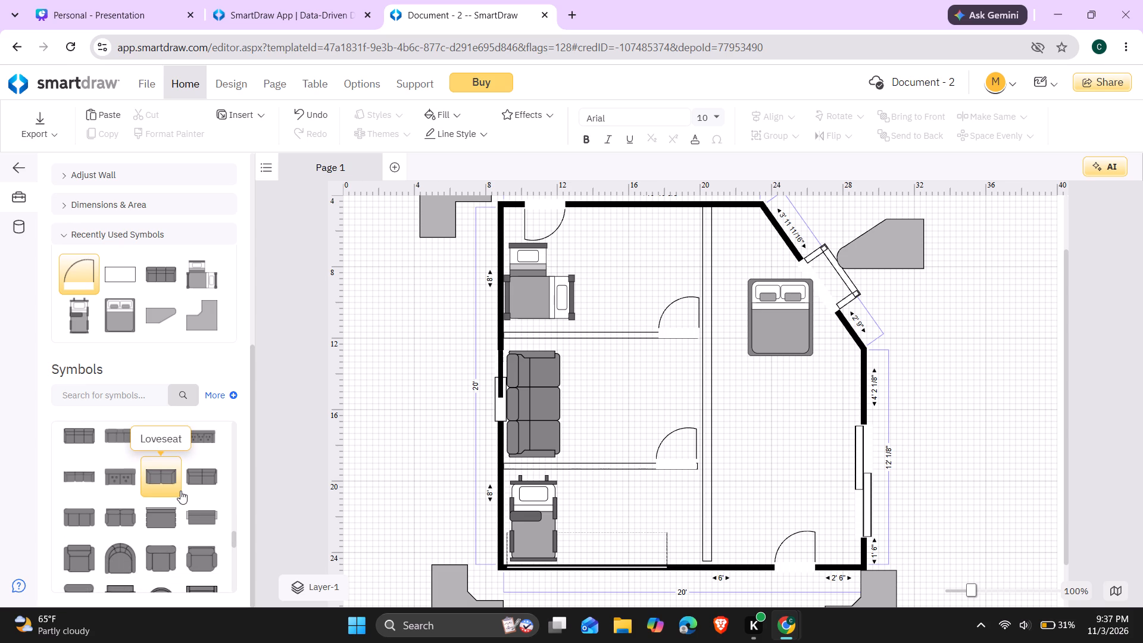
pyautogui.scroll(-2, 180, 491)
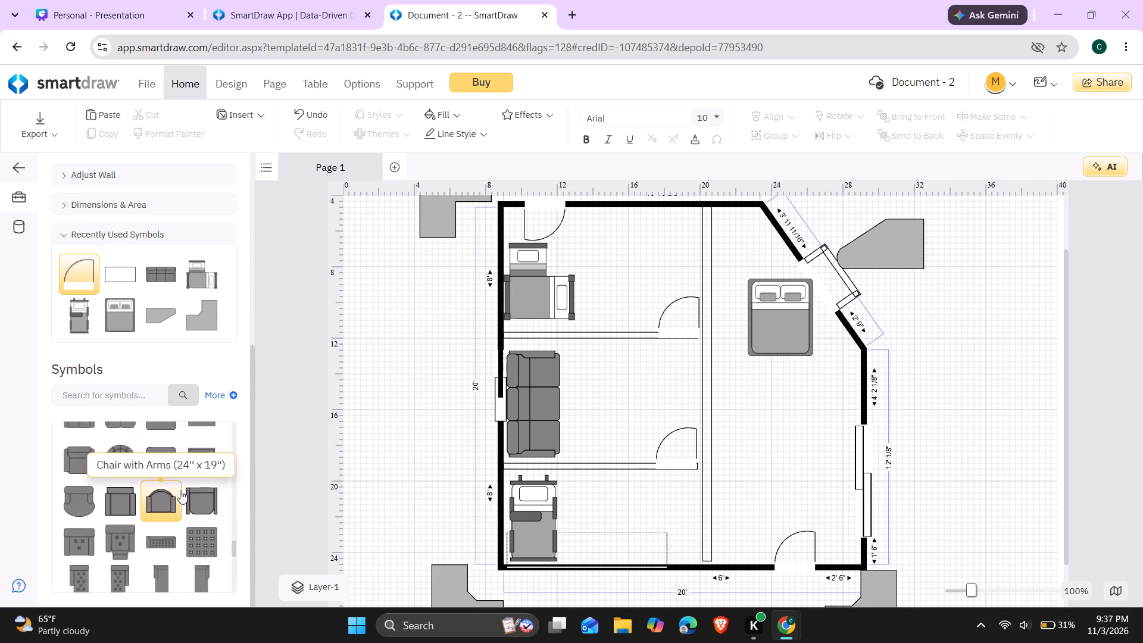
pyautogui.scroll(-2, 180, 491)
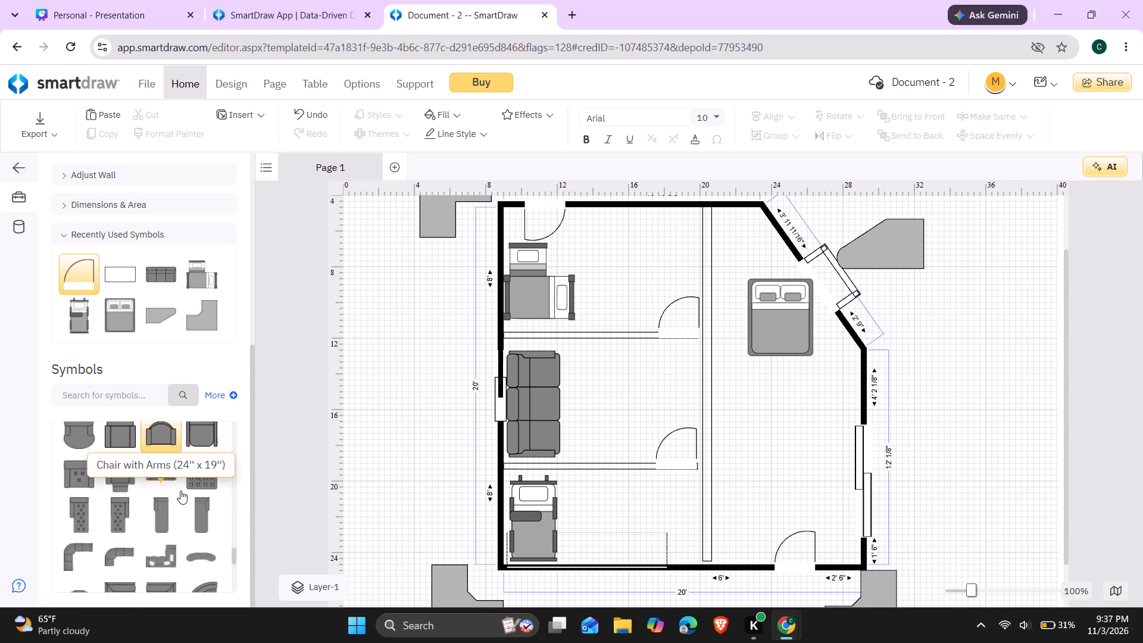
pyautogui.scroll(-1, 180, 491)
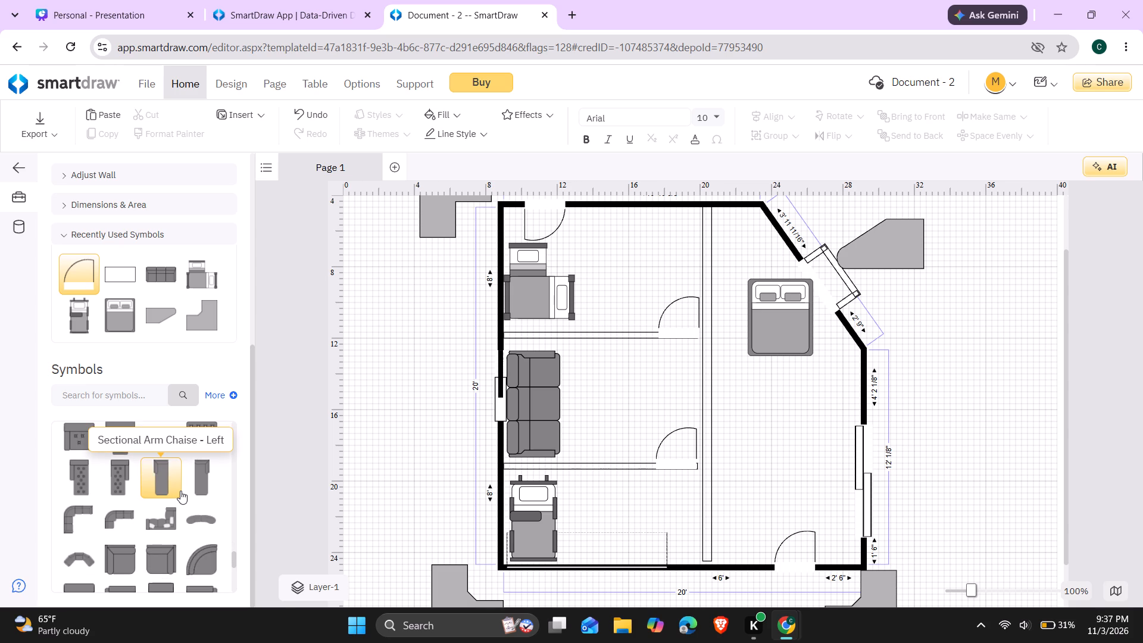
pyautogui.scroll(-2, 180, 491)
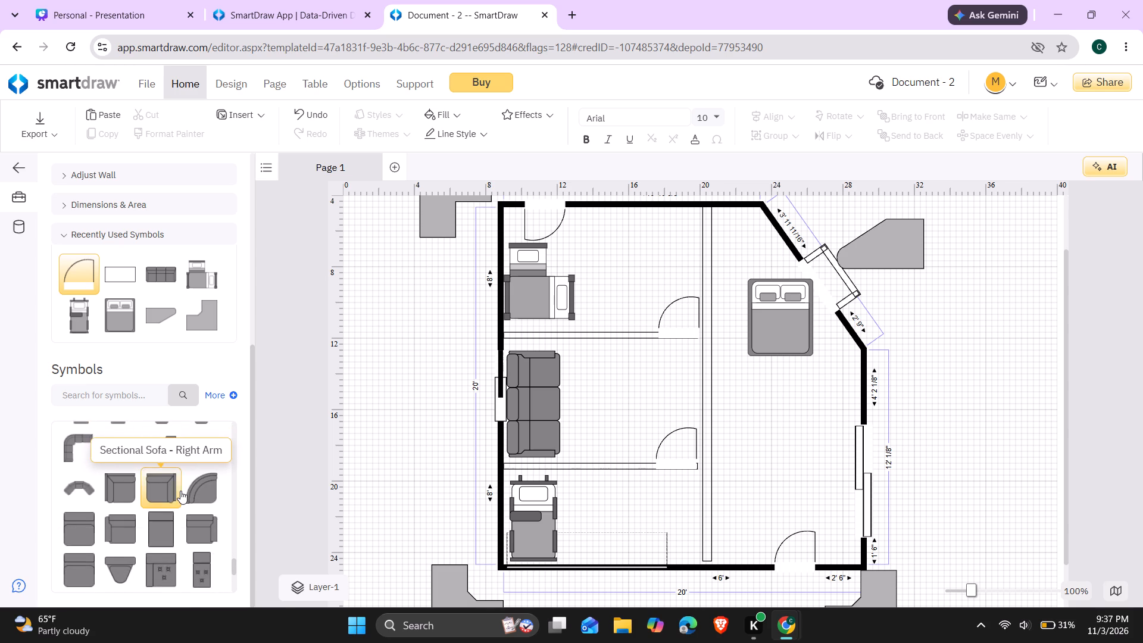
pyautogui.scroll(-1, 180, 491)
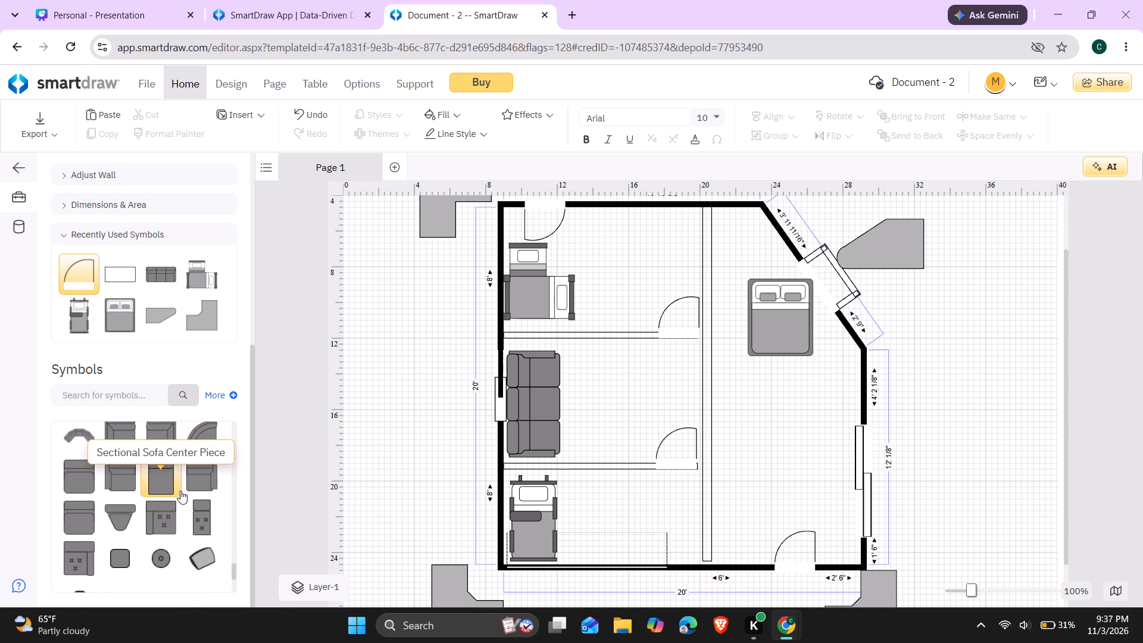
pyautogui.scroll(-1, 180, 491)
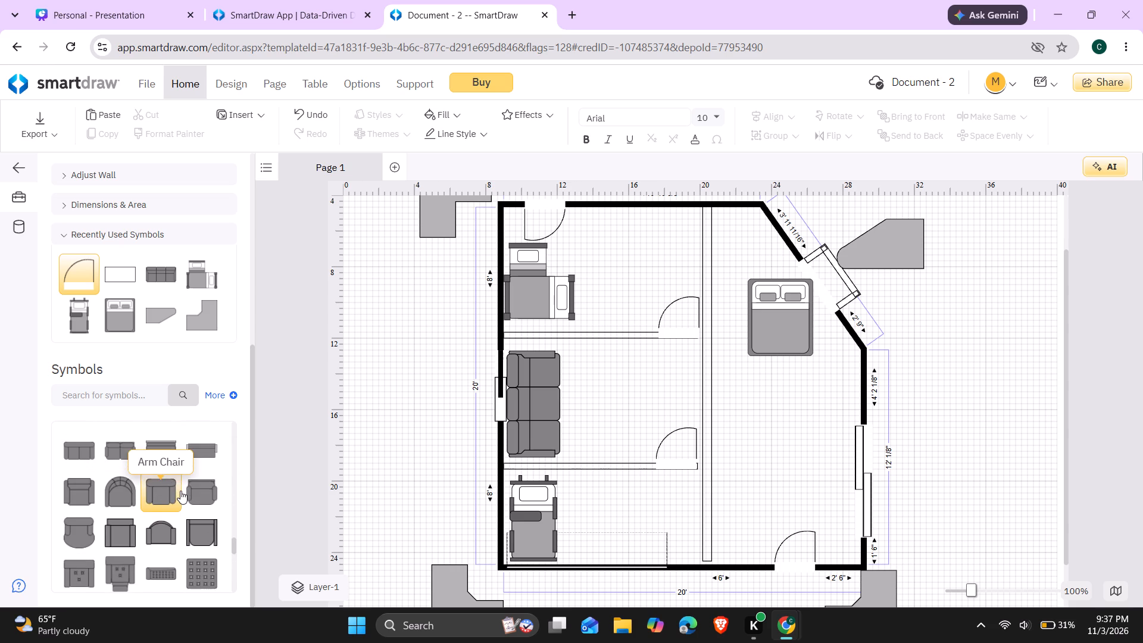
pyautogui.scroll(-1, 180, 491)
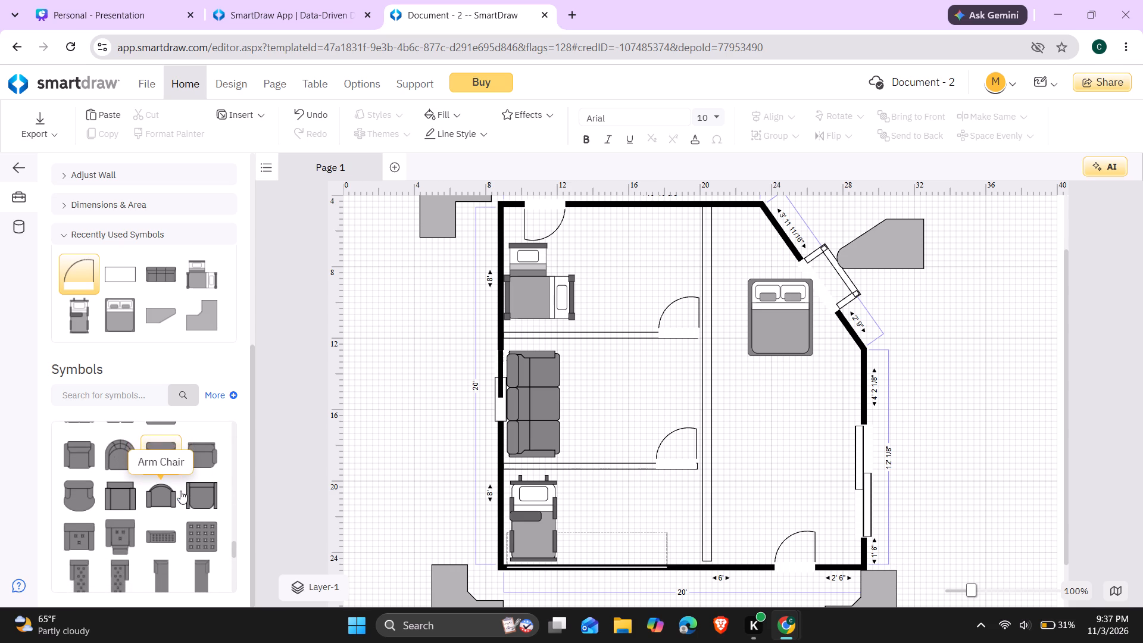
pyautogui.scroll(-2, 180, 491)
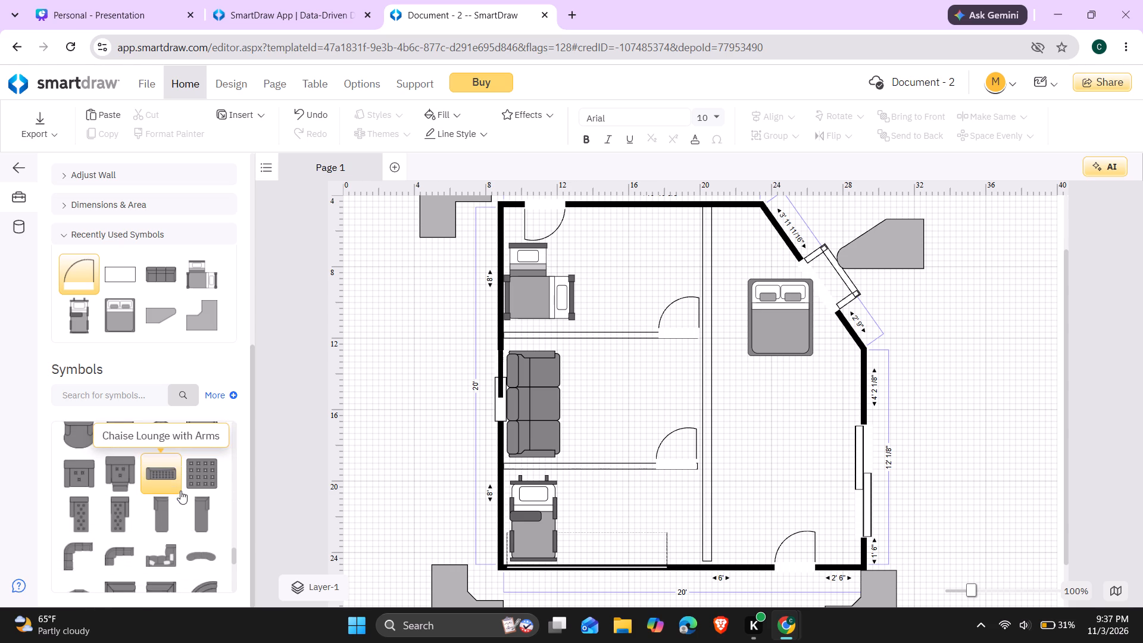
pyautogui.scroll(-1, 180, 491)
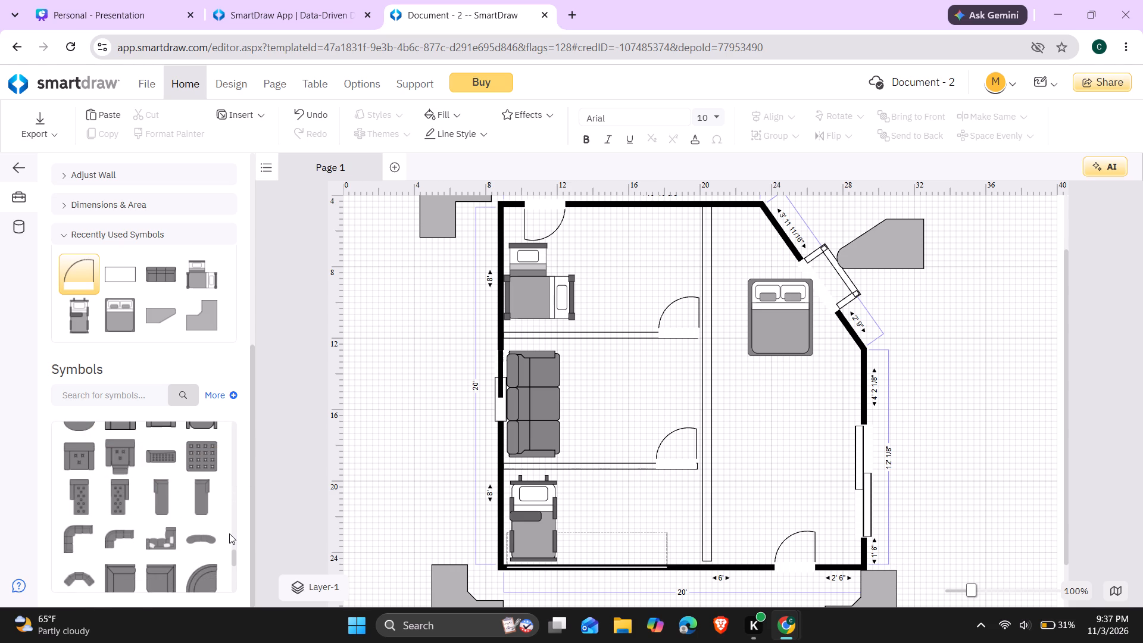
pyautogui.moveTo(170, 540); pyautogui.dragTo(243, 547)
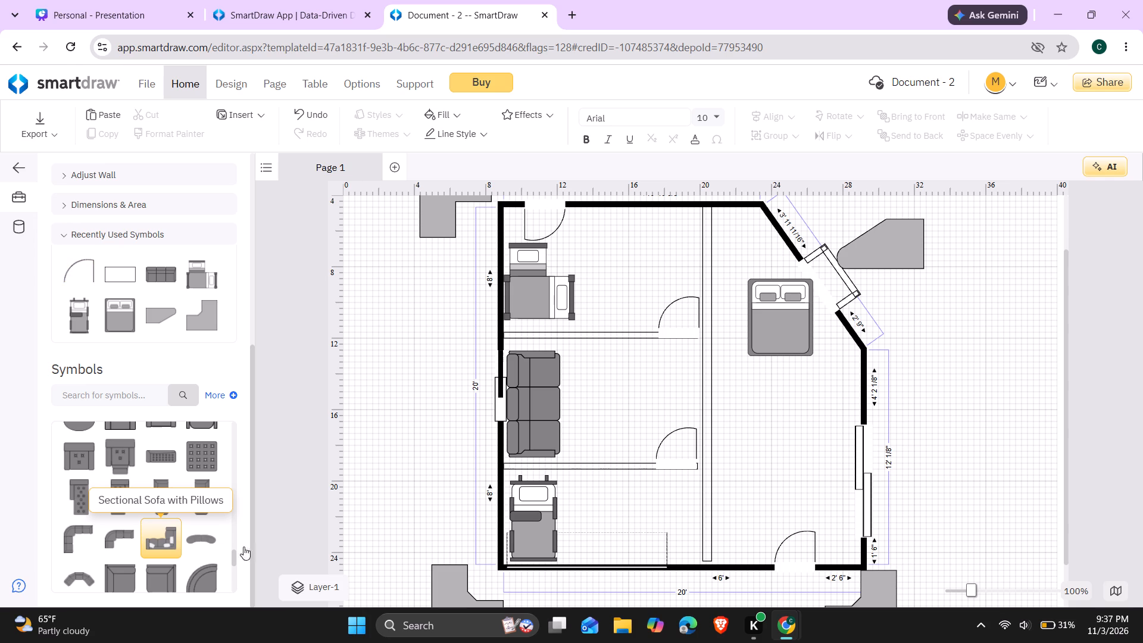
pyautogui.moveTo(243, 547); pyautogui.dragTo(680, 523)
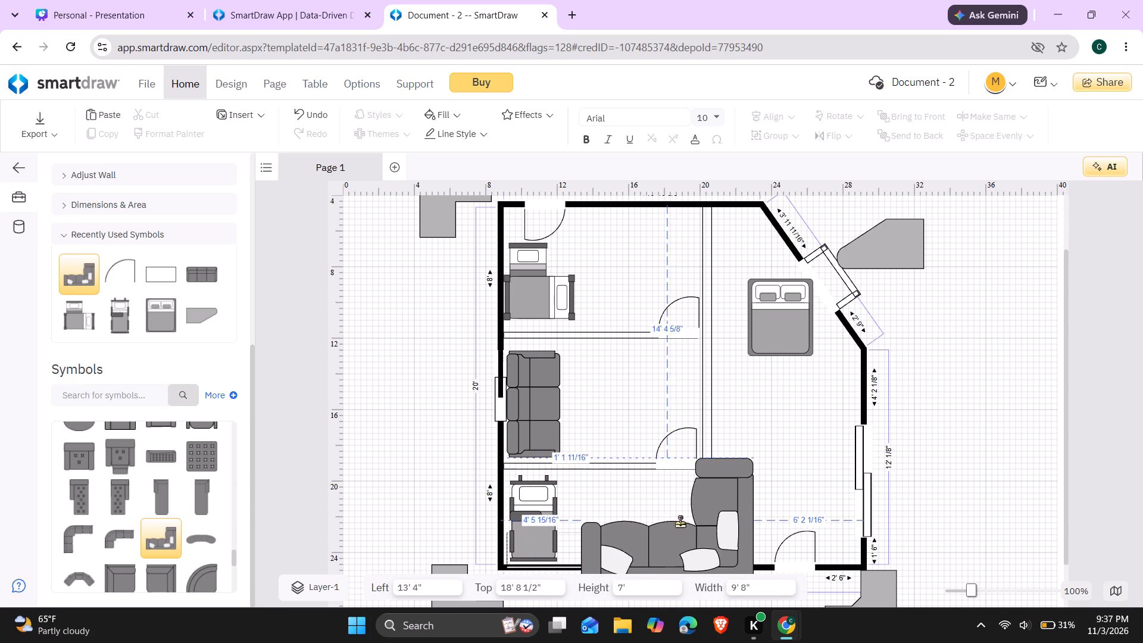
pyautogui.moveTo(680, 523); pyautogui.dragTo(643, 500)
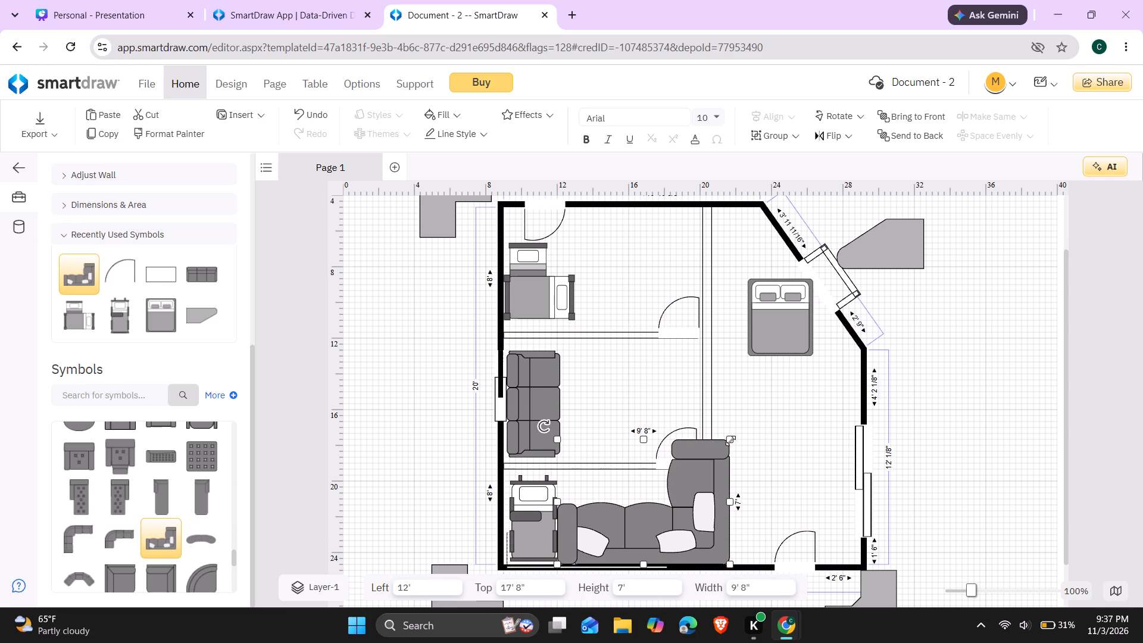
# Shrink the sectional sofa with pillows to 7' 10 1/4" wide by 3' 8" high and move it to 12' 2 1/4" left, 20' 8" top.
pyautogui.moveTo(729, 439); pyautogui.dragTo(697, 476)
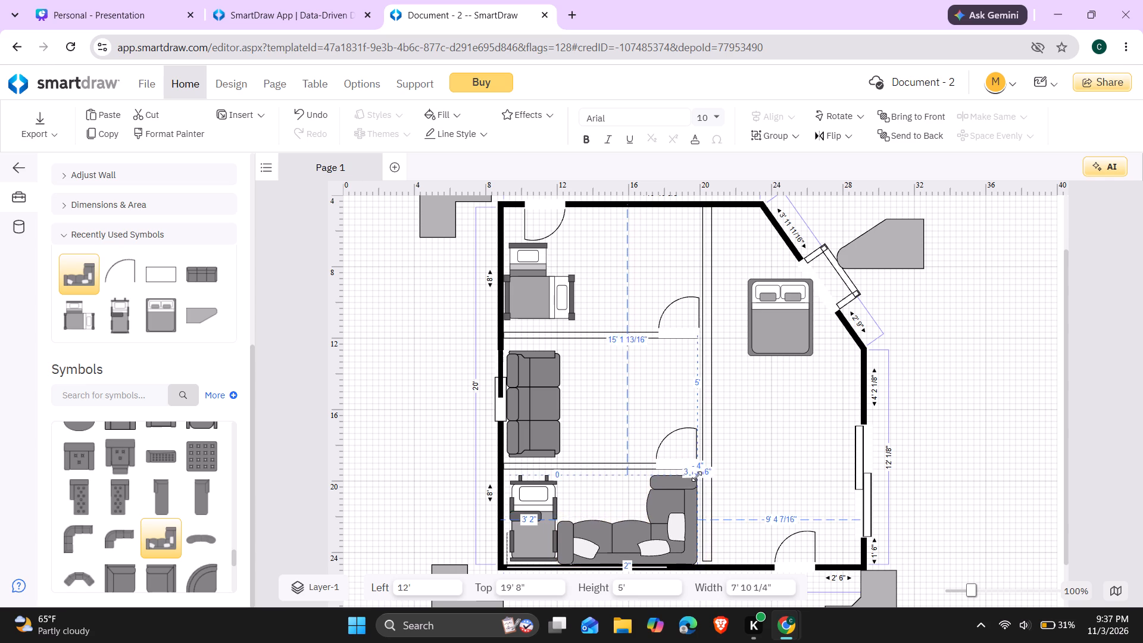
pyautogui.moveTo(697, 476); pyautogui.dragTo(699, 495)
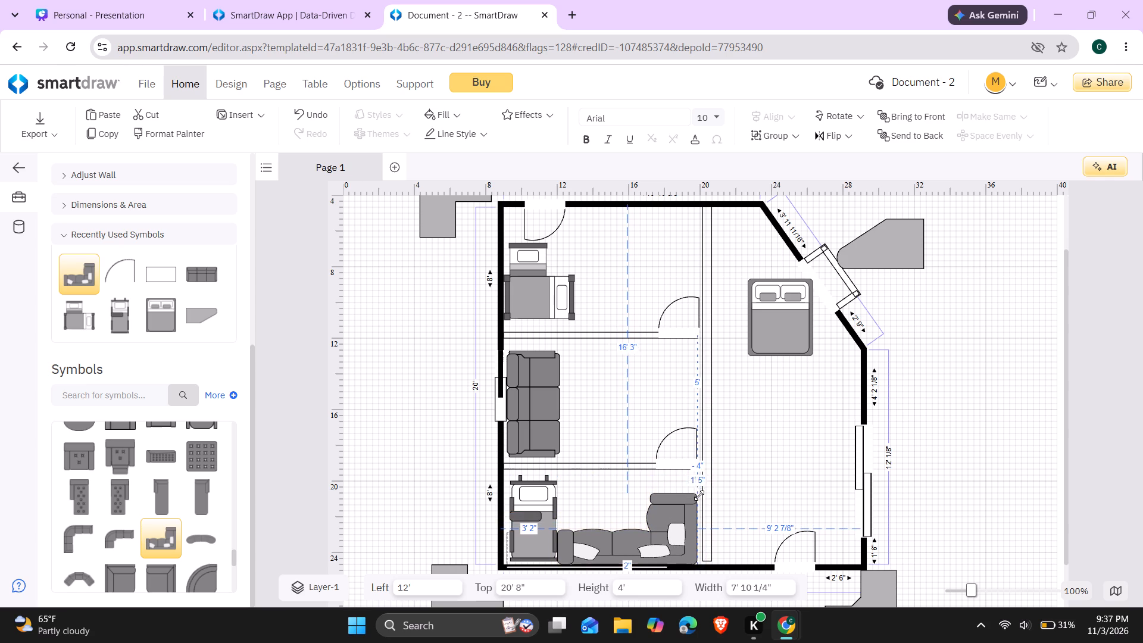
pyautogui.moveTo(699, 495); pyautogui.dragTo(697, 499)
pyautogui.moveTo(627, 541); pyautogui.dragTo(627, 539)
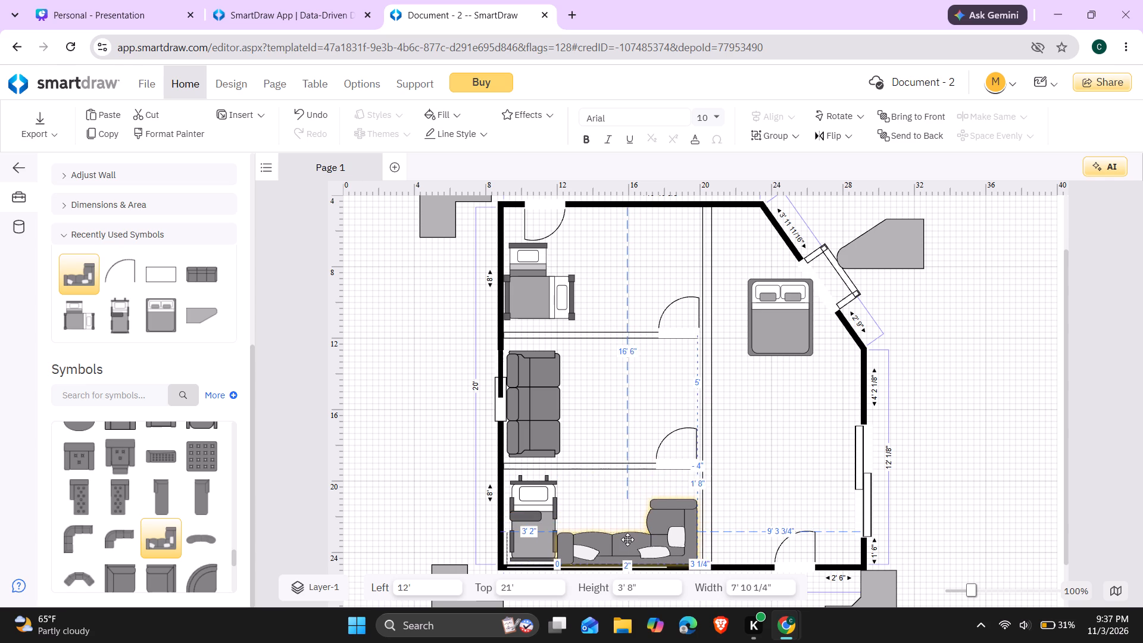
pyautogui.moveTo(627, 539); pyautogui.dragTo(633, 535)
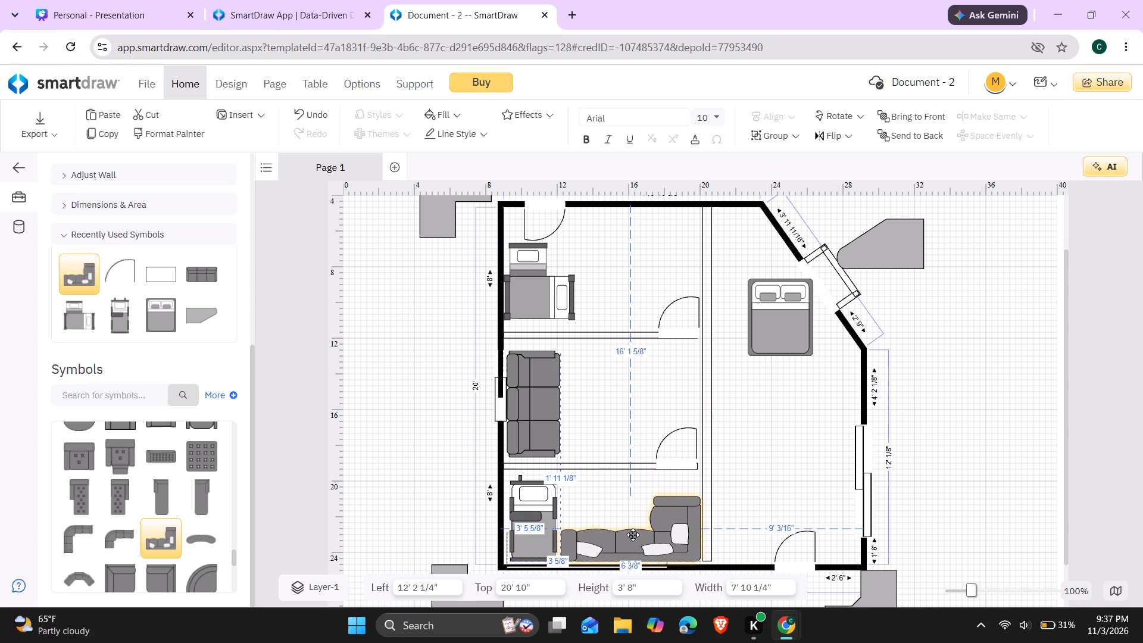
pyautogui.moveTo(633, 535); pyautogui.dragTo(633, 534)
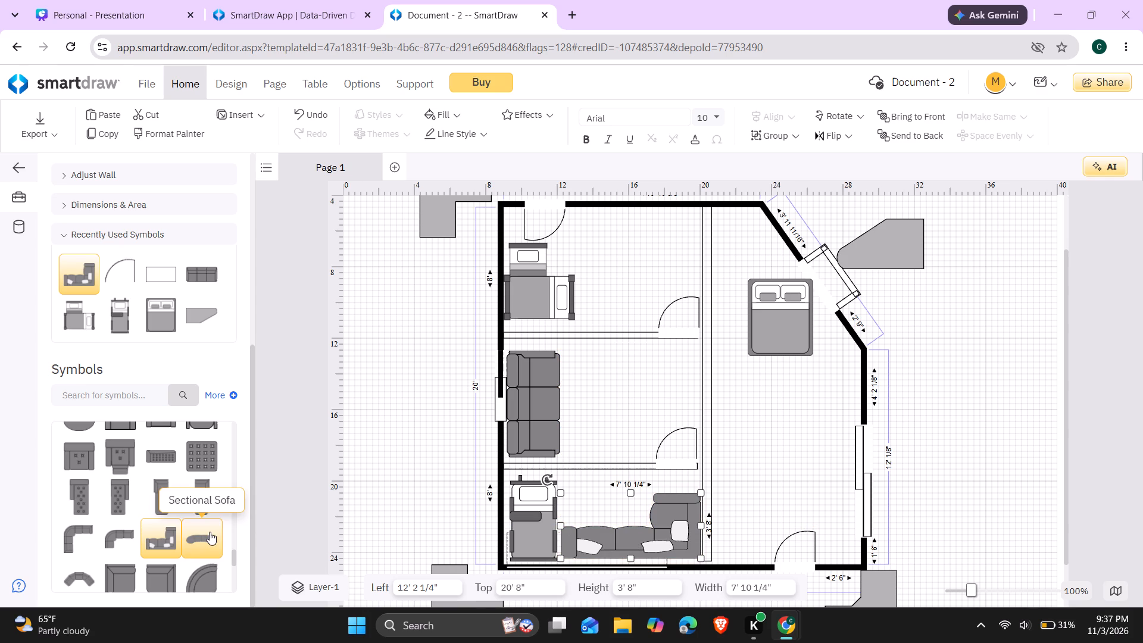
# Place a plain round throw pillow on the middle of the sectional sofa, at 15' left and 22' 8" top.
pyautogui.scroll(-3, 210, 532)
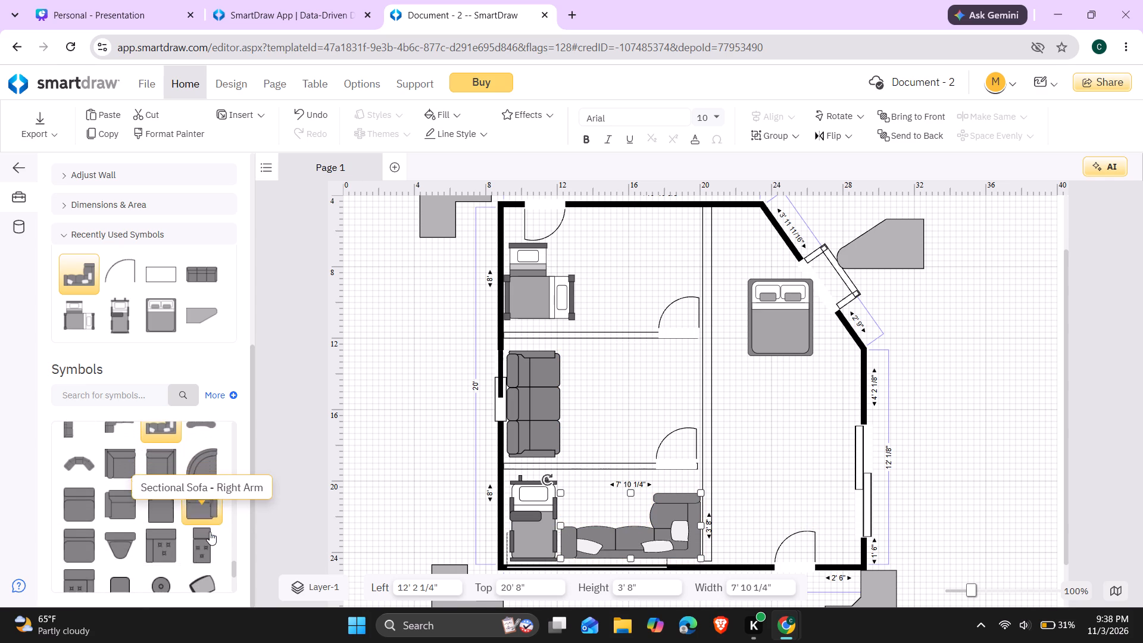
pyautogui.hscroll(-1, 210, 532)
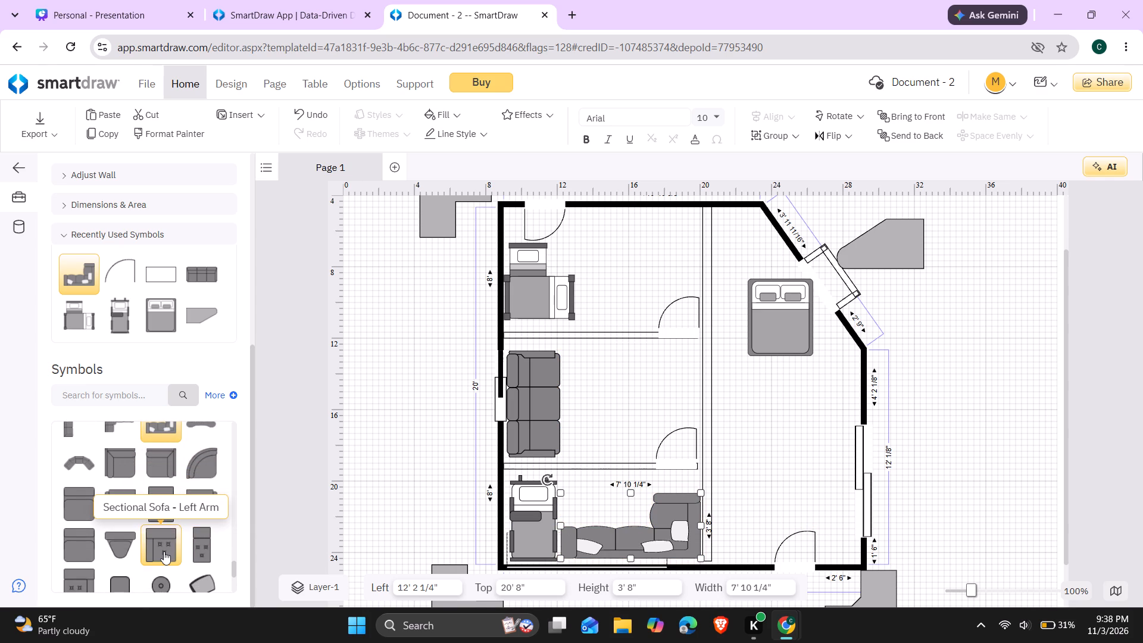
pyautogui.scroll(-1, 164, 551)
pyautogui.moveTo(163, 554); pyautogui.dragTo(464, 532)
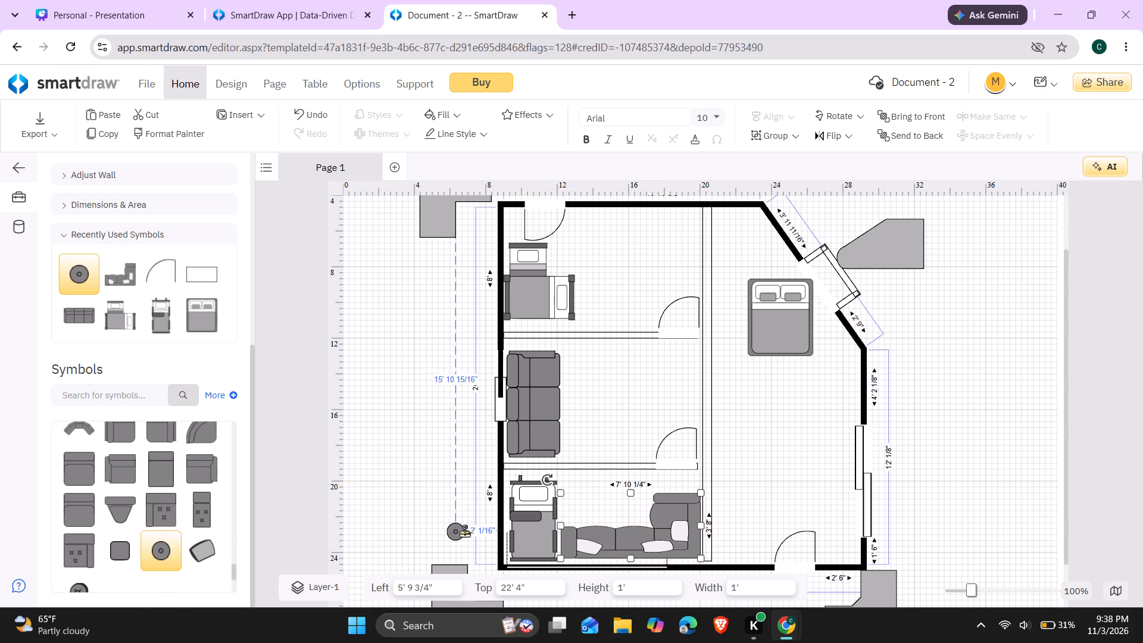
pyautogui.moveTo(464, 532); pyautogui.dragTo(619, 536)
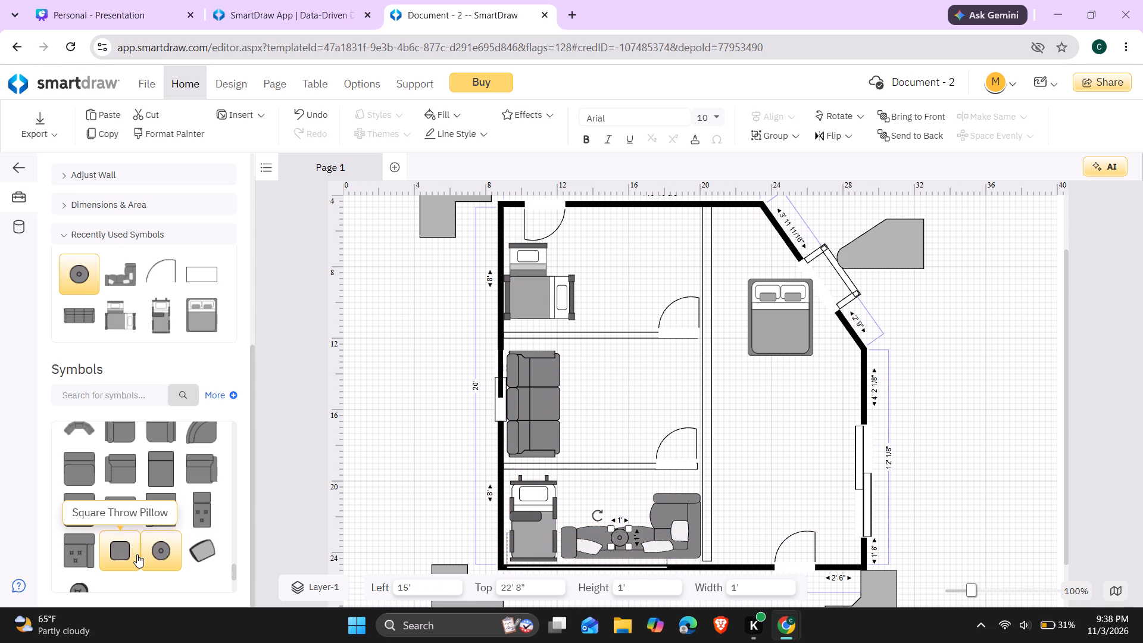
# Place the tilted Square Throw Pillow on the lower seat of the middle room's sofa, at 10' 8" left and 17' top.
pyautogui.scroll(-1, 137, 554)
pyautogui.moveTo(204, 535); pyautogui.dragTo(268, 499)
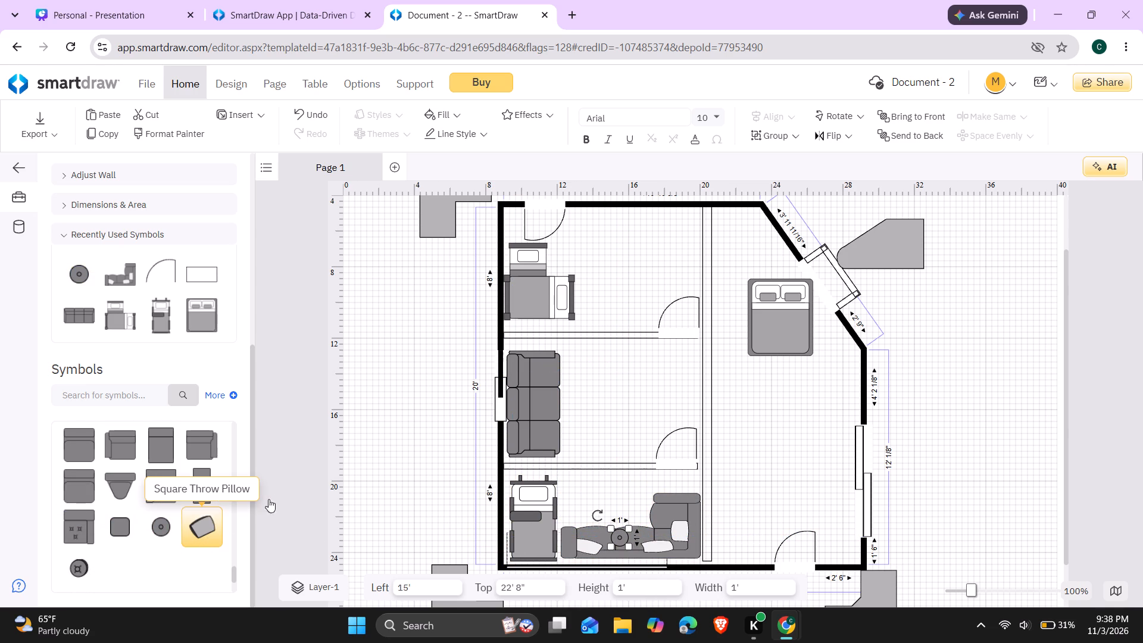
pyautogui.moveTo(268, 499); pyautogui.dragTo(591, 441)
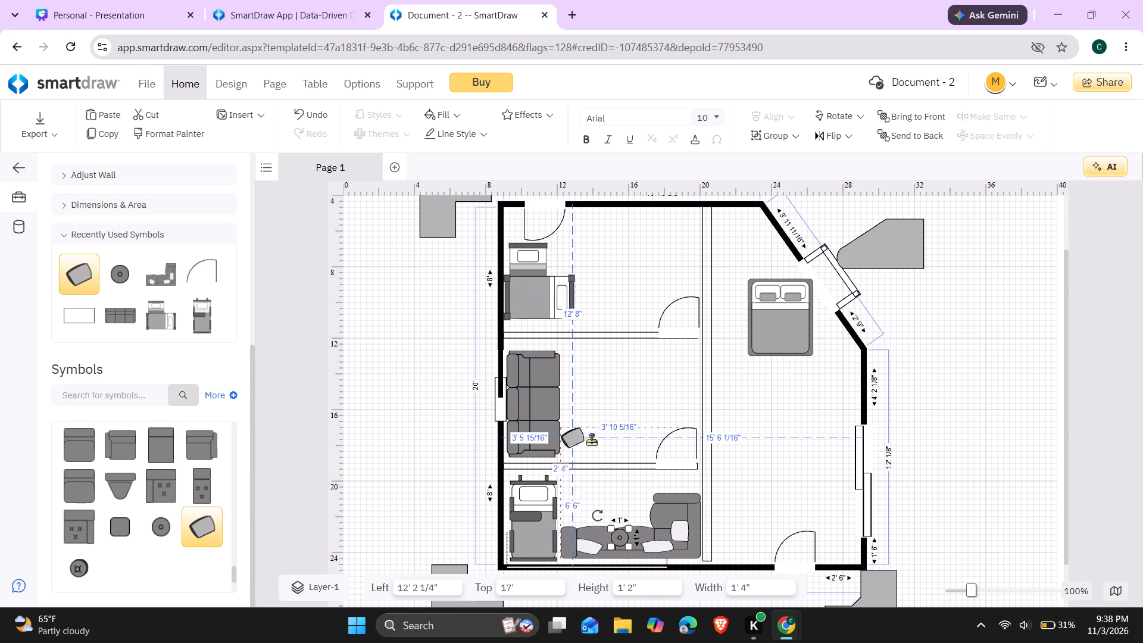
pyautogui.moveTo(591, 441); pyautogui.dragTo(548, 439)
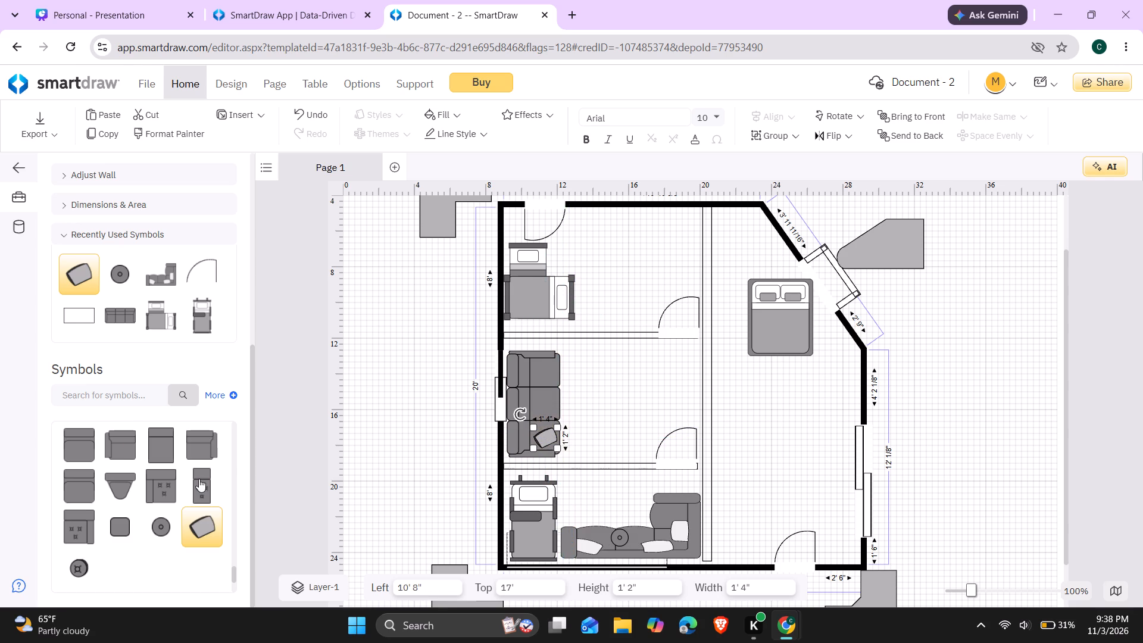
# Place the tufted Round Throw Pillow on the upper seat of the middle room's sofa, at 10' 6" left and 13' 4" top.
pyautogui.moveTo(90, 553); pyautogui.dragTo(92, 553)
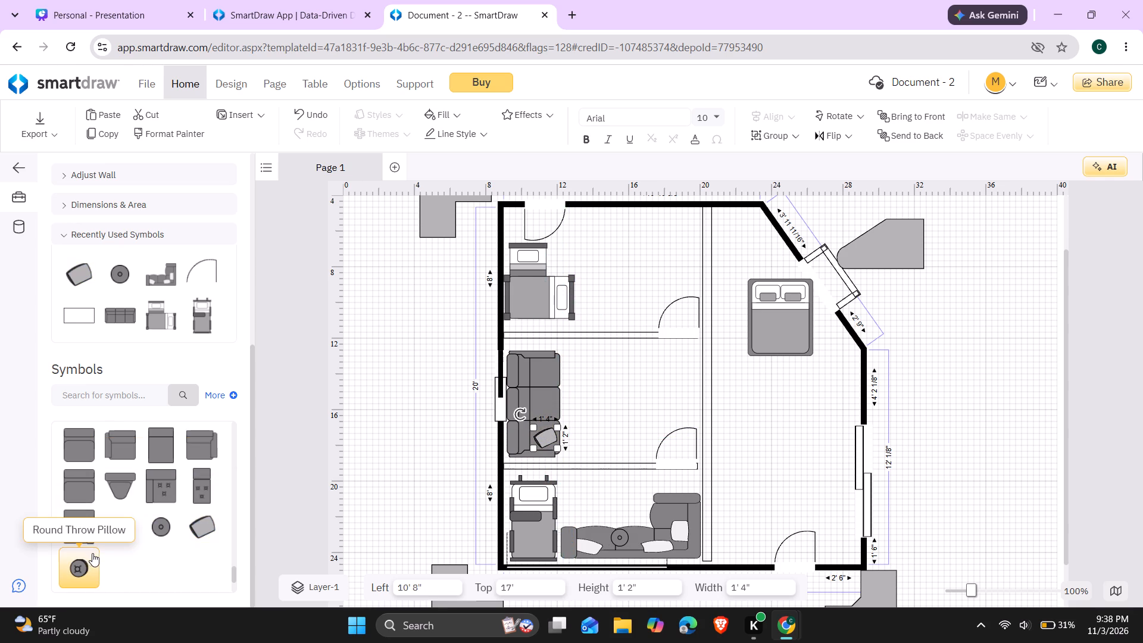
pyautogui.moveTo(92, 553); pyautogui.dragTo(553, 392)
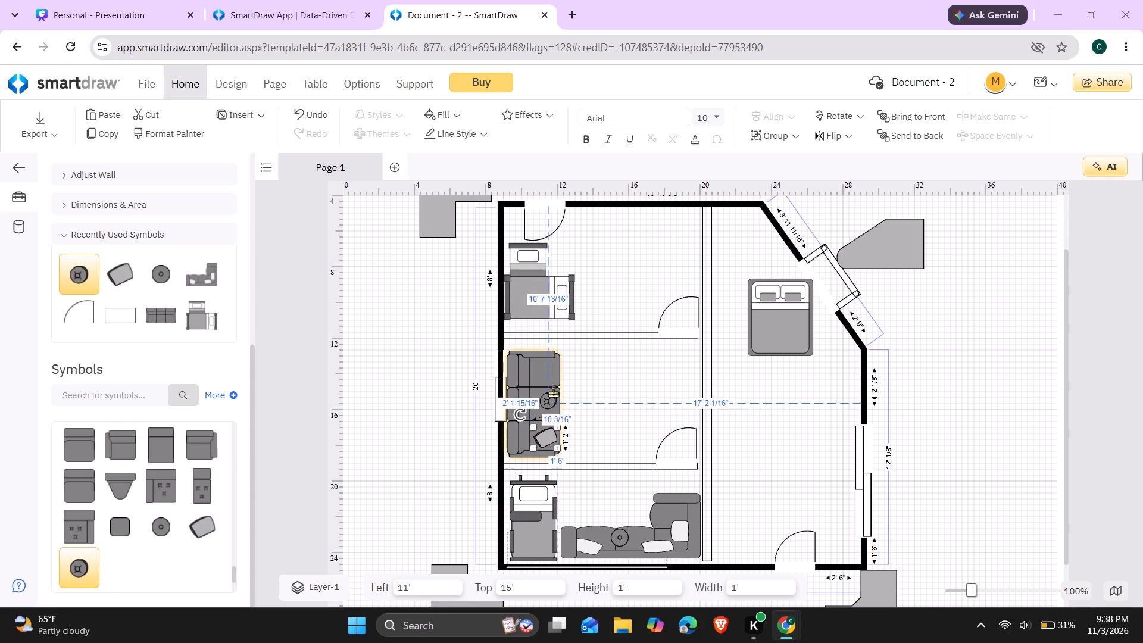
pyautogui.moveTo(553, 392); pyautogui.dragTo(536, 372)
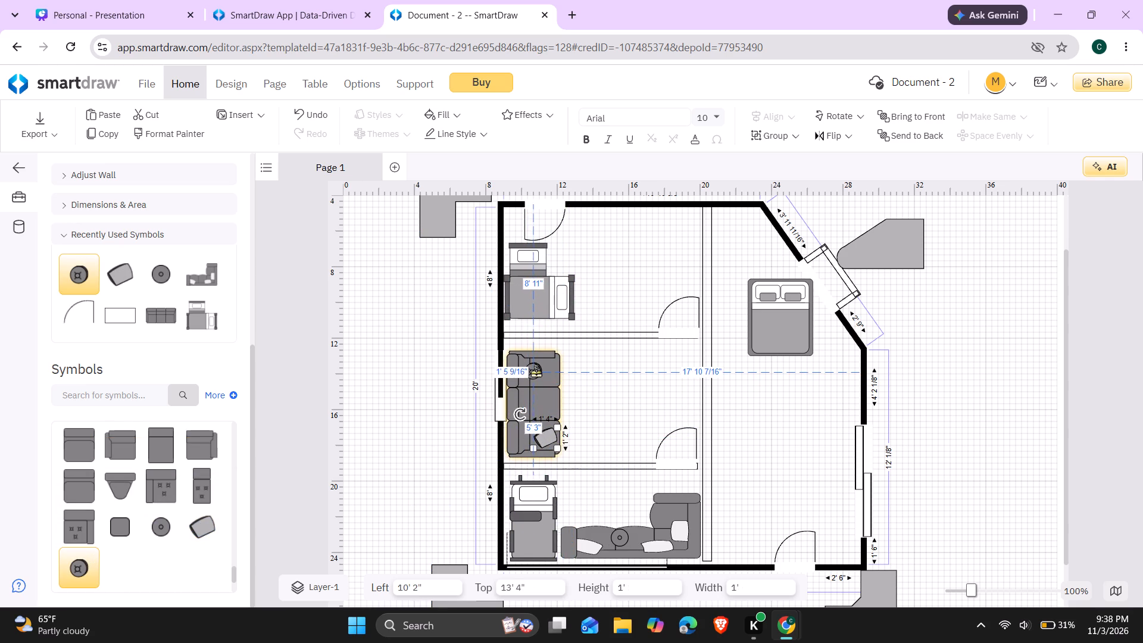
pyautogui.moveTo(536, 372); pyautogui.dragTo(538, 372)
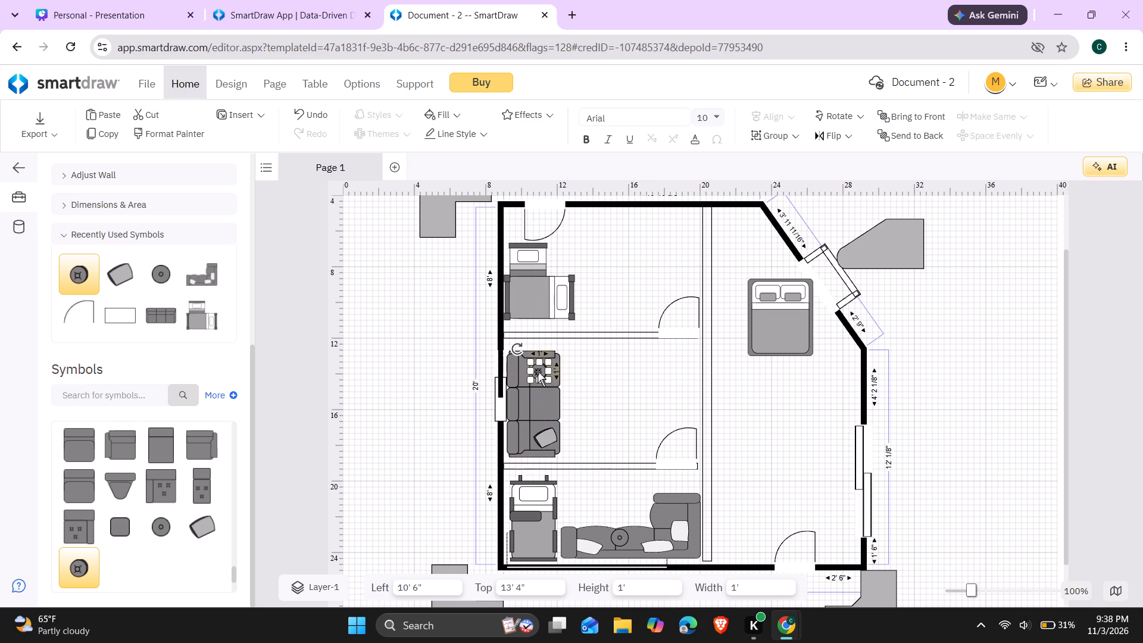
# Place the straight Square Throw Pillow on the center seat of the middle room's sofa, at 10' 6" left and 15' top.
pyautogui.moveTo(117, 525); pyautogui.dragTo(538, 460)
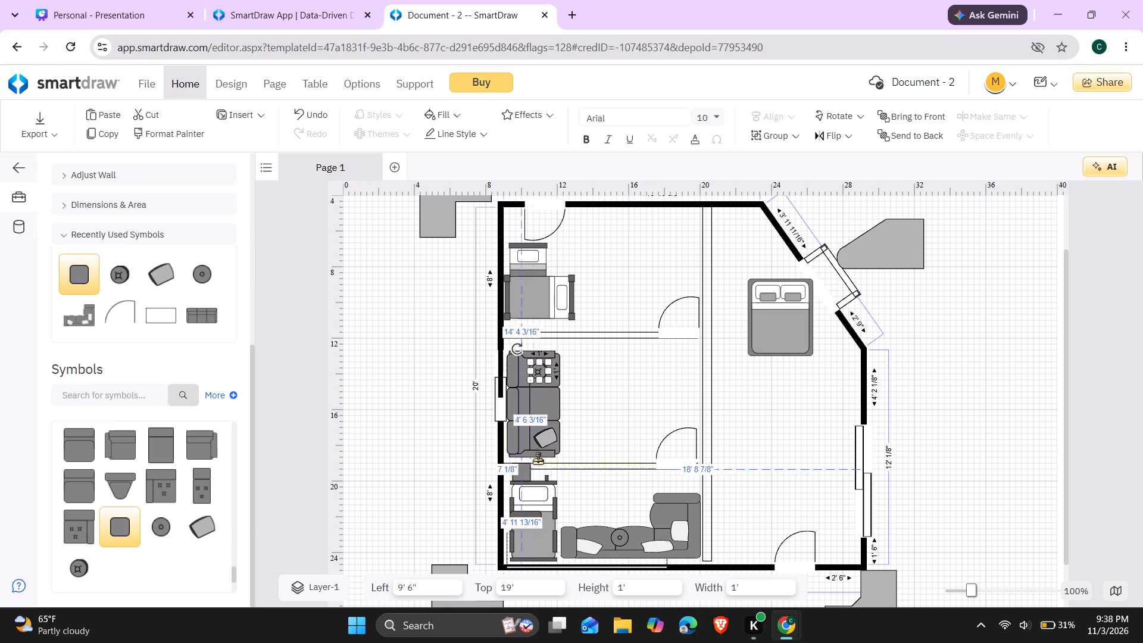
pyautogui.moveTo(538, 460); pyautogui.dragTo(539, 414)
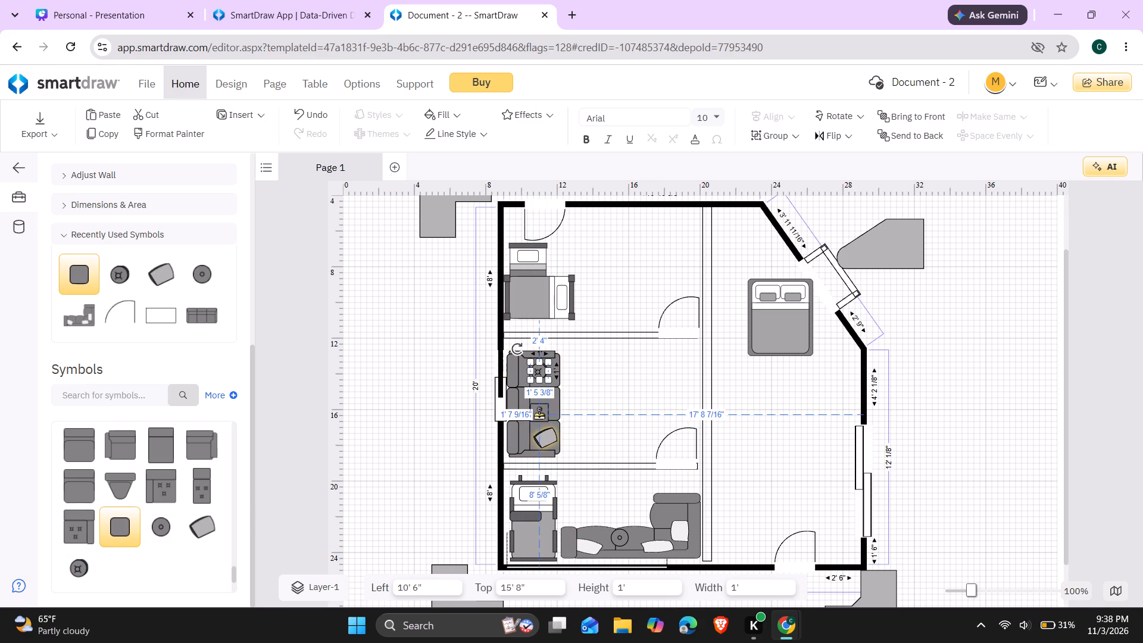
pyautogui.moveTo(539, 414); pyautogui.dragTo(539, 391)
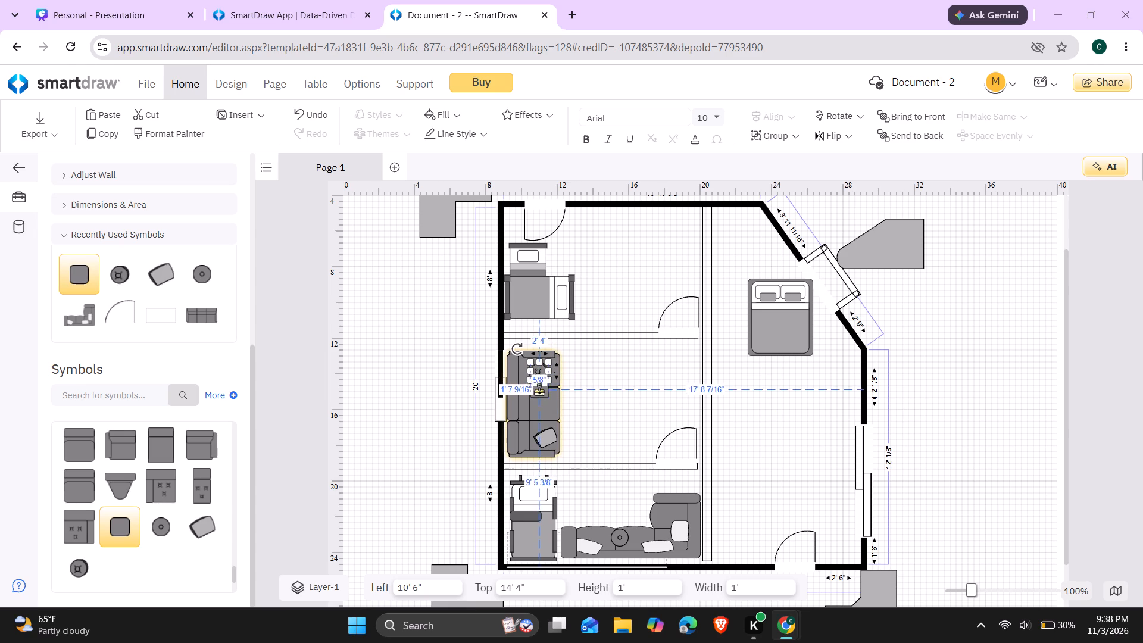
pyautogui.moveTo(539, 391); pyautogui.dragTo(541, 400)
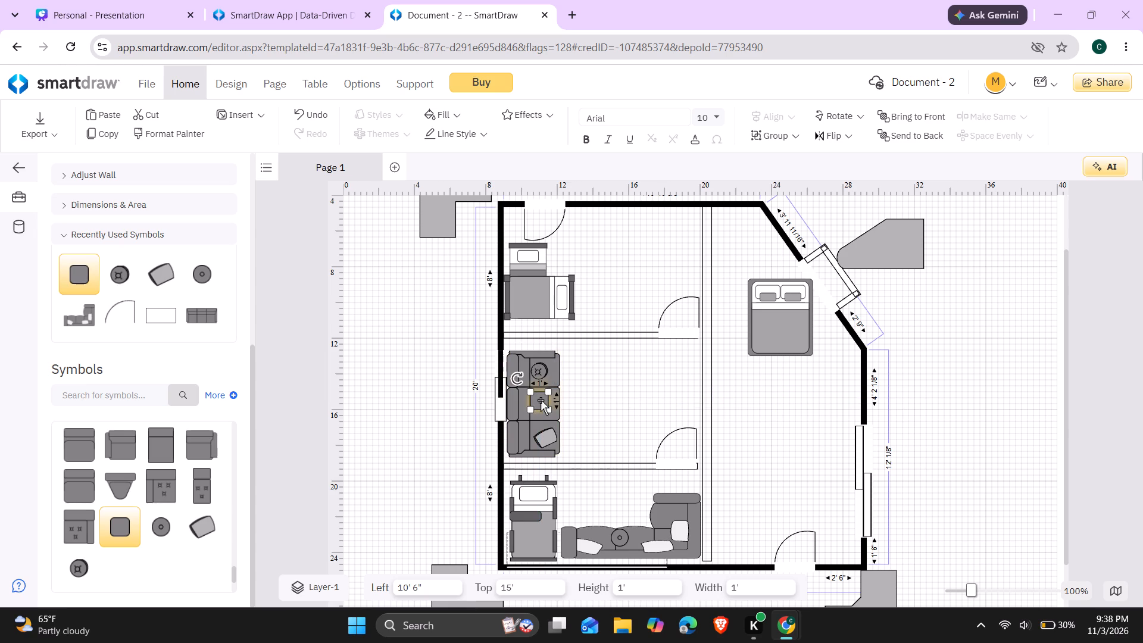
pyautogui.click(1080, 439)
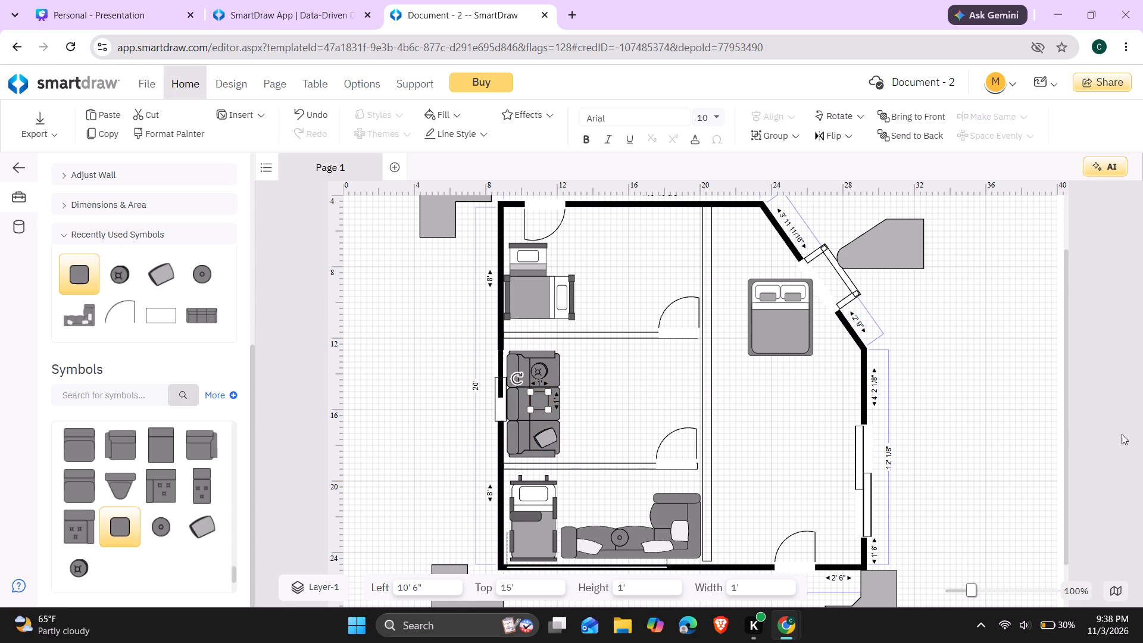
pyautogui.click(1122, 434)
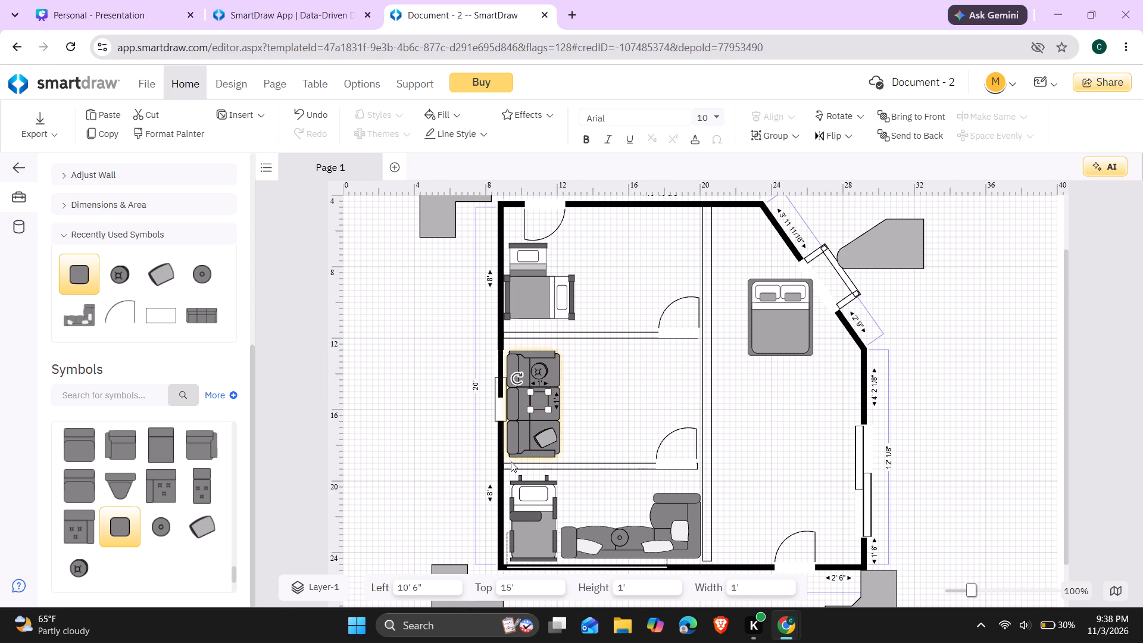
# Place a Square Table for 4 with Chairs beside the sofa in the middle room, at 13' left and 12' 8" top.
pyautogui.scroll(-1, 222, 541)
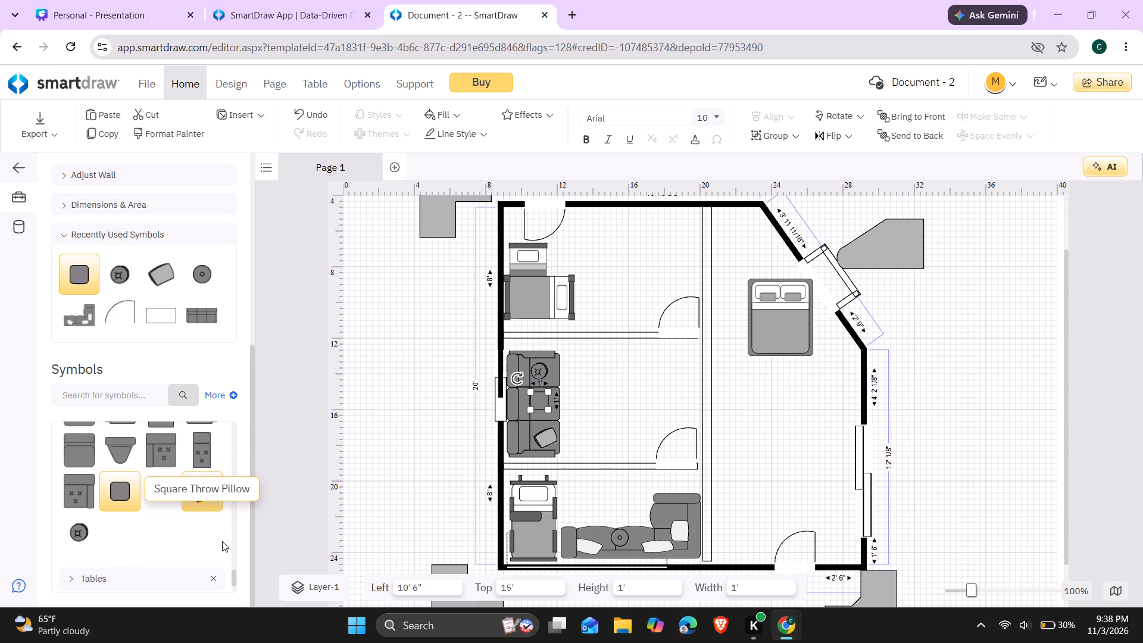
pyautogui.scroll(-1, 222, 541)
pyautogui.click(193, 550)
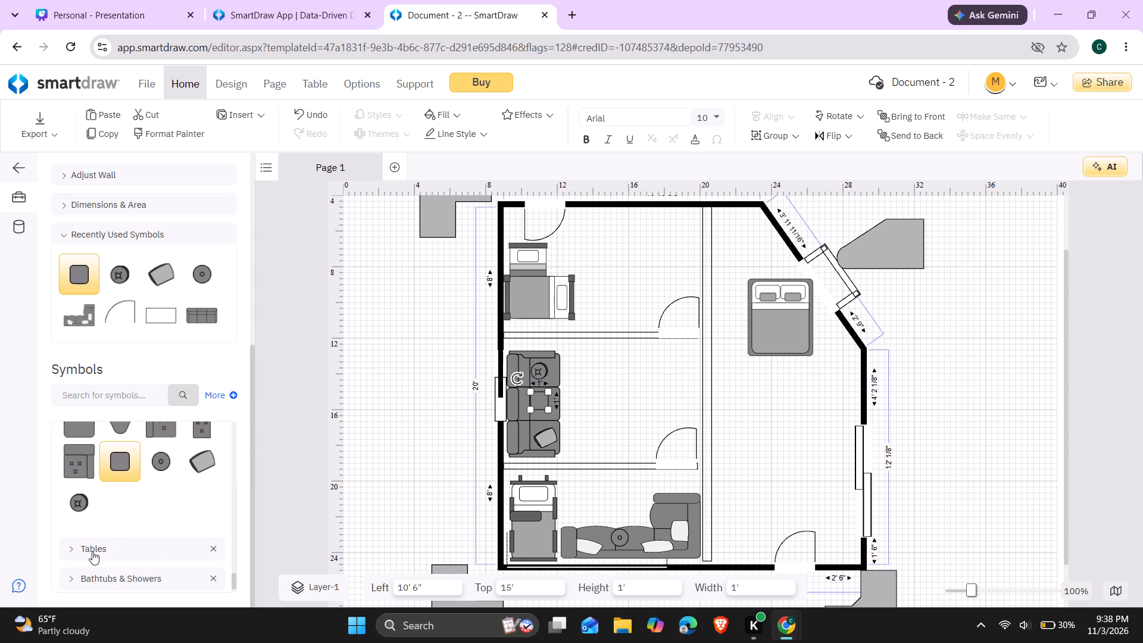
pyautogui.click(80, 549)
pyautogui.scroll(-1, 80, 549)
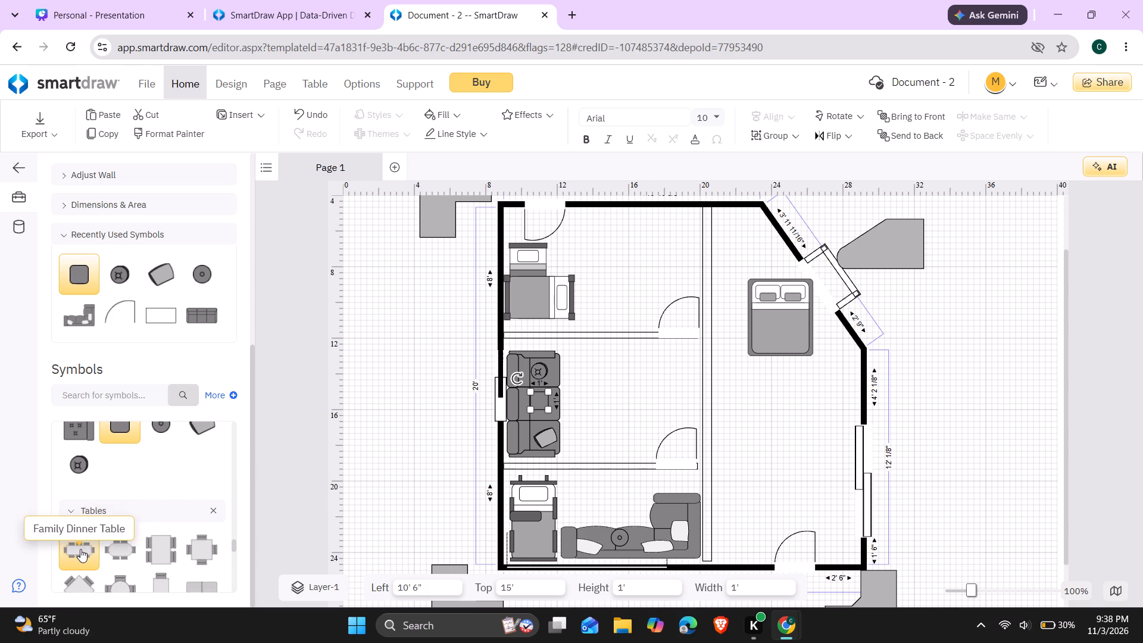
pyautogui.scroll(-2, 80, 549)
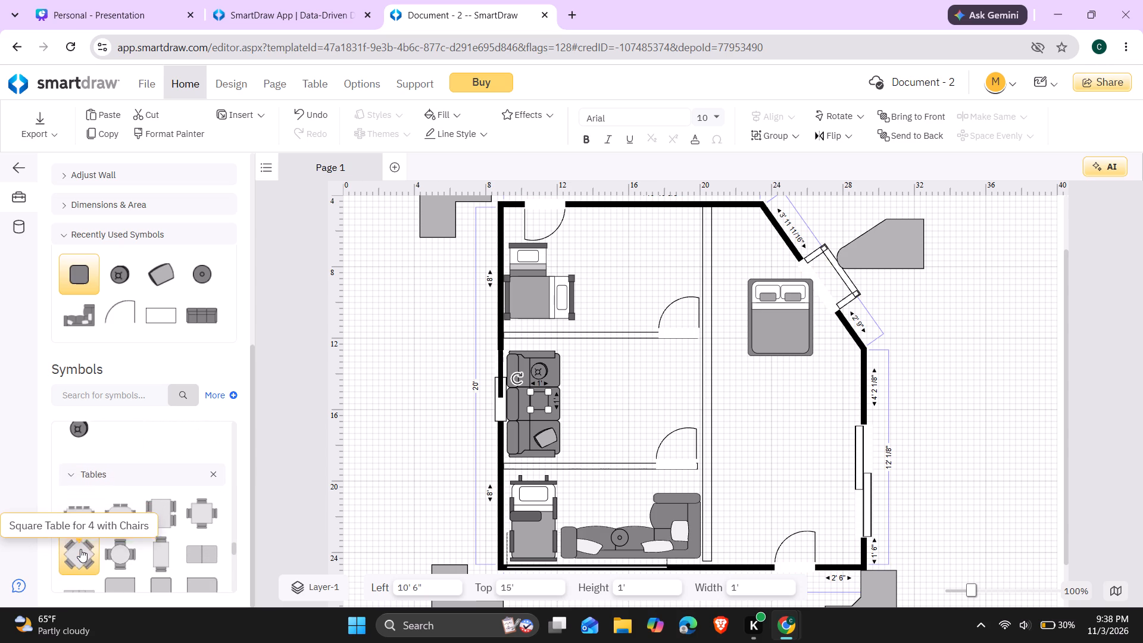
pyautogui.scroll(-1, 80, 549)
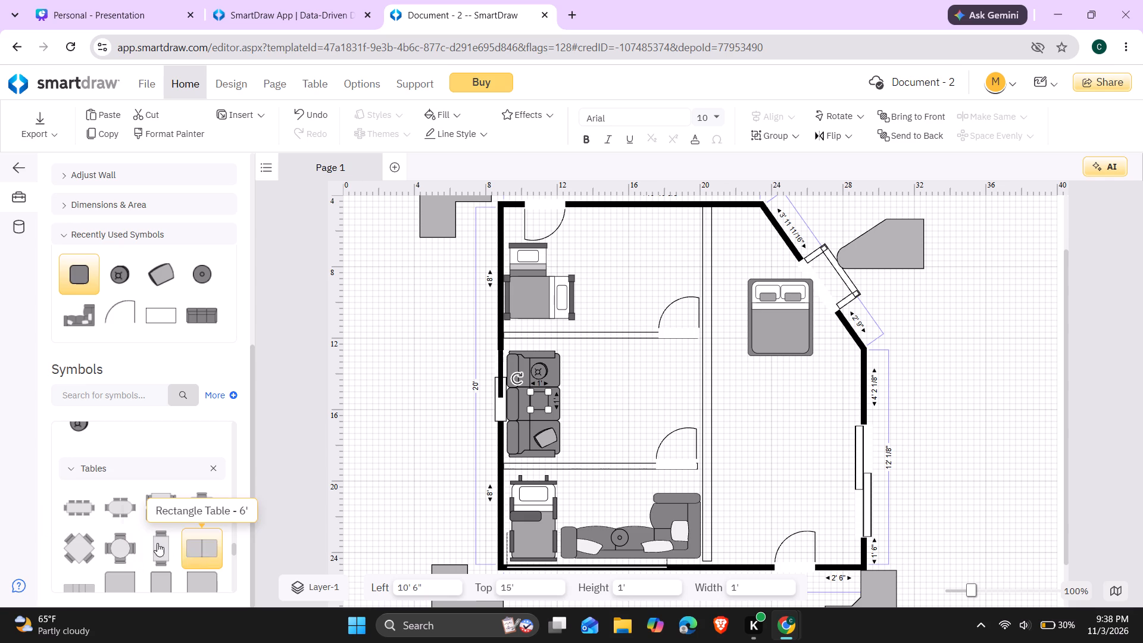
pyautogui.moveTo(86, 542); pyautogui.dragTo(271, 500)
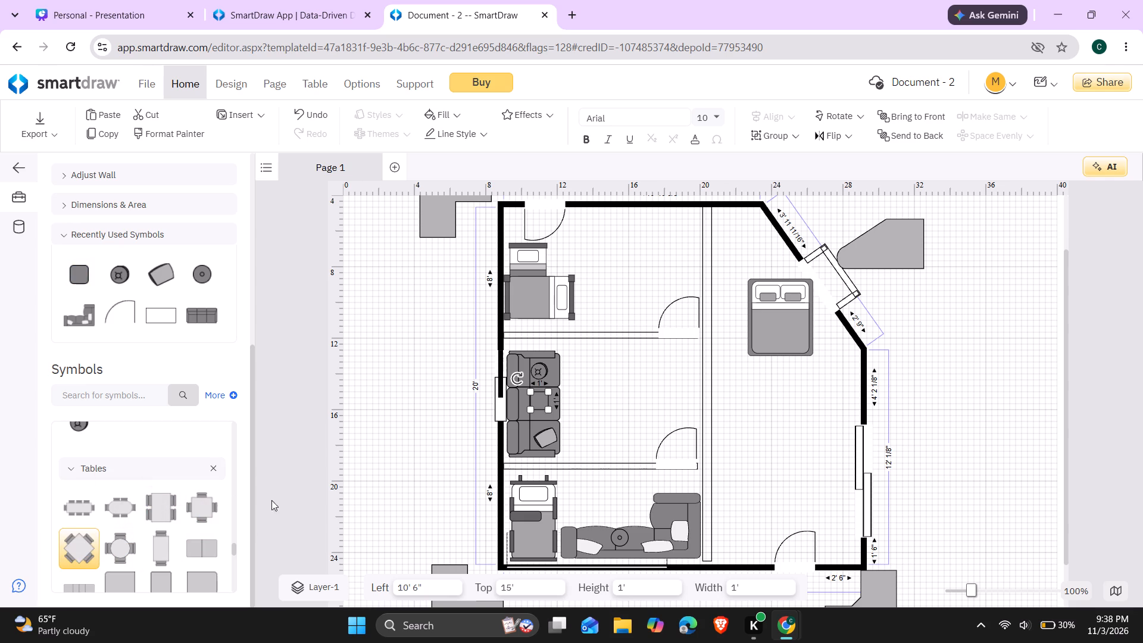
pyautogui.moveTo(271, 500); pyautogui.dragTo(624, 414)
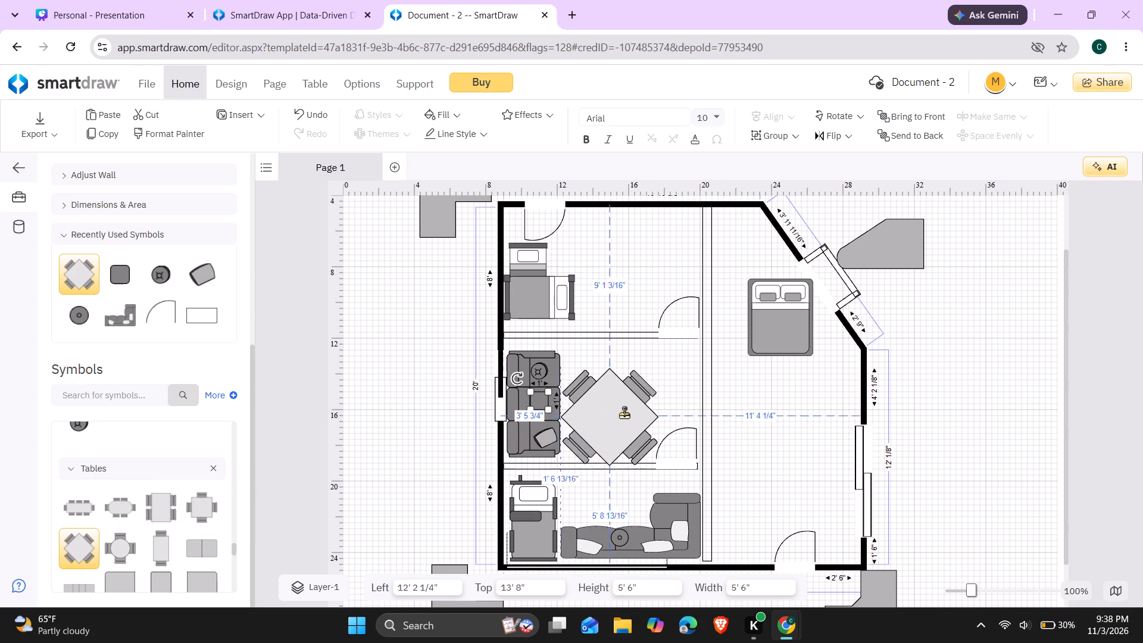
pyautogui.moveTo(624, 414); pyautogui.dragTo(626, 398)
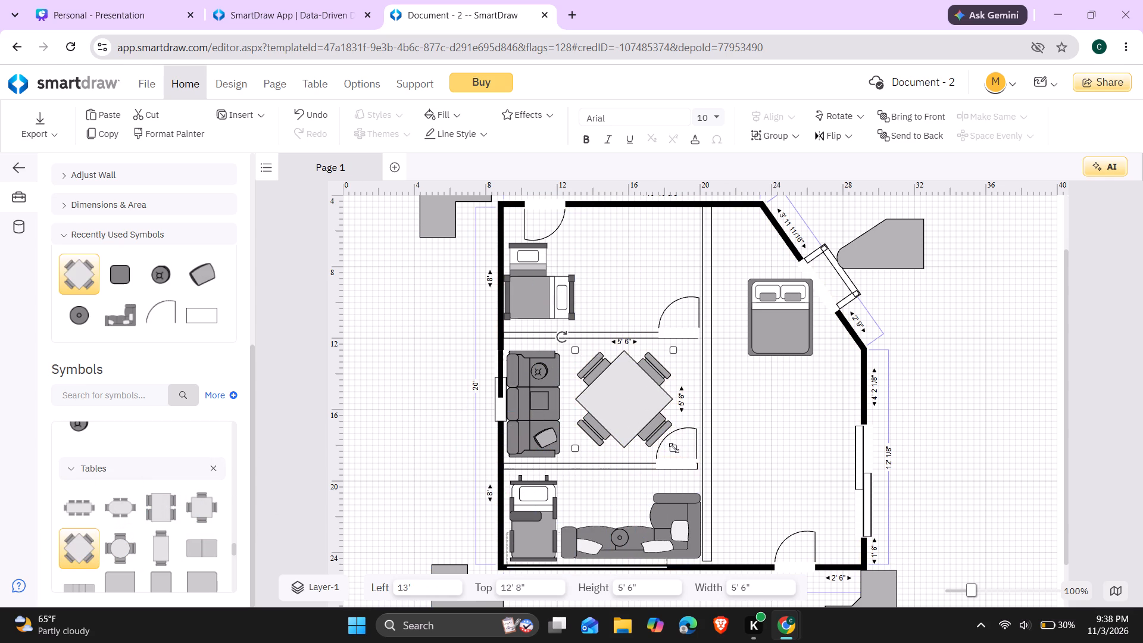
# Reduce the square table with chairs to 4' 4" by 4' 4" and move it to 12' 8" left, 13' 6 1/4" top.
pyautogui.moveTo(674, 448); pyautogui.dragTo(655, 432)
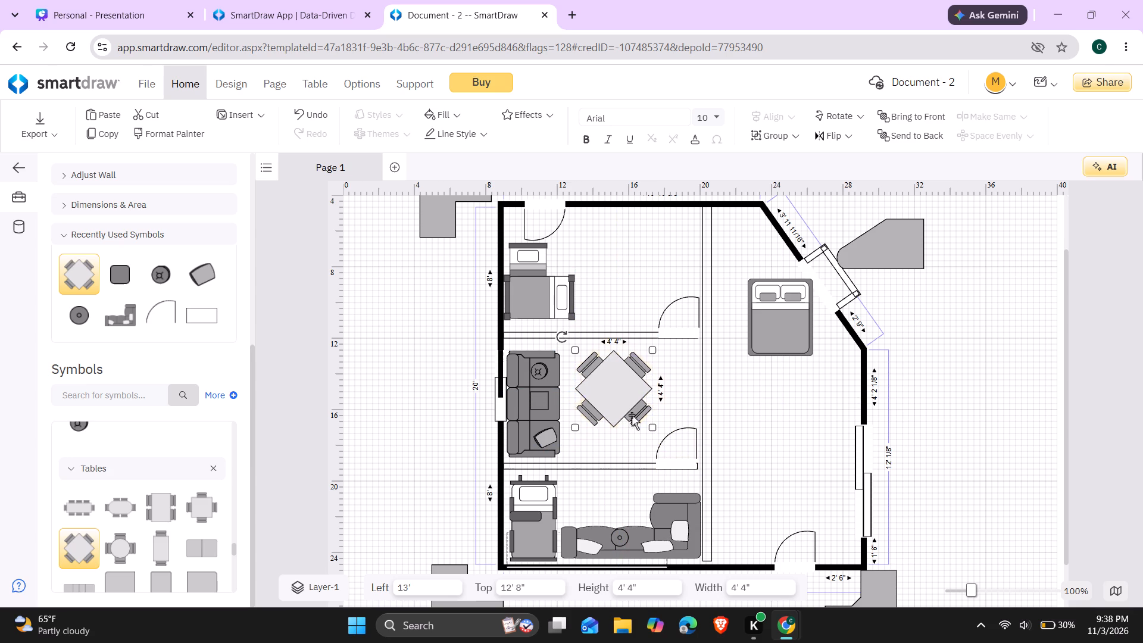
pyautogui.moveTo(614, 390); pyautogui.dragTo(609, 405)
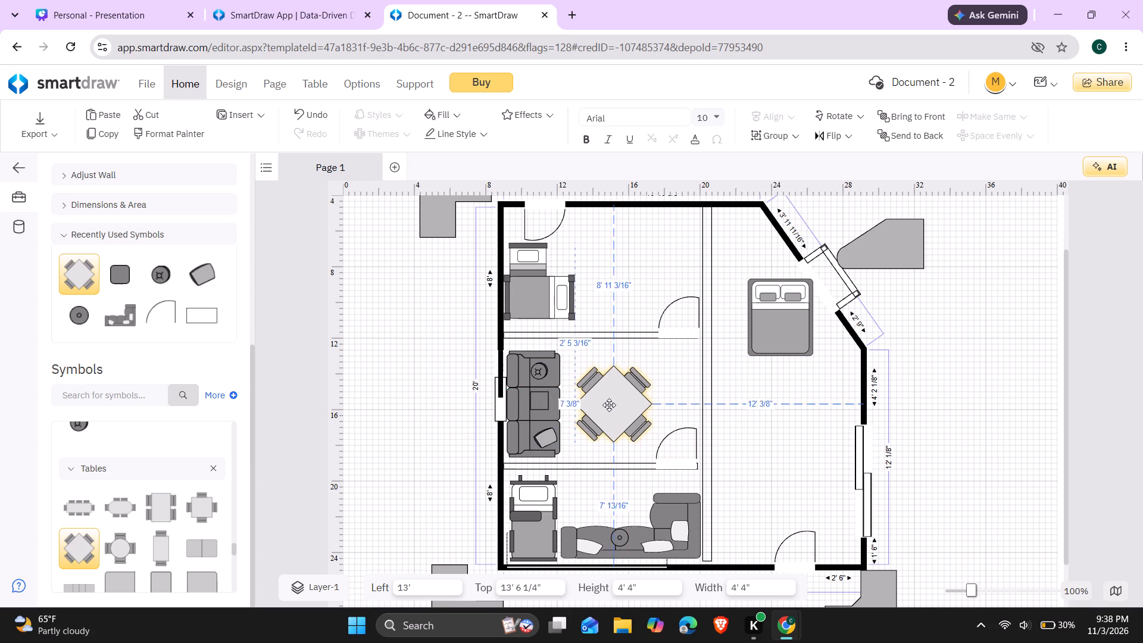
pyautogui.moveTo(609, 405); pyautogui.dragTo(607, 404)
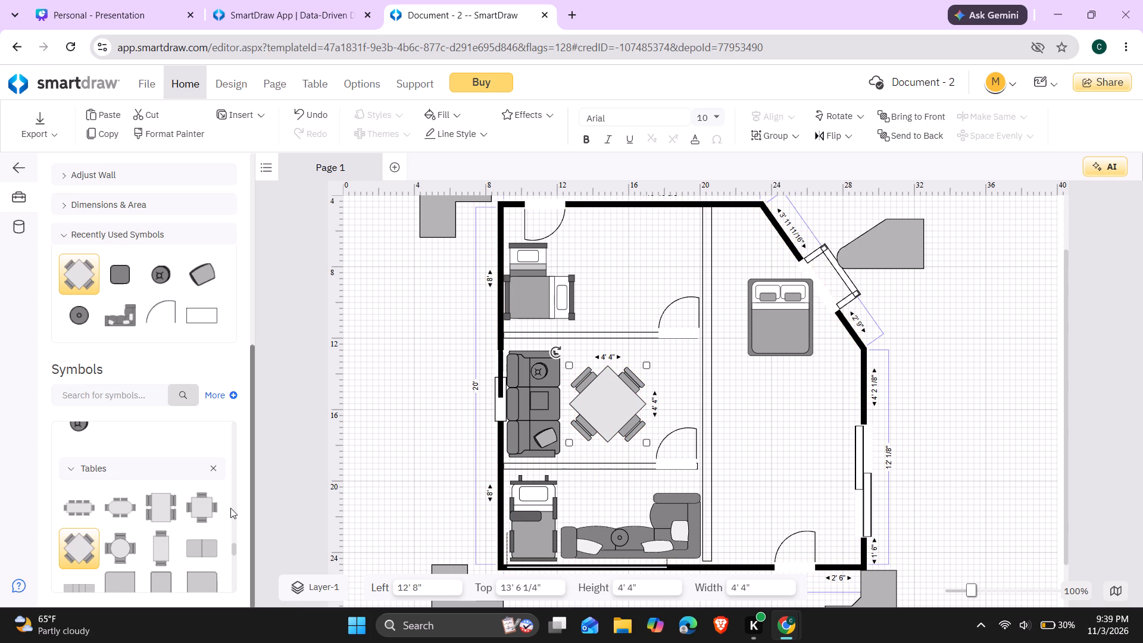
# Place a Glass Oval Coffee Table above the sectional sofa in the lower room, at 12' 10" left and 19' 4" top.
pyautogui.scroll(-1, 151, 540)
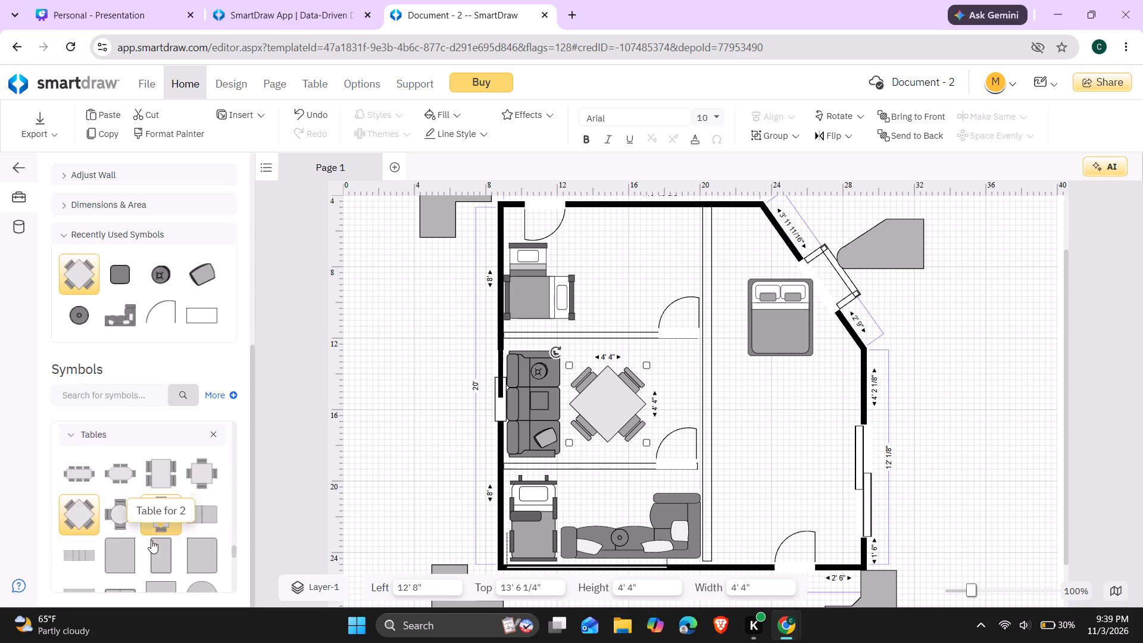
pyautogui.scroll(-2, 151, 540)
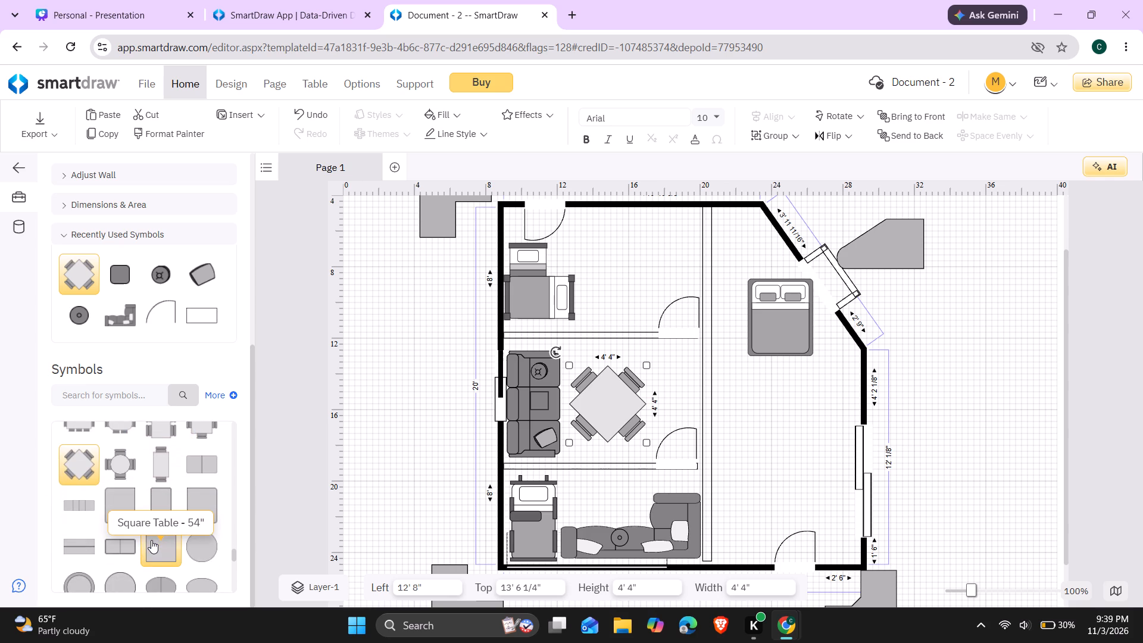
pyautogui.scroll(-2, 151, 540)
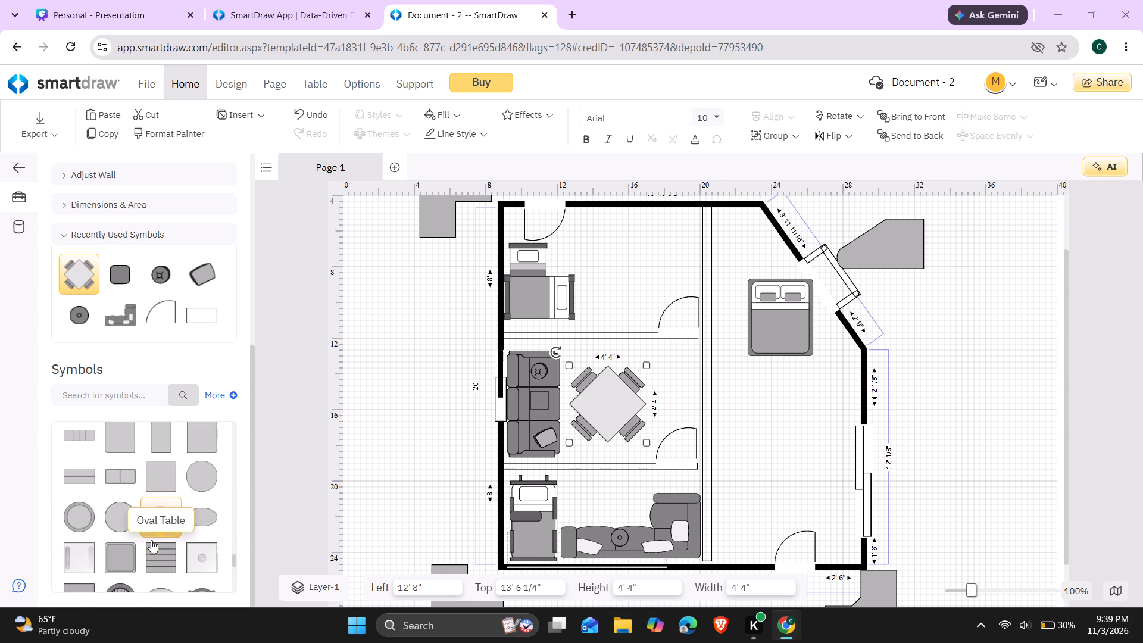
pyautogui.scroll(-2, 151, 540)
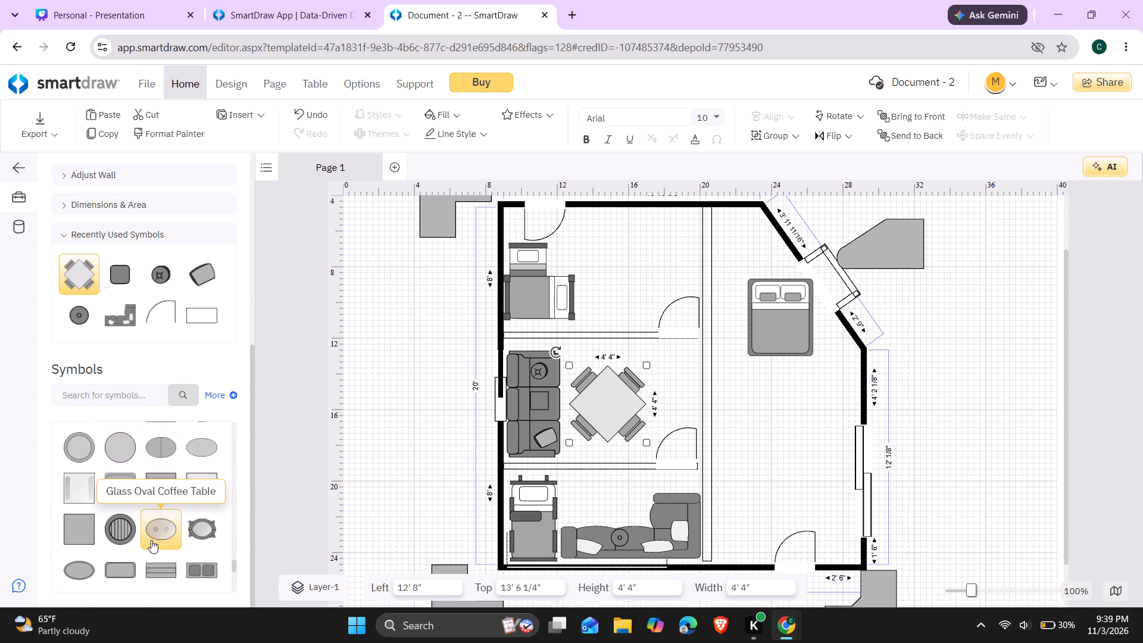
pyautogui.scroll(-3, 151, 540)
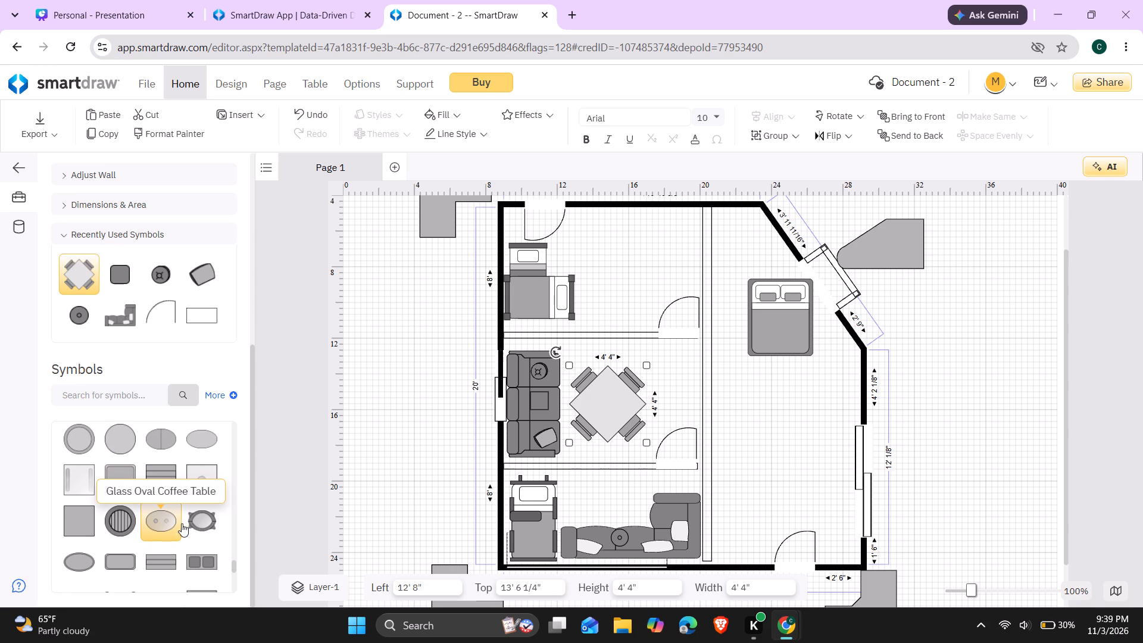
pyautogui.moveTo(192, 517); pyautogui.dragTo(430, 501)
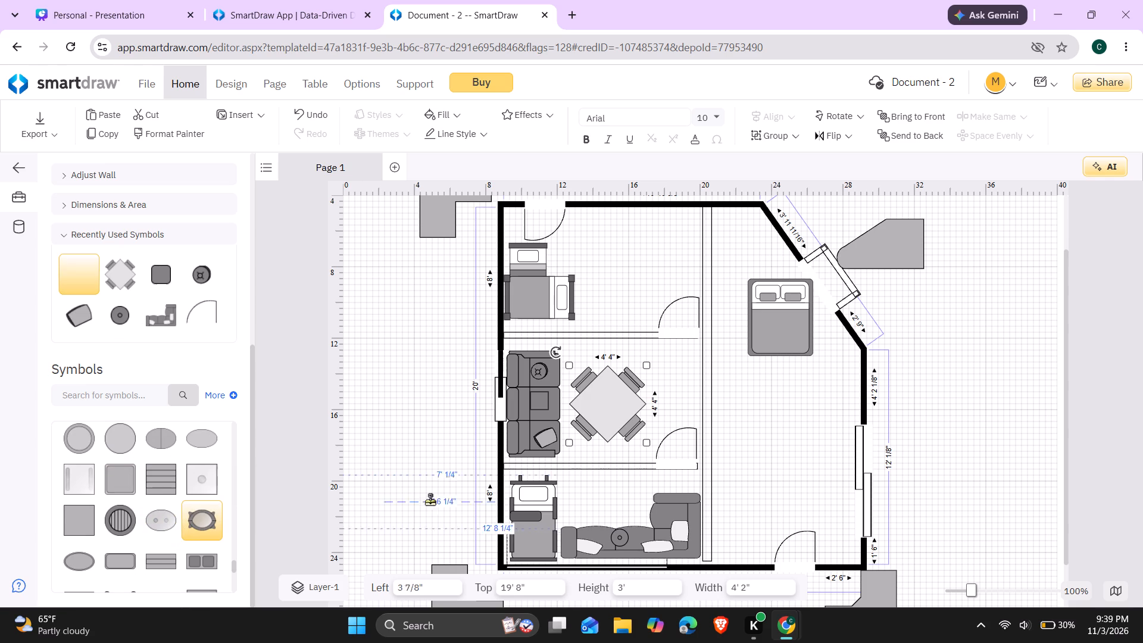
pyautogui.moveTo(430, 501); pyautogui.dragTo(601, 500)
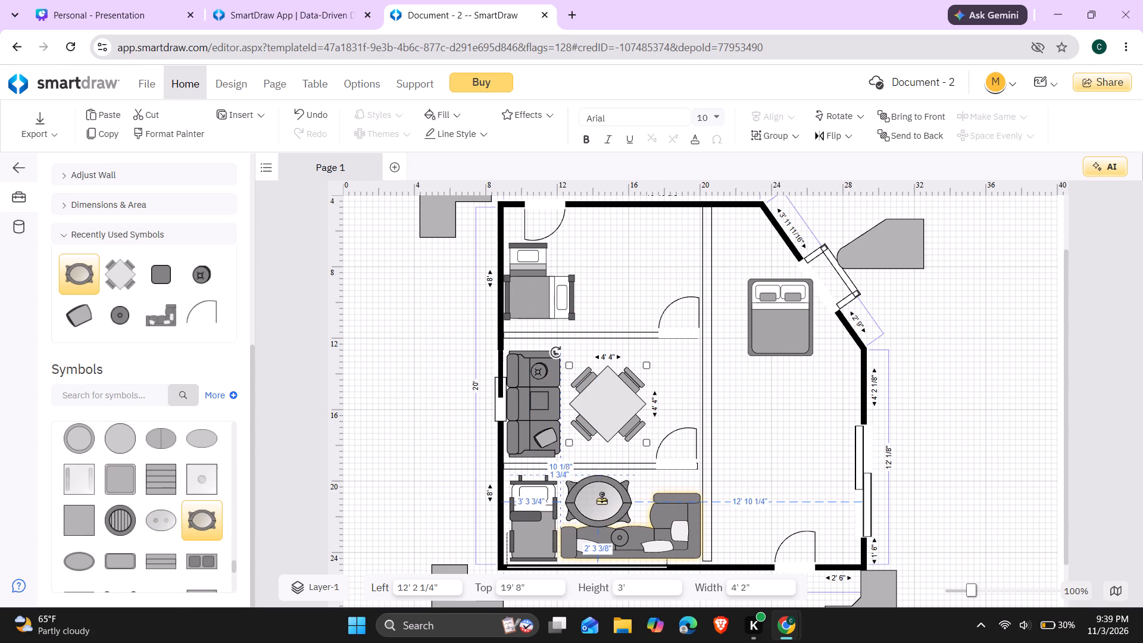
pyautogui.moveTo(601, 500); pyautogui.dragTo(609, 498)
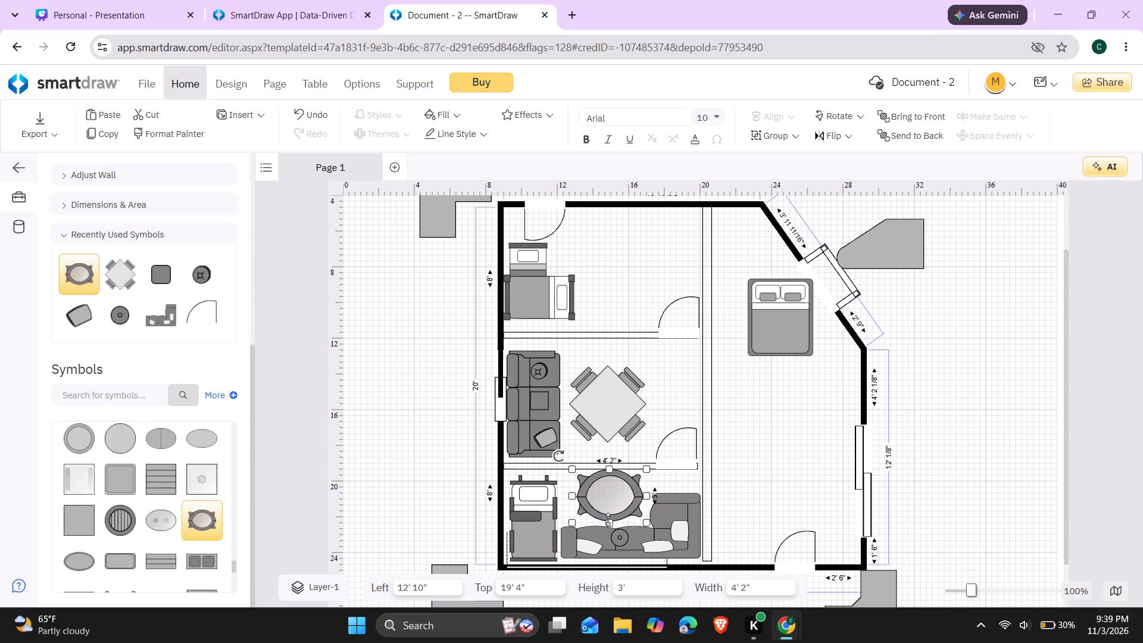
# Reduce the oval coffee table's height to 2' 8" and move it to 13' left, 19' 8" top.
pyautogui.moveTo(608, 520); pyautogui.dragTo(608, 515)
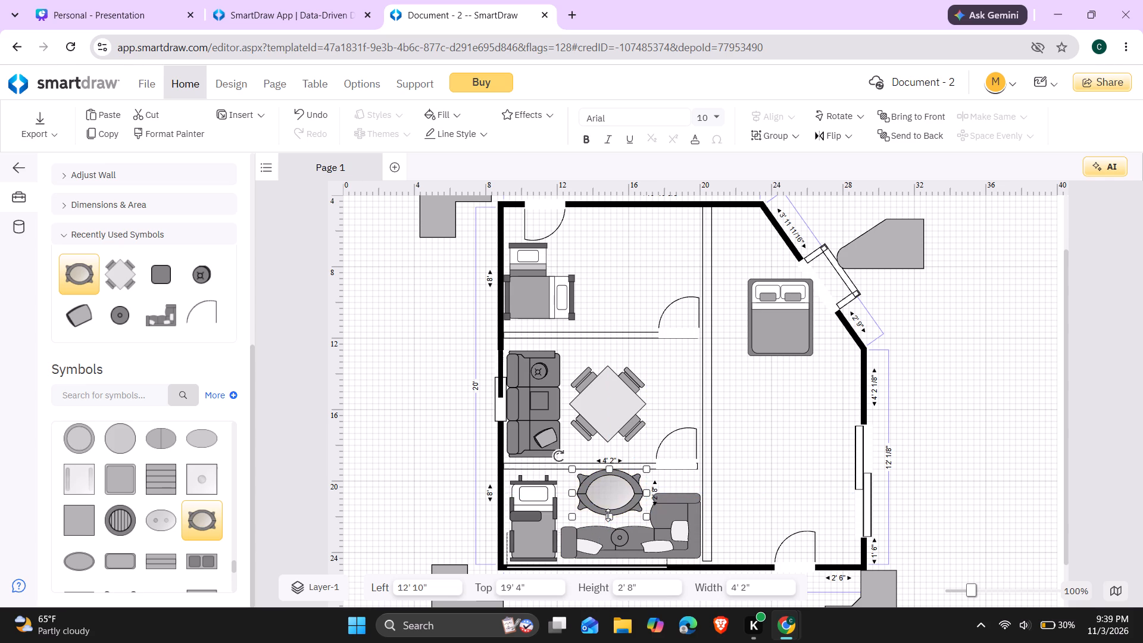
pyautogui.click(595, 494)
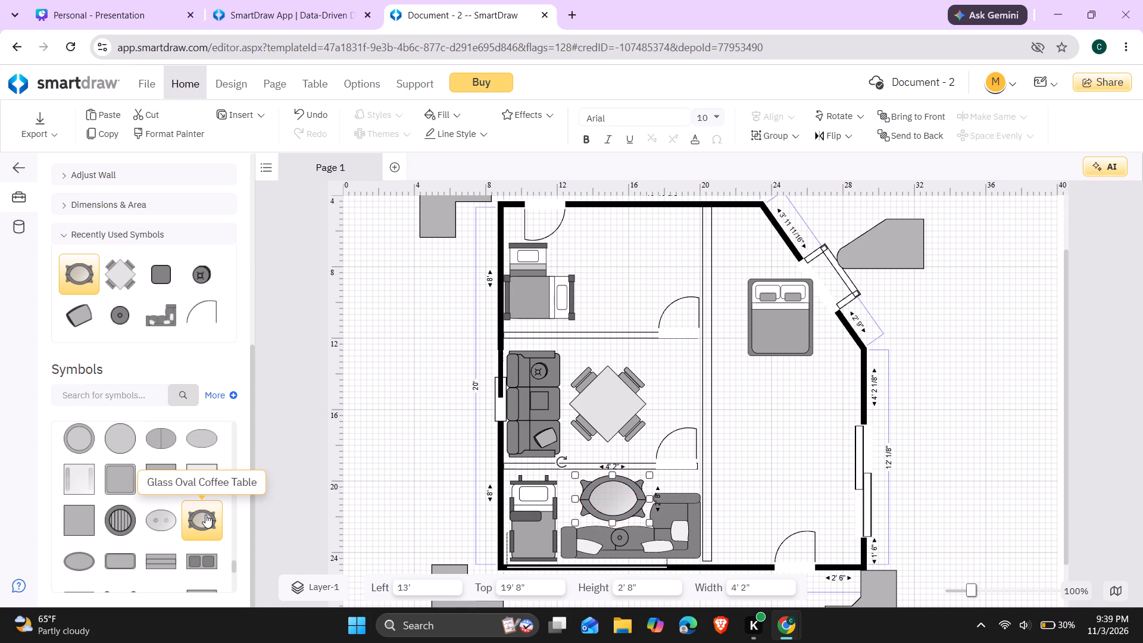
# Place a Wood Square End Table in the upper room's corner by the long partition, at 18' left and 4' 7 3/4" top.
pyautogui.scroll(-3, 132, 448)
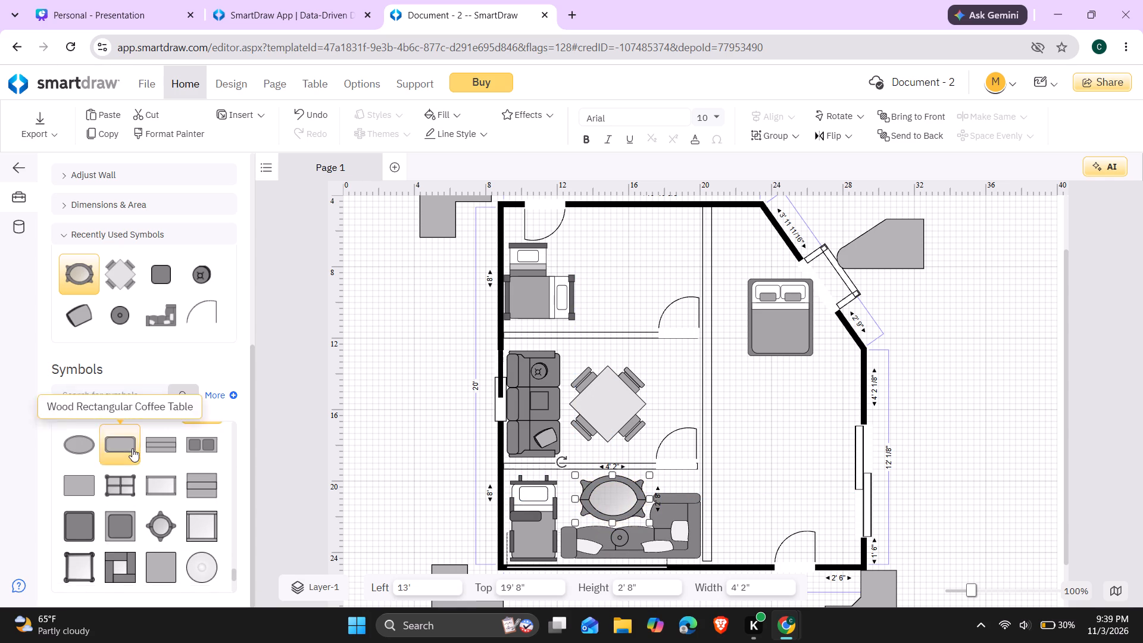
pyautogui.scroll(-1, 132, 448)
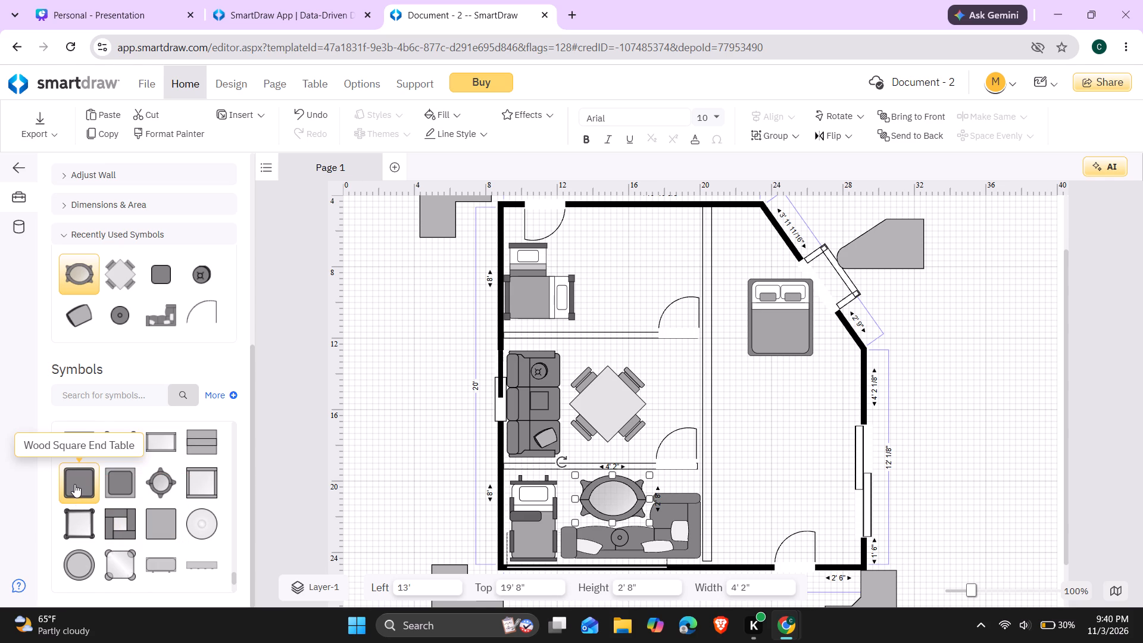
pyautogui.moveTo(74, 484); pyautogui.dragTo(427, 348)
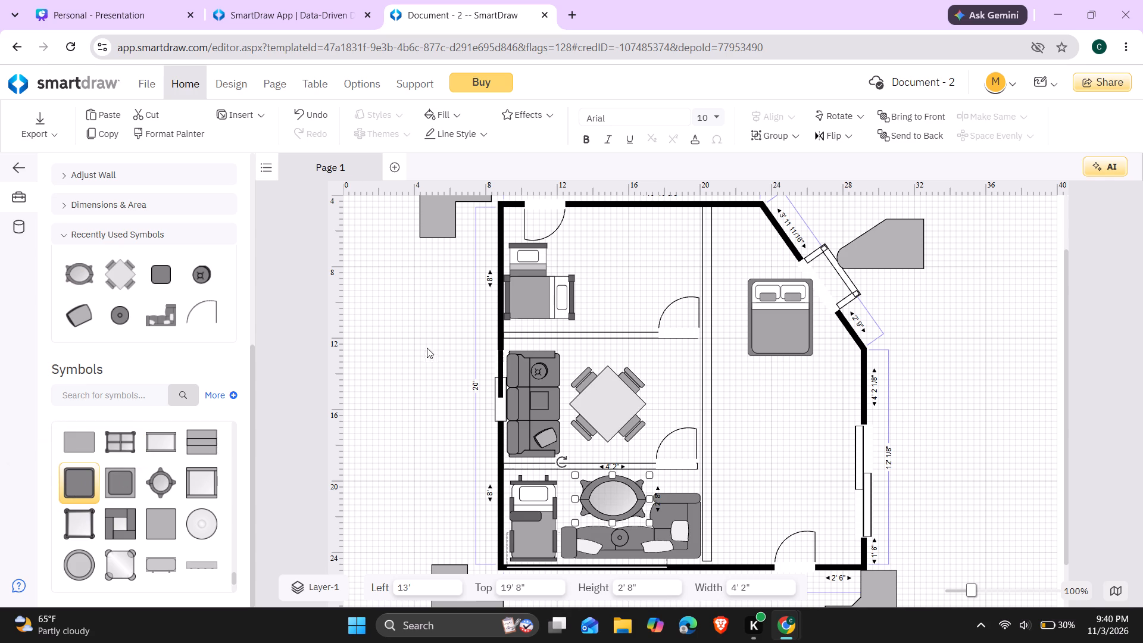
pyautogui.moveTo(427, 348); pyautogui.dragTo(693, 187)
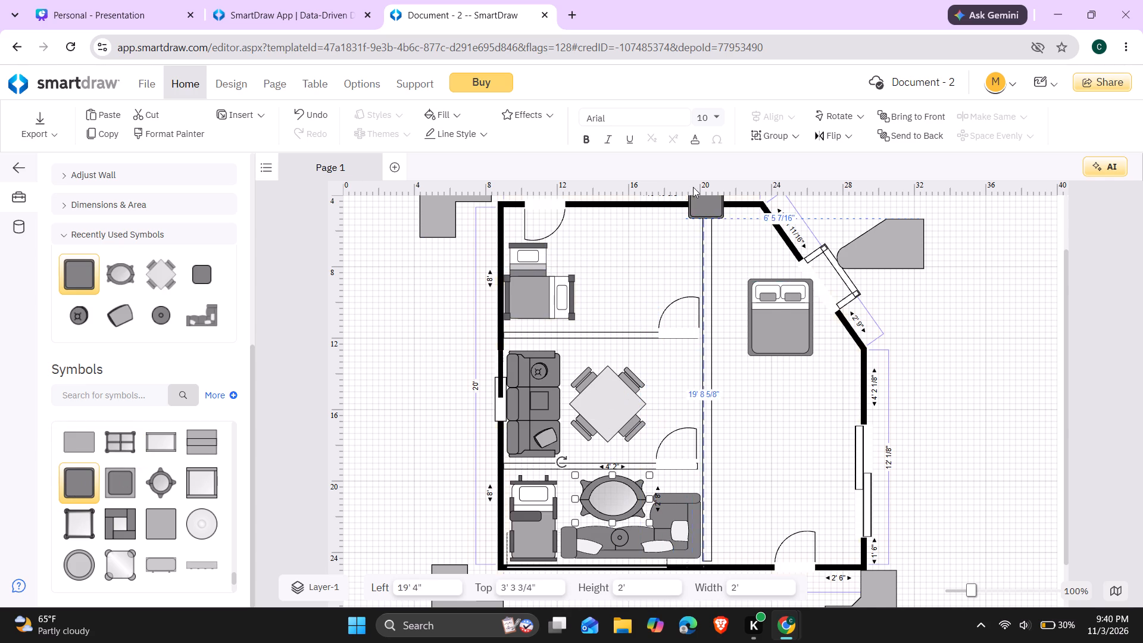
pyautogui.moveTo(693, 187); pyautogui.dragTo(672, 272)
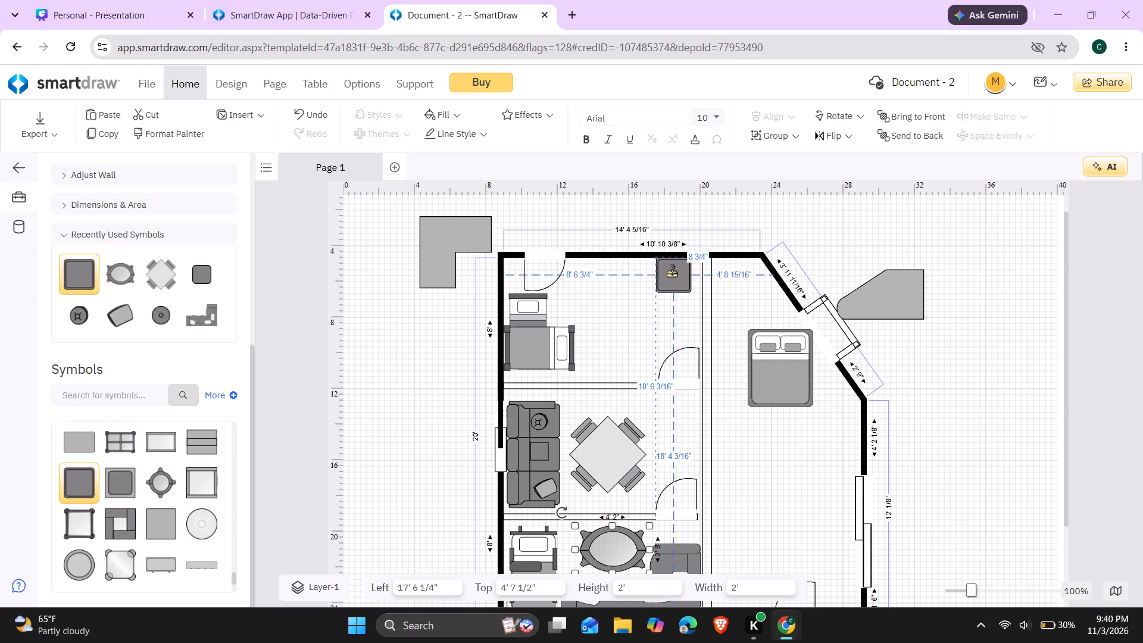
pyautogui.moveTo(672, 272); pyautogui.dragTo(679, 276)
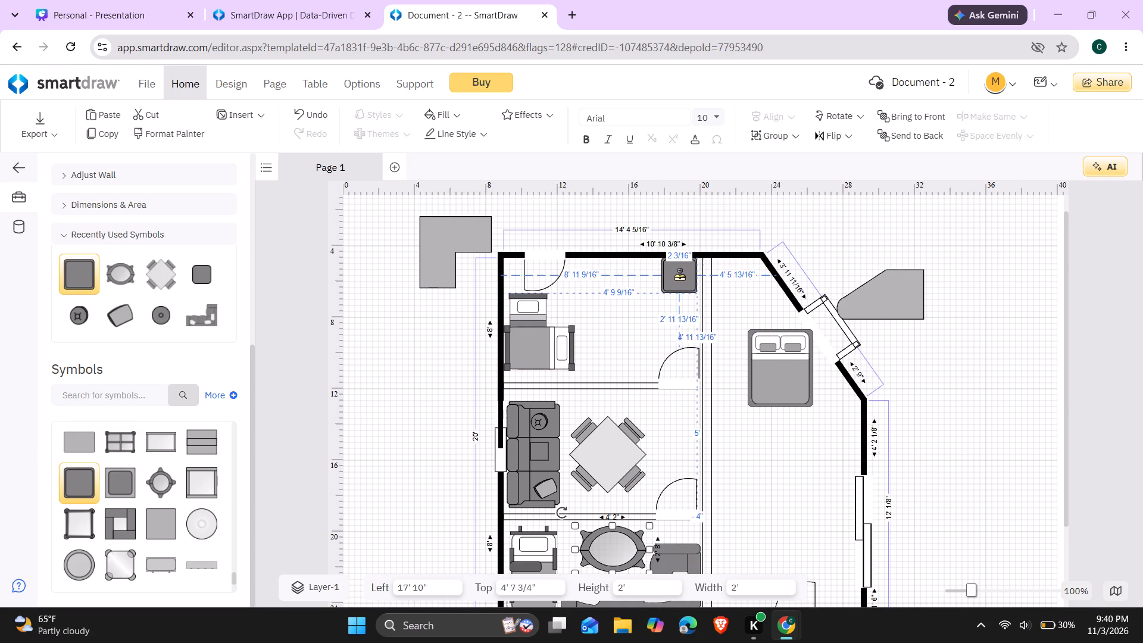
pyautogui.moveTo(679, 276); pyautogui.dragTo(682, 277)
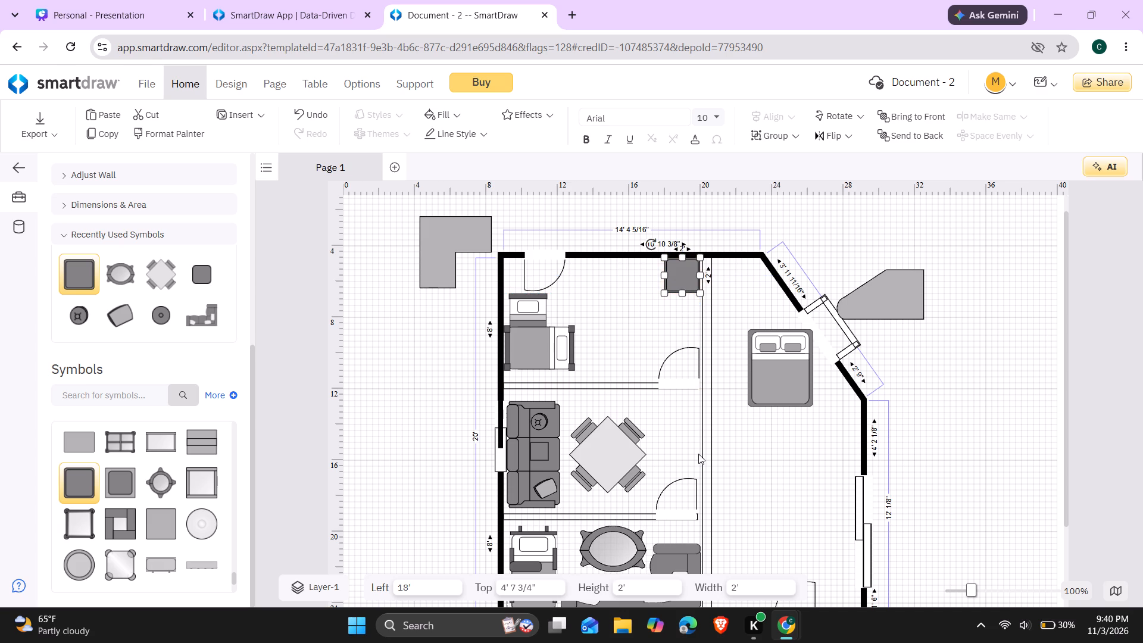
pyautogui.click(139, 363)
# Place a 15" x 60" Buffet beside the partition in the middle room, at 15' 1/2" left and 12' 8" top.
pyautogui.scroll(-2, 139, 363)
pyautogui.scroll(-1, 164, 476)
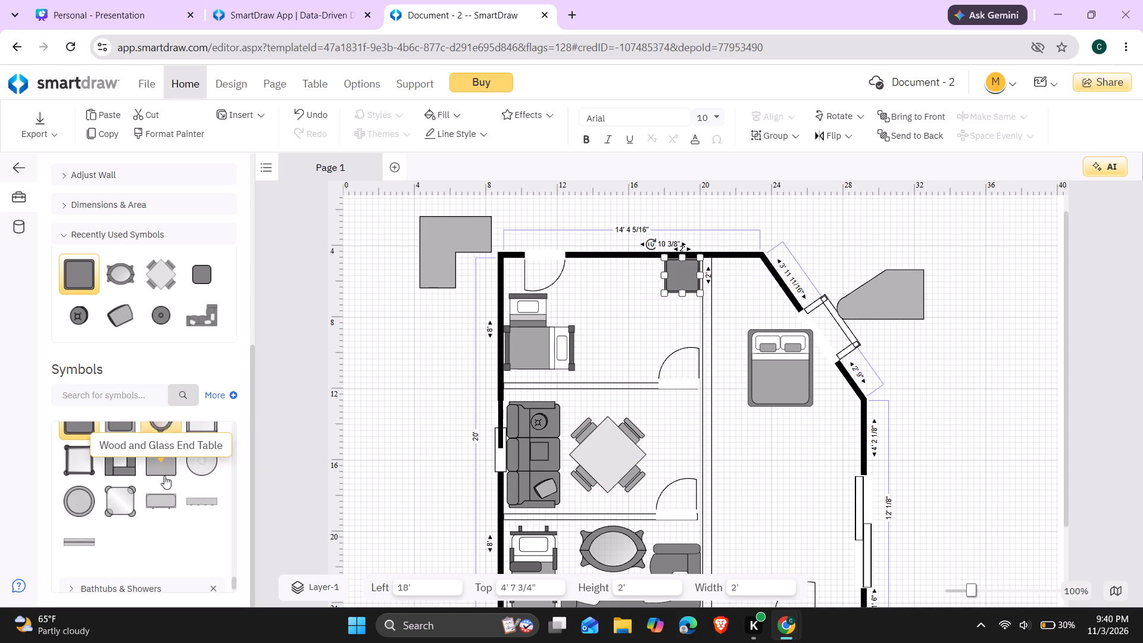
pyautogui.scroll(-1, 164, 476)
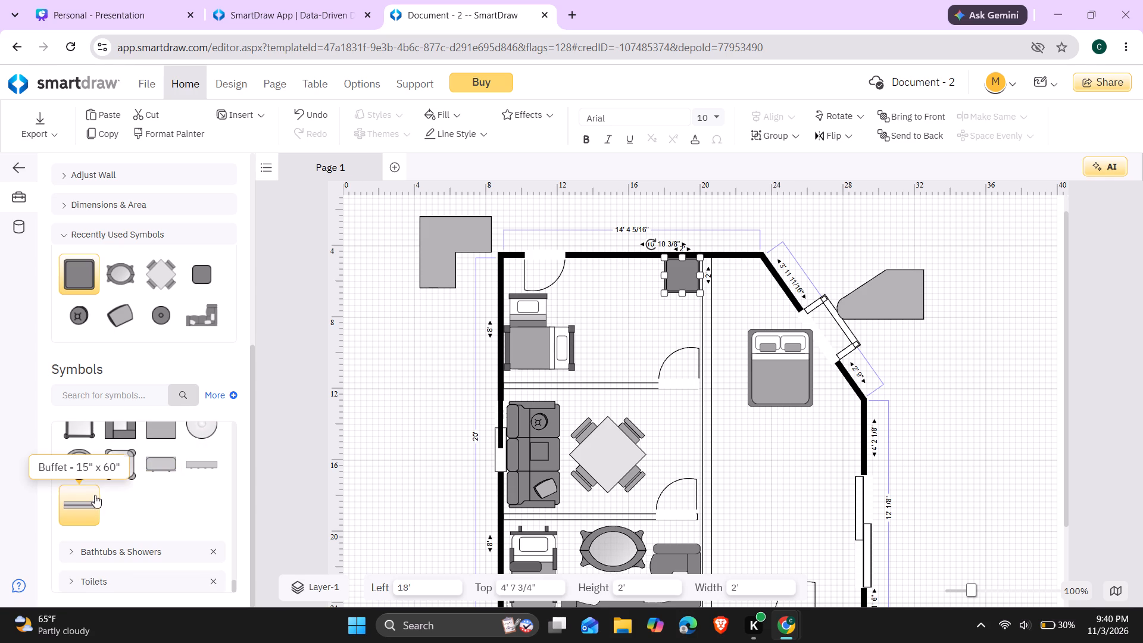
pyautogui.moveTo(94, 497); pyautogui.dragTo(223, 485)
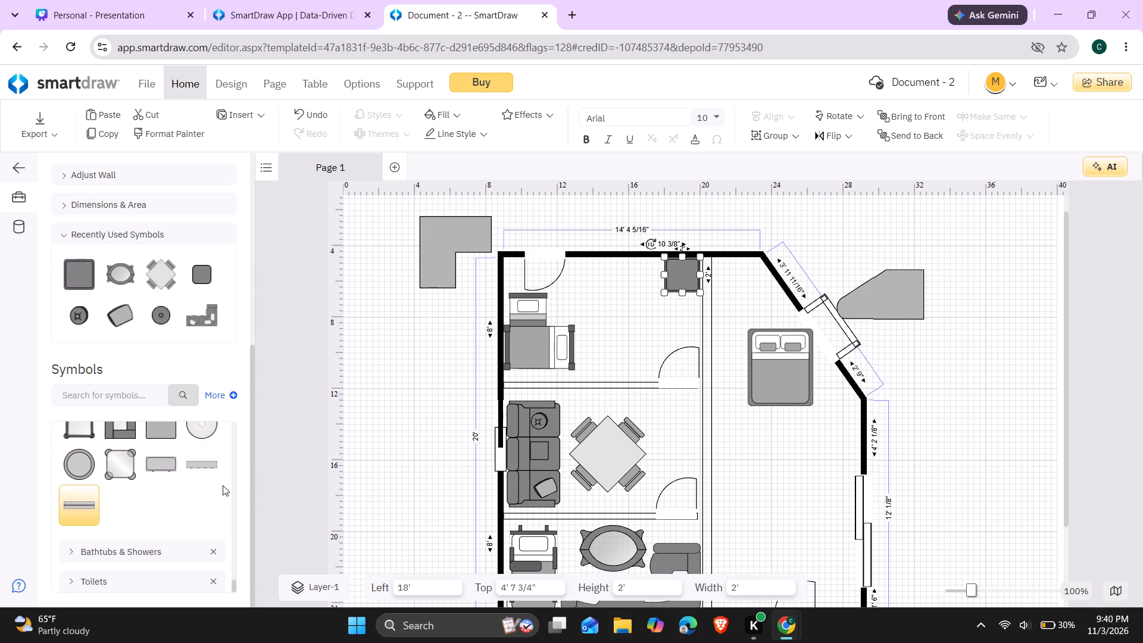
pyautogui.moveTo(223, 485); pyautogui.dragTo(591, 433)
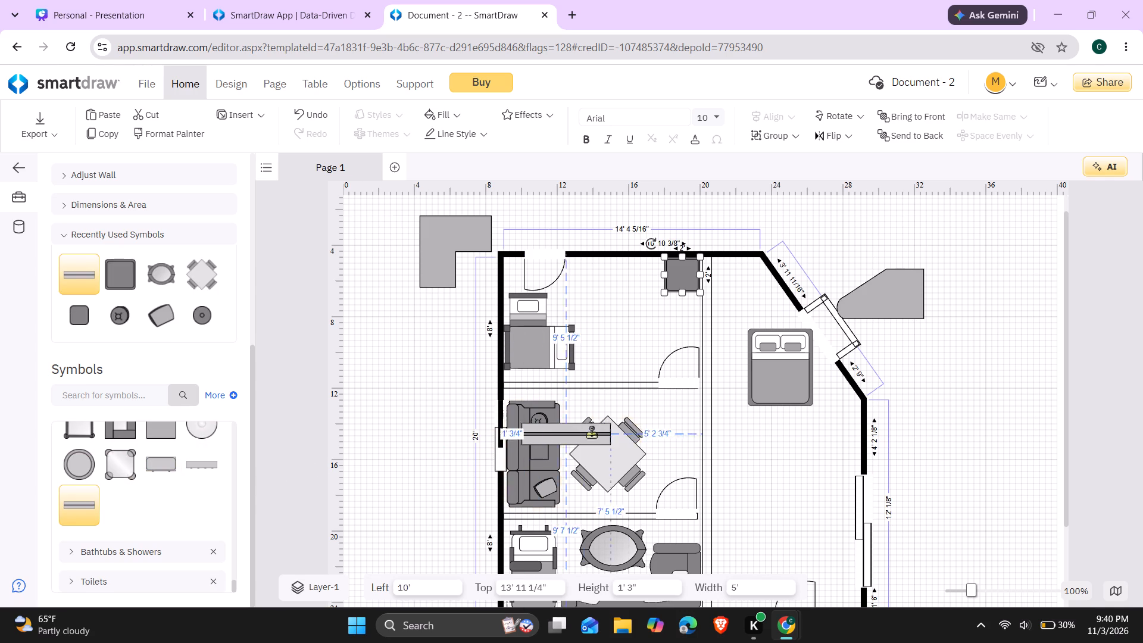
pyautogui.moveTo(591, 433); pyautogui.dragTo(673, 410)
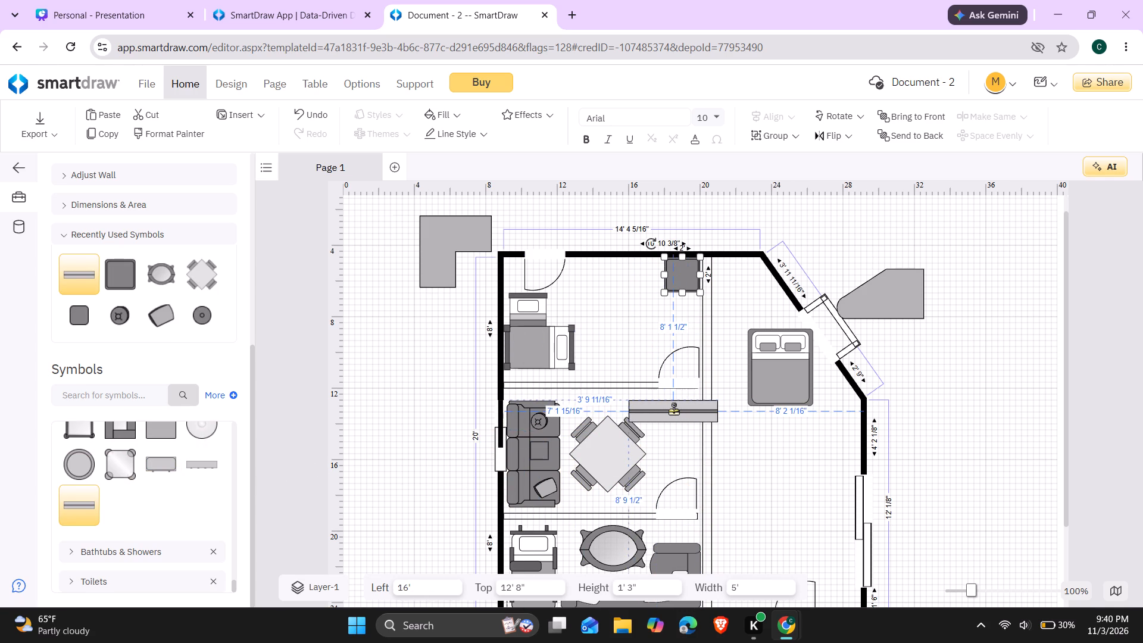
pyautogui.moveTo(673, 410); pyautogui.dragTo(657, 410)
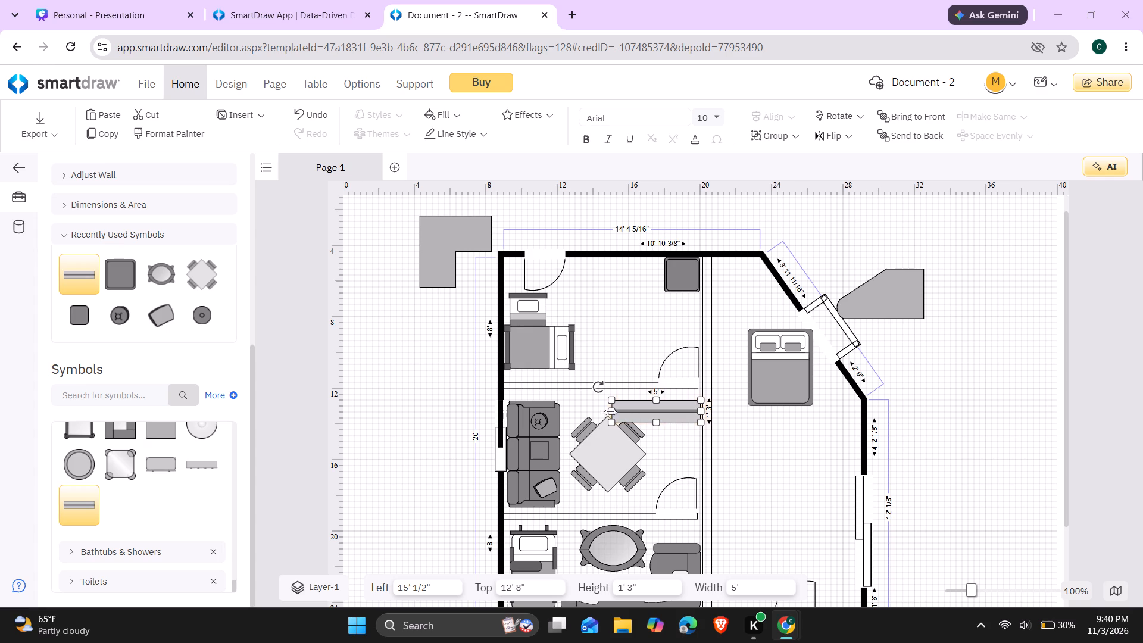
# Shorten the buffet to 3' 4 1/2", rotate it upright and move it against the partition at 17' 6 1/4" left, 13' 8" top.
pyautogui.moveTo(608, 410); pyautogui.dragTo(611, 410)
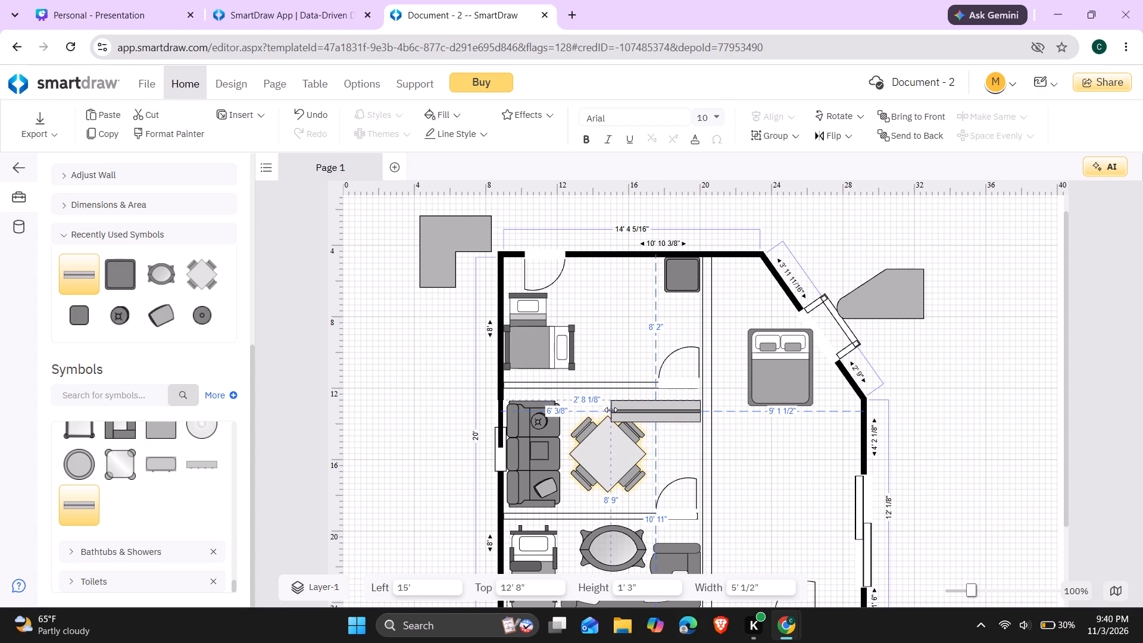
pyautogui.moveTo(611, 410); pyautogui.dragTo(642, 410)
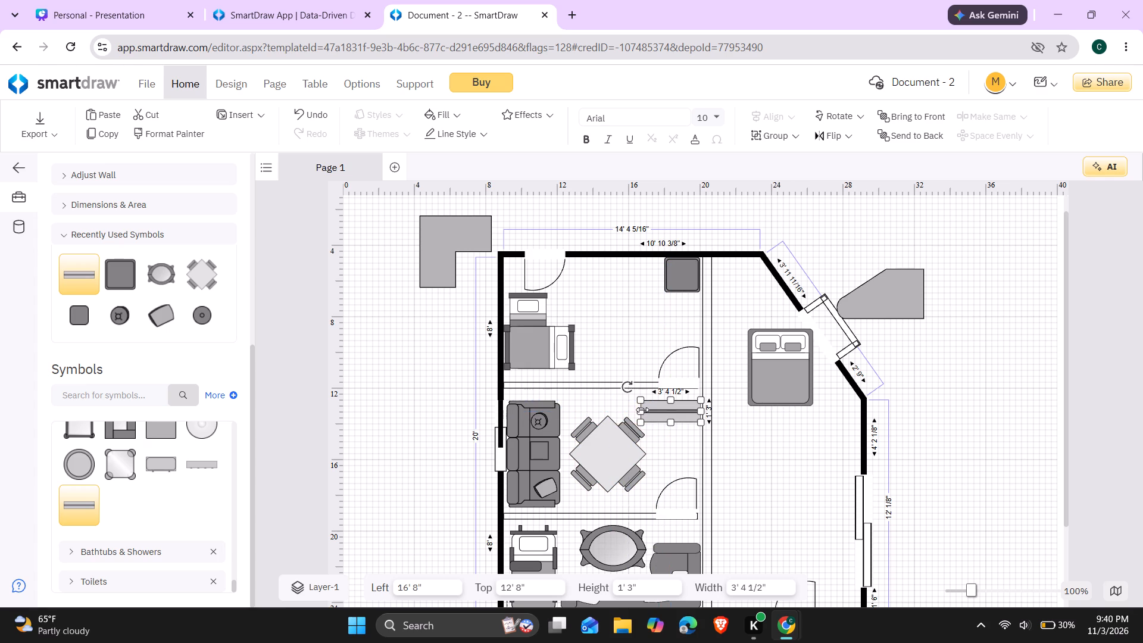
pyautogui.moveTo(631, 386); pyautogui.dragTo(683, 389)
pyautogui.moveTo(674, 410); pyautogui.dragTo(682, 416)
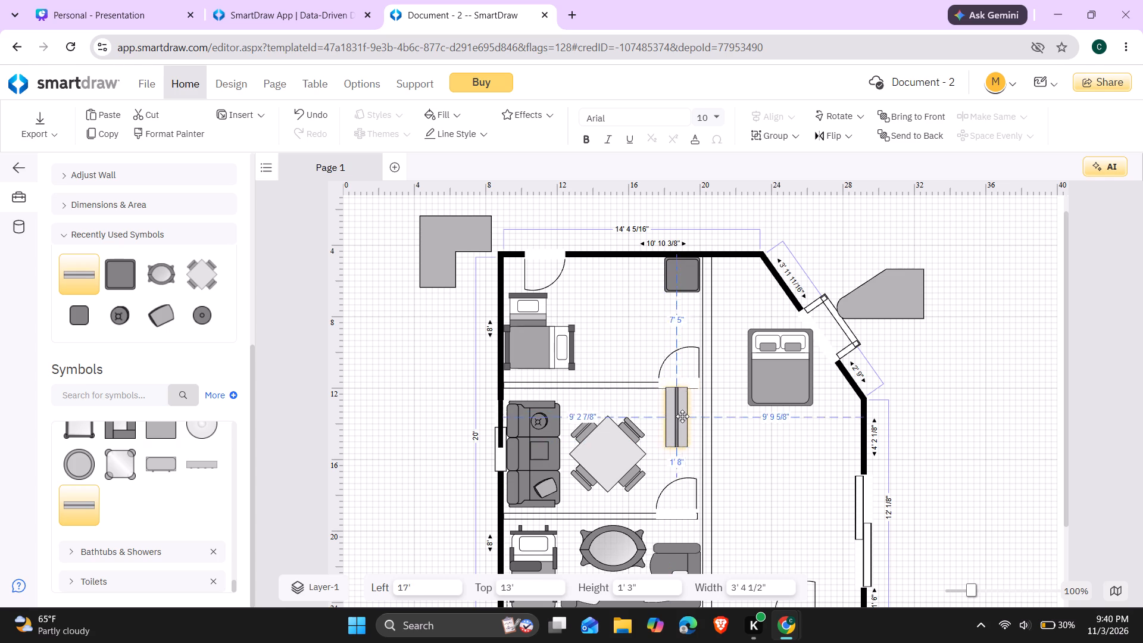
pyautogui.moveTo(682, 416); pyautogui.dragTo(691, 426)
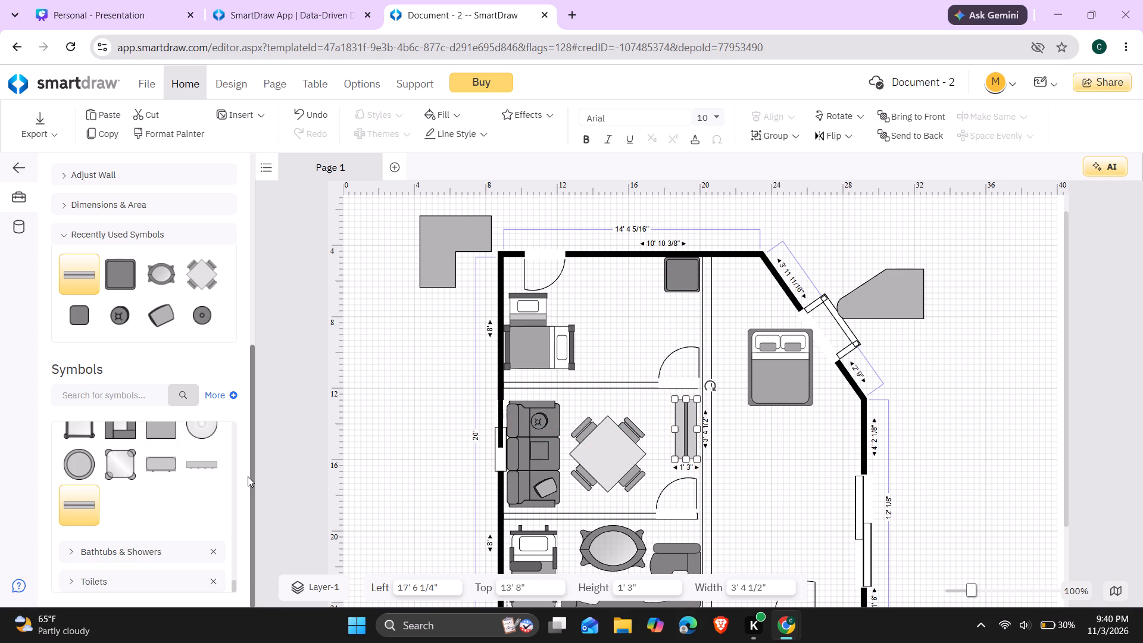
# Place a Round Glass End Table in the middle room between the dining table and the buffet, at 16' 4" left and 12' 4" top.
pyautogui.scroll(2, 152, 494)
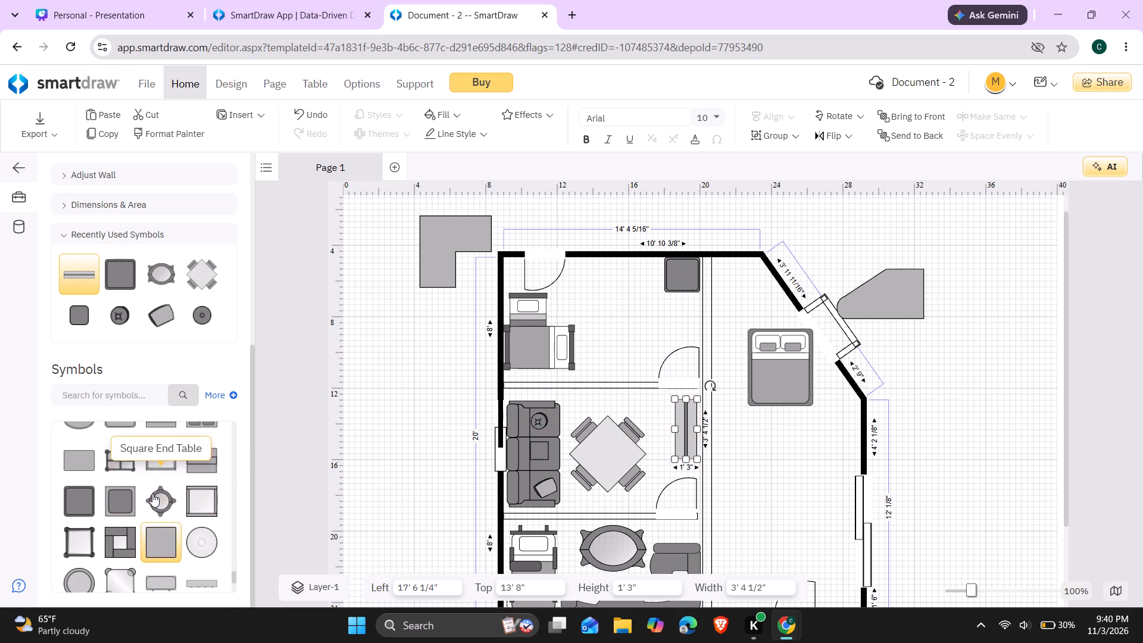
pyautogui.scroll(1, 152, 494)
pyautogui.hscroll(1, 152, 494)
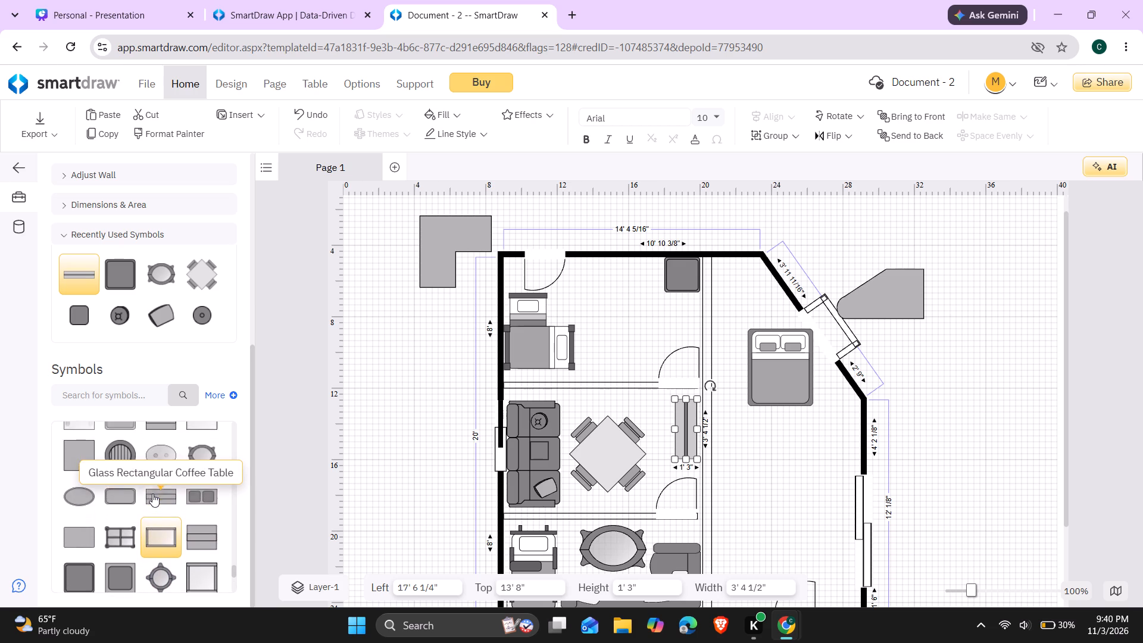
pyautogui.hscroll(1, 152, 494)
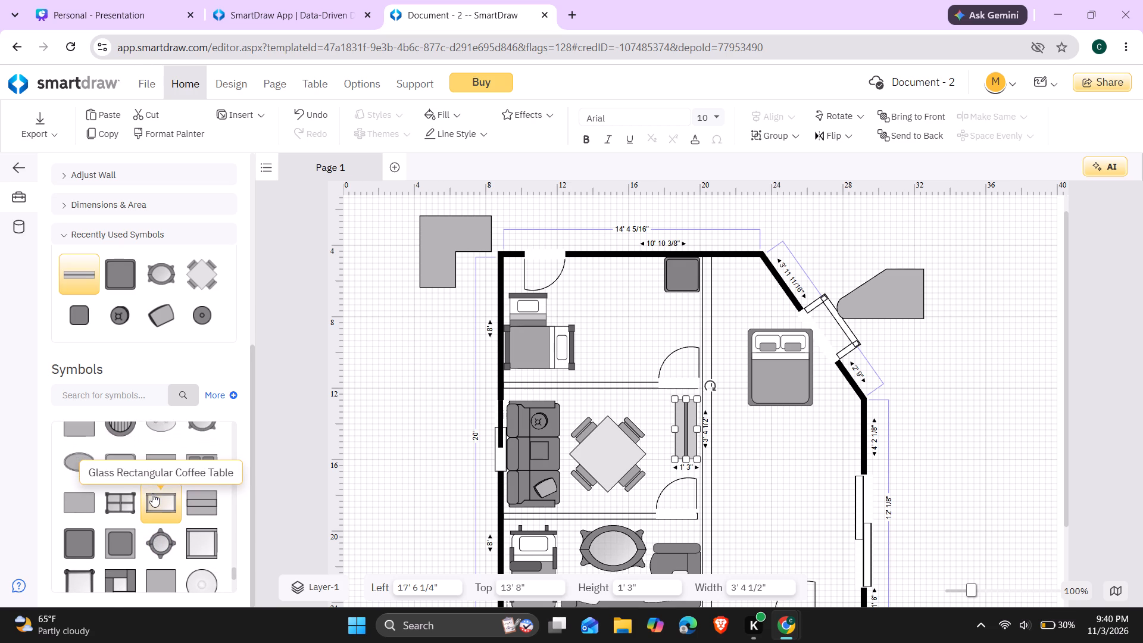
pyautogui.hscroll(3, 152, 494)
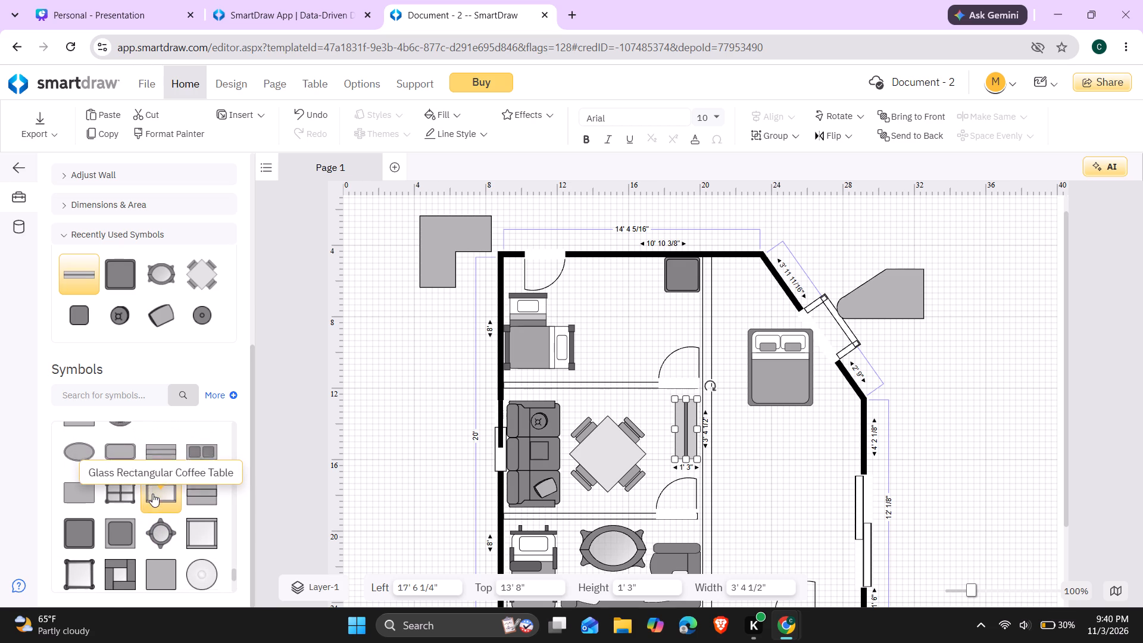
pyautogui.hscroll(1, 152, 494)
pyautogui.scroll(-2, 152, 494)
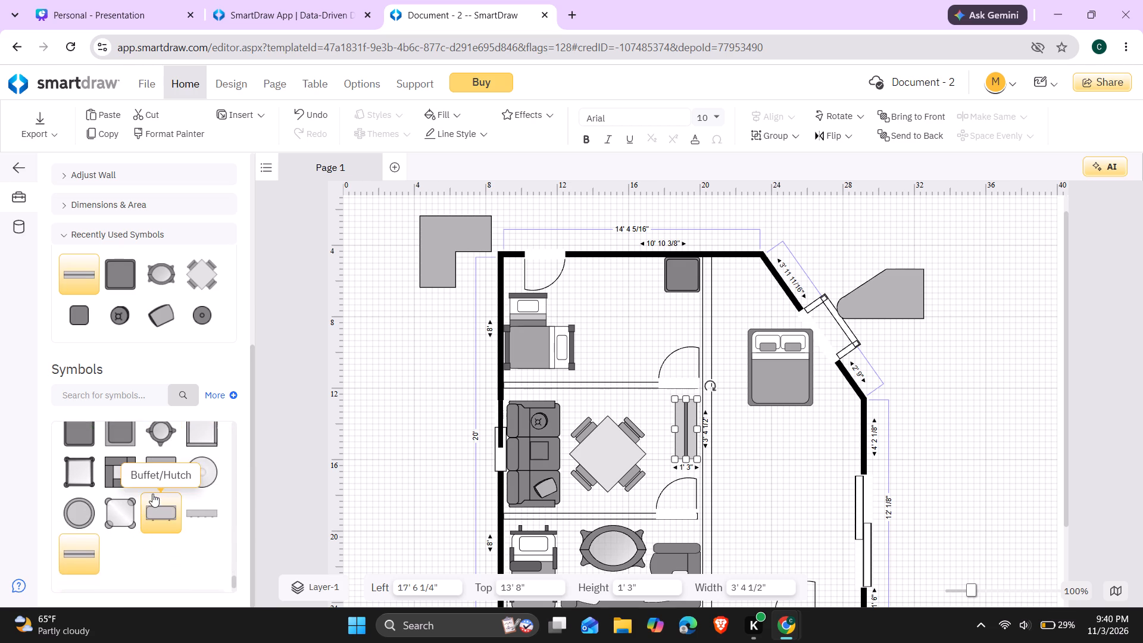
pyautogui.scroll(-1, 152, 494)
pyautogui.scroll(1, 152, 494)
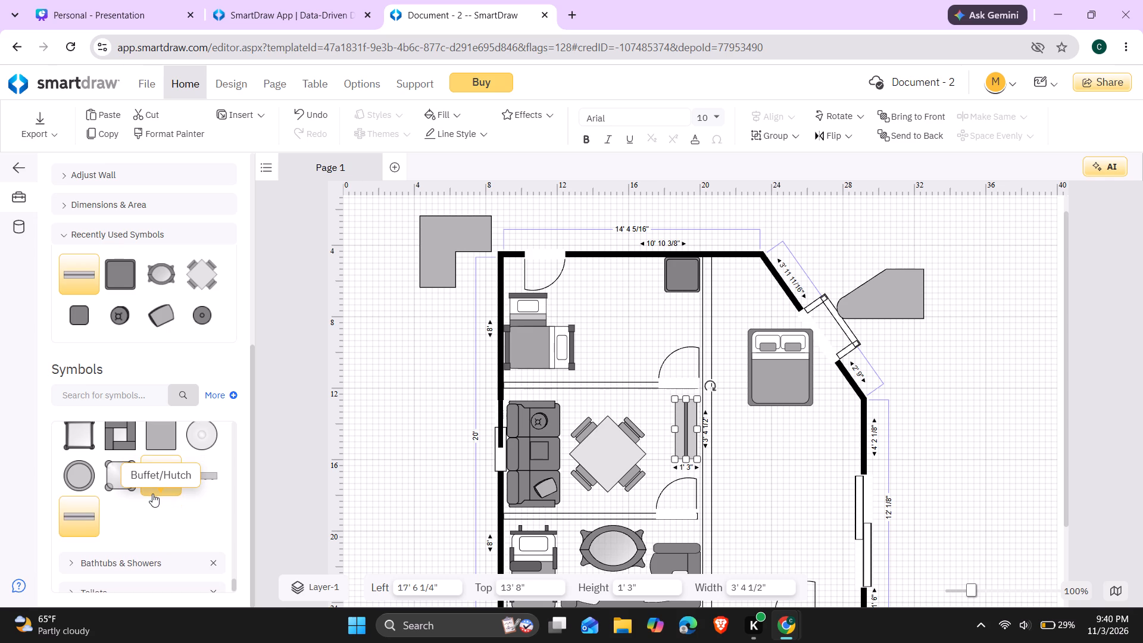
pyautogui.scroll(1, 152, 494)
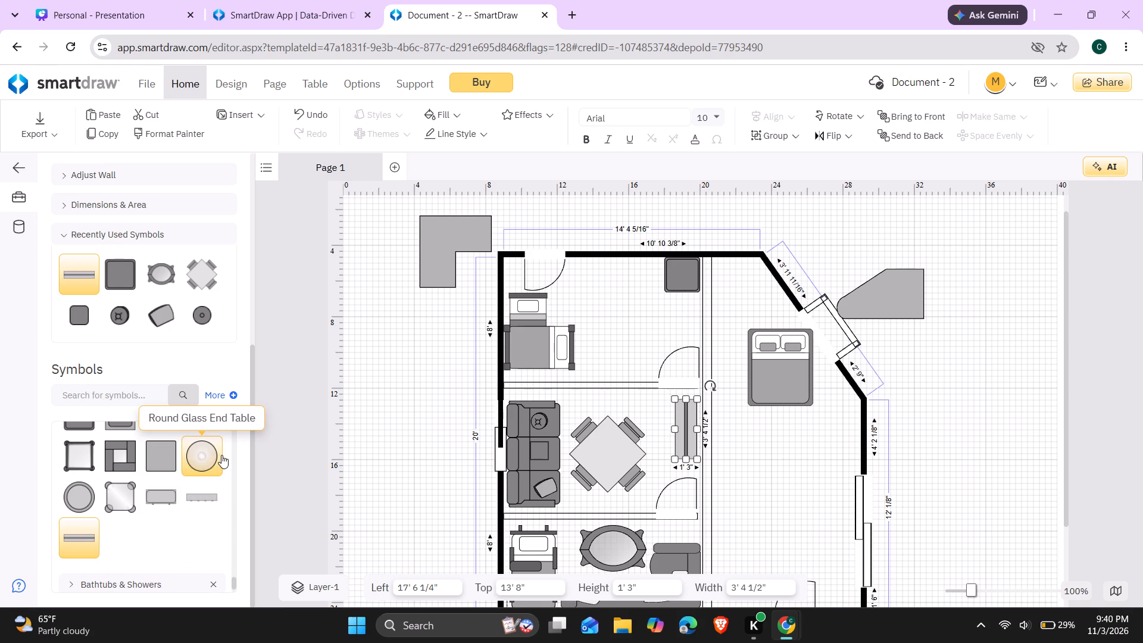
pyautogui.moveTo(205, 455); pyautogui.dragTo(444, 428)
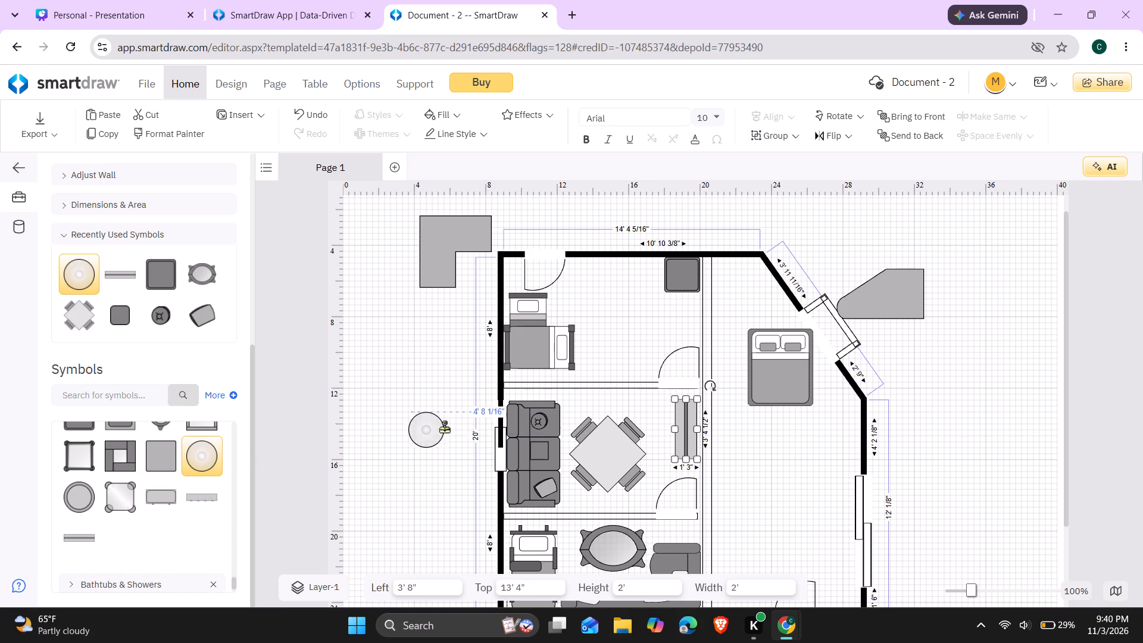
pyautogui.moveTo(444, 428); pyautogui.dragTo(645, 411)
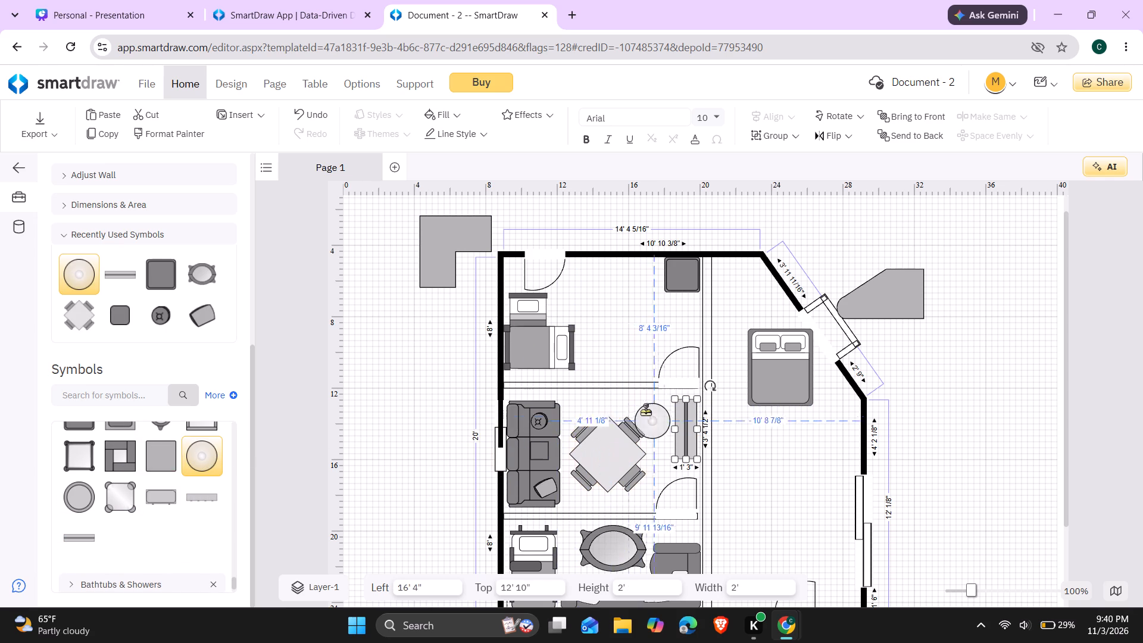
pyautogui.moveTo(645, 411); pyautogui.dragTo(672, 408)
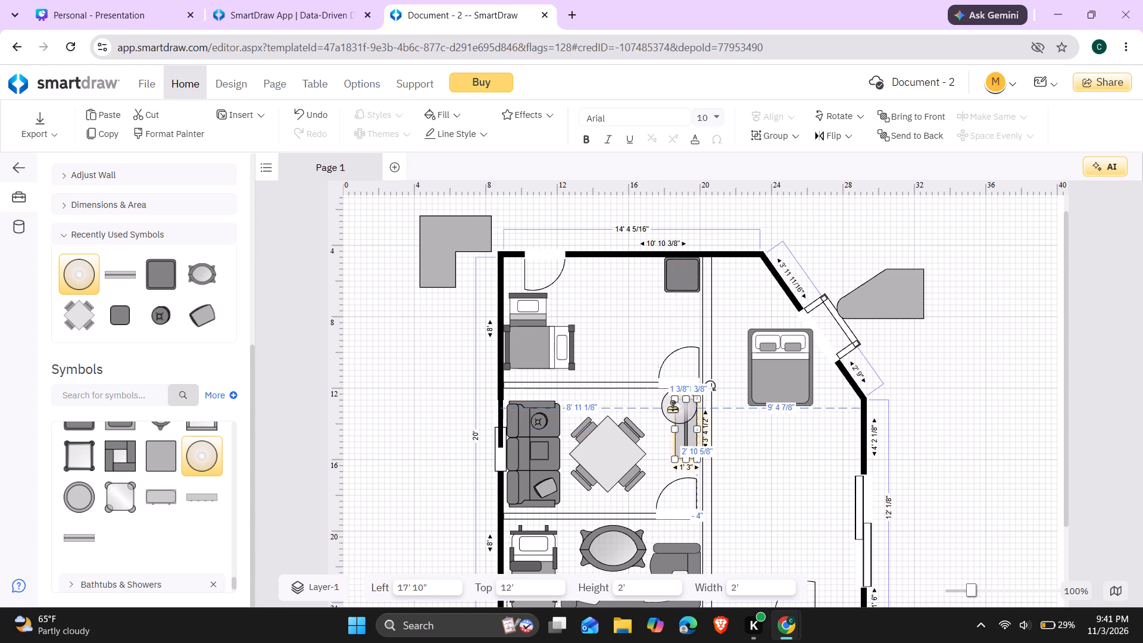
pyautogui.moveTo(672, 408); pyautogui.dragTo(655, 410)
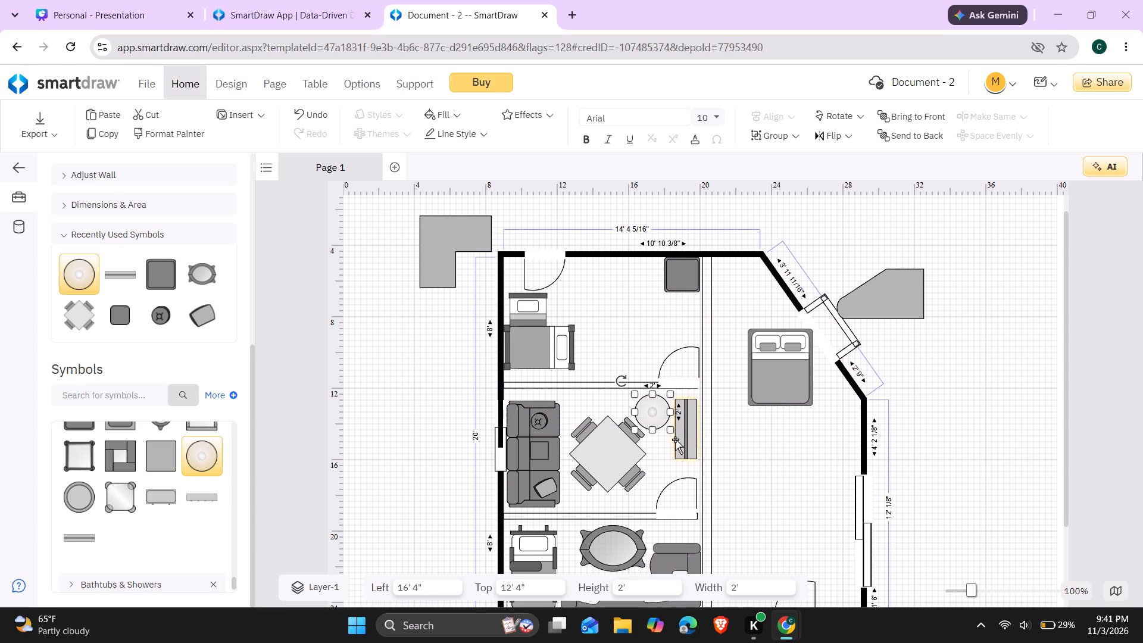
# Shrink the round glass end table to 1' 8" by 1' 8".
pyautogui.click(667, 429)
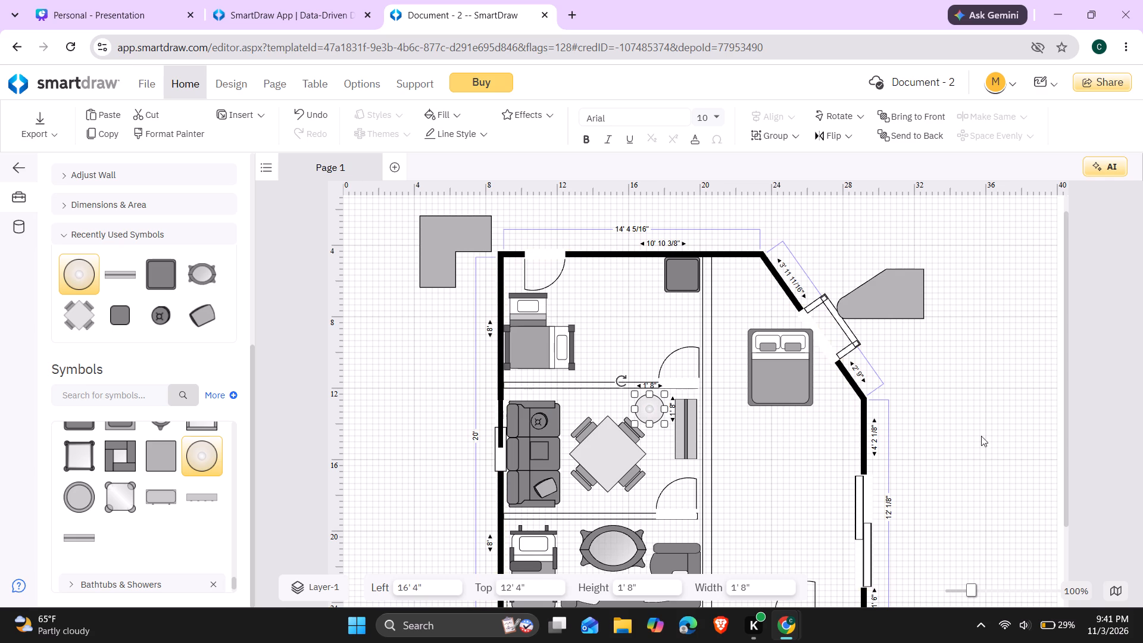
pyautogui.click(1011, 433)
# Place a Corner Shower - 2 from the Bathtubs & Showers symbols in the upper room, at 15' 8" left and 6' 7 3/4" top.
pyautogui.scroll(-1, 1011, 433)
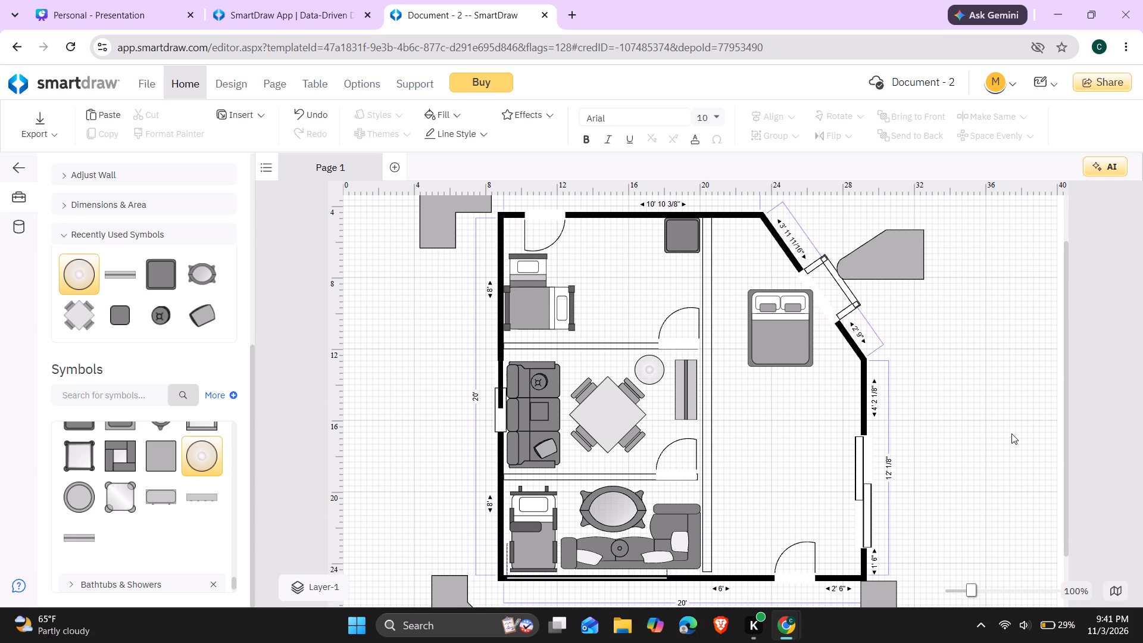
pyautogui.scroll(-2, 1011, 433)
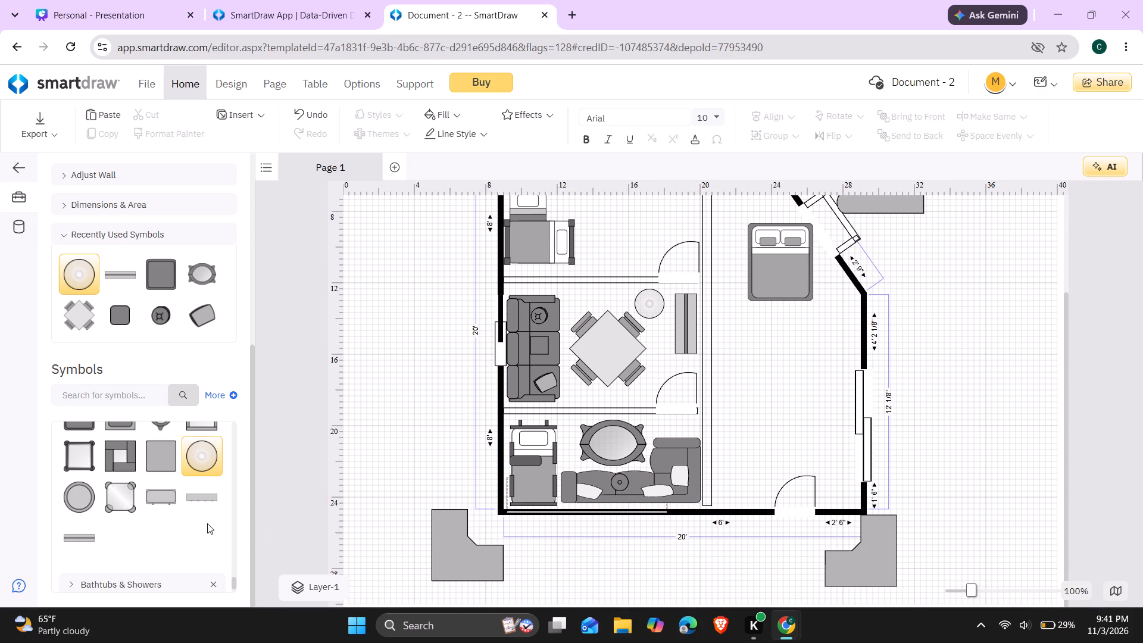
pyautogui.scroll(-2, 207, 523)
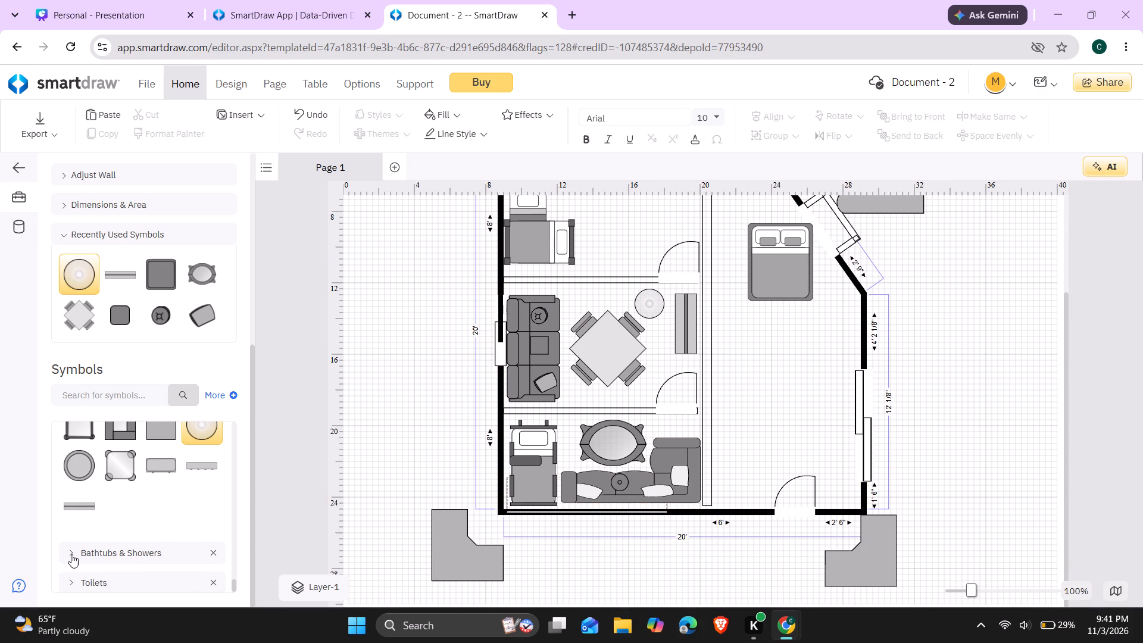
pyautogui.click(68, 554)
pyautogui.scroll(-1, 68, 554)
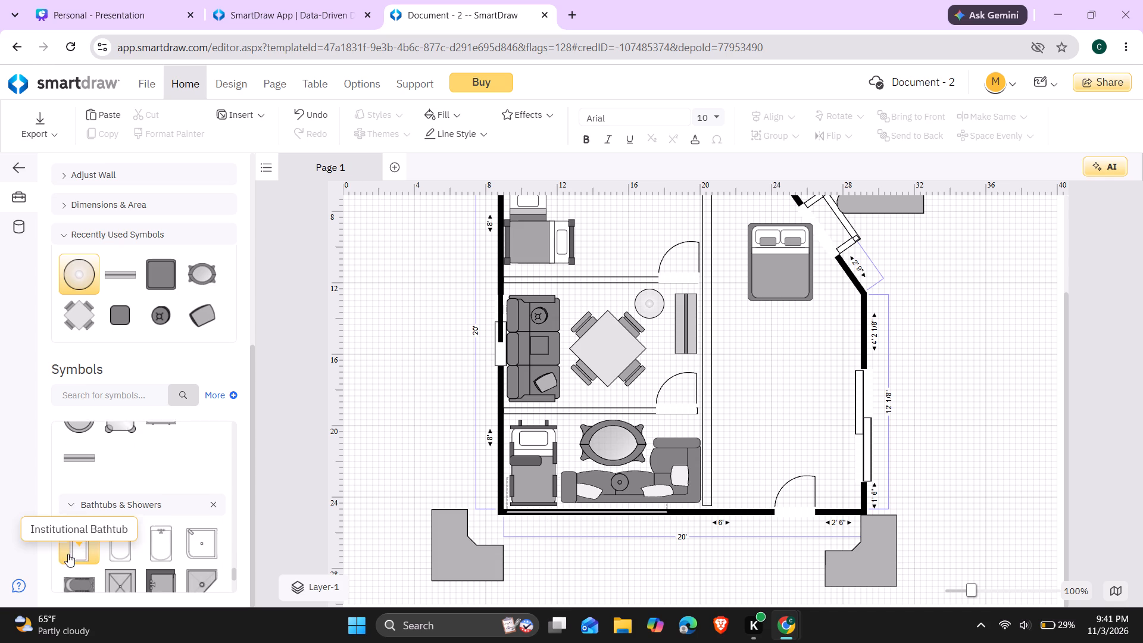
pyautogui.scroll(-1, 68, 554)
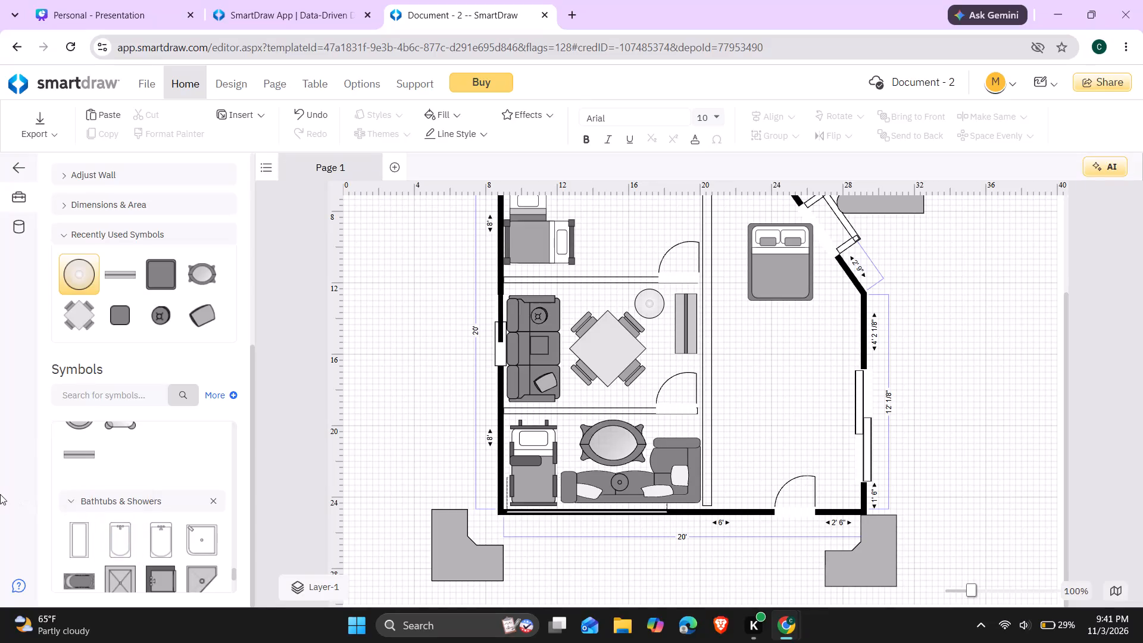
pyautogui.scroll(-1, 216, 489)
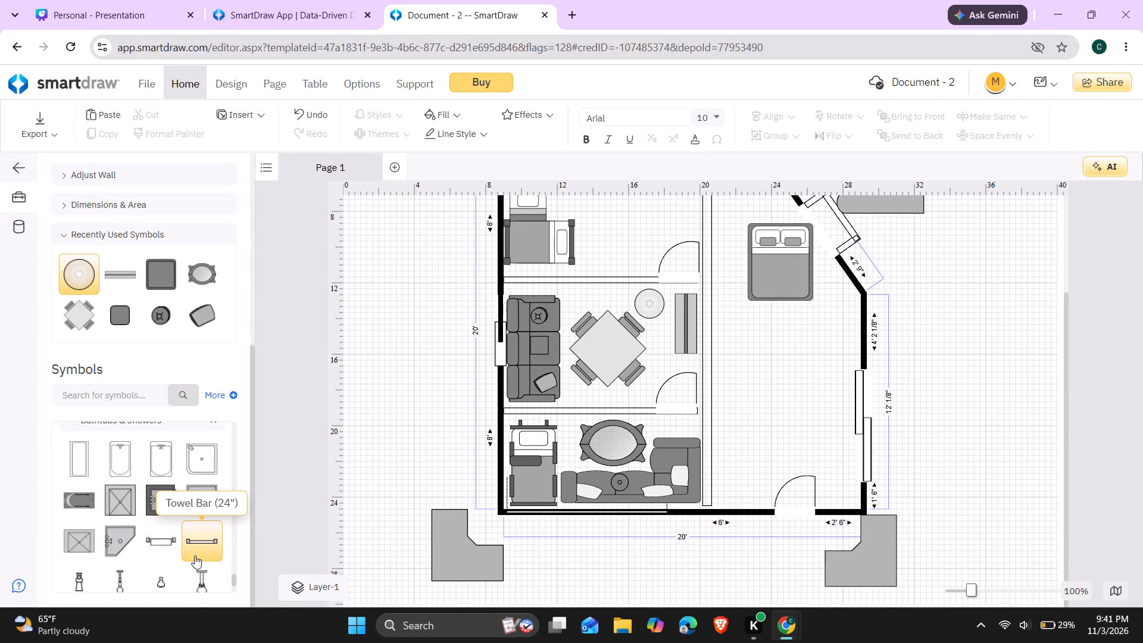
pyautogui.click(124, 532)
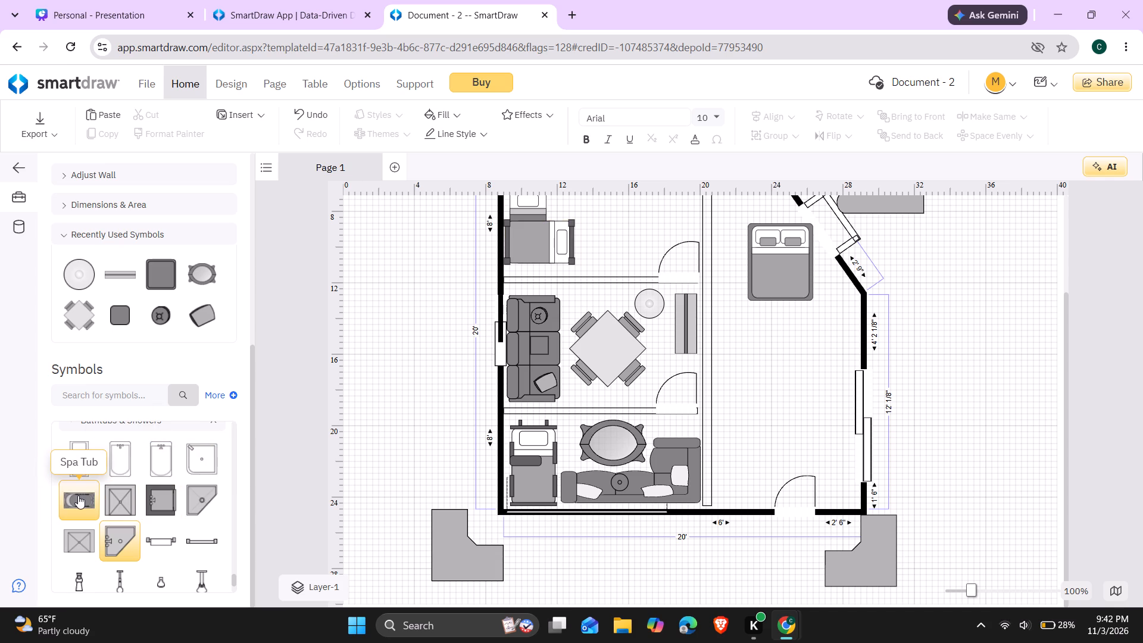
pyautogui.moveTo(118, 527); pyautogui.dragTo(200, 510)
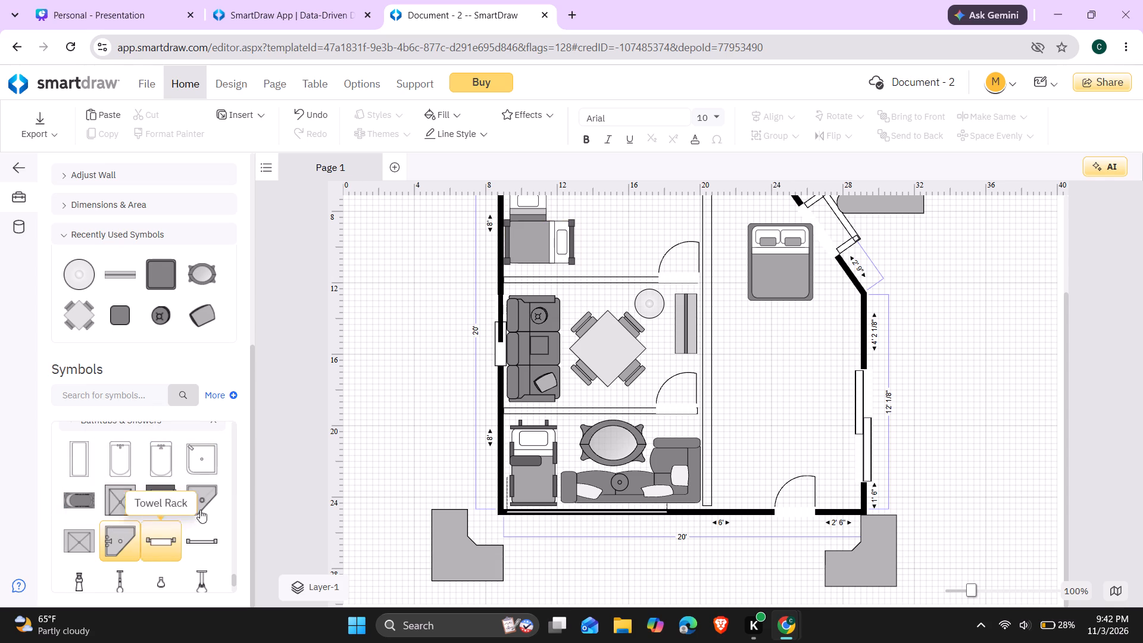
pyautogui.moveTo(200, 510); pyautogui.dragTo(670, 269)
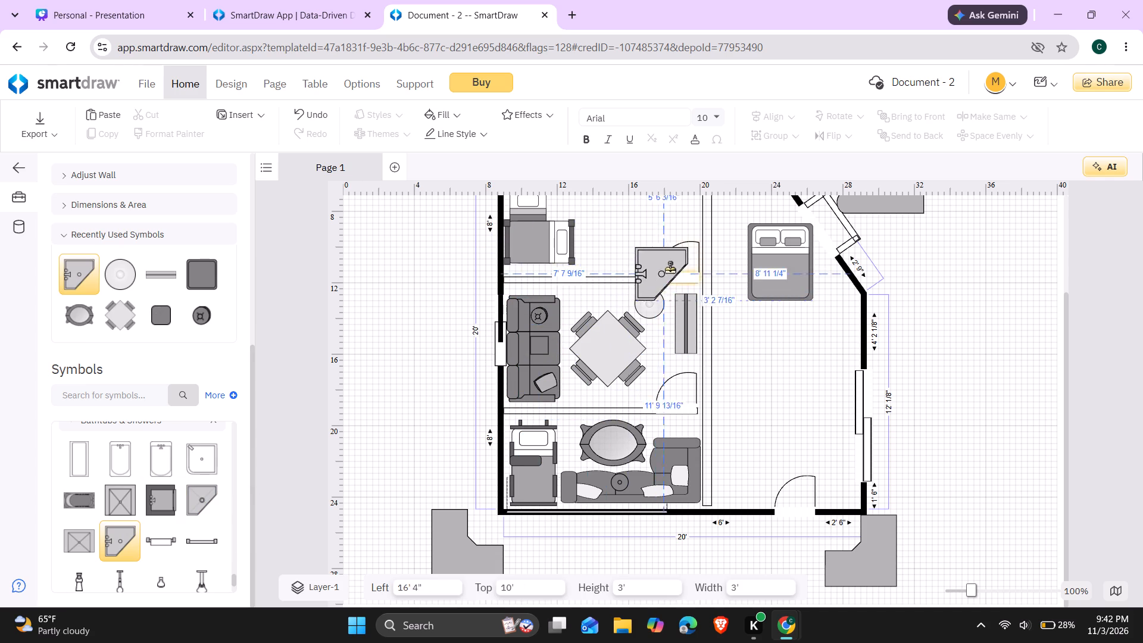
pyautogui.moveTo(670, 269); pyautogui.dragTo(652, 220)
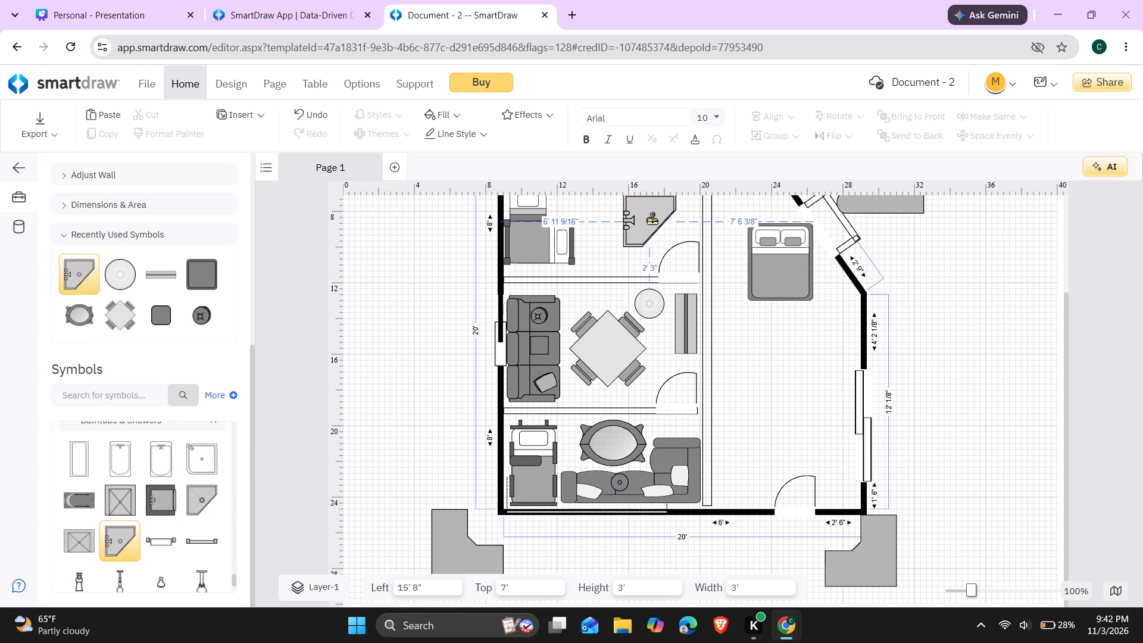
pyautogui.moveTo(652, 220); pyautogui.dragTo(652, 211)
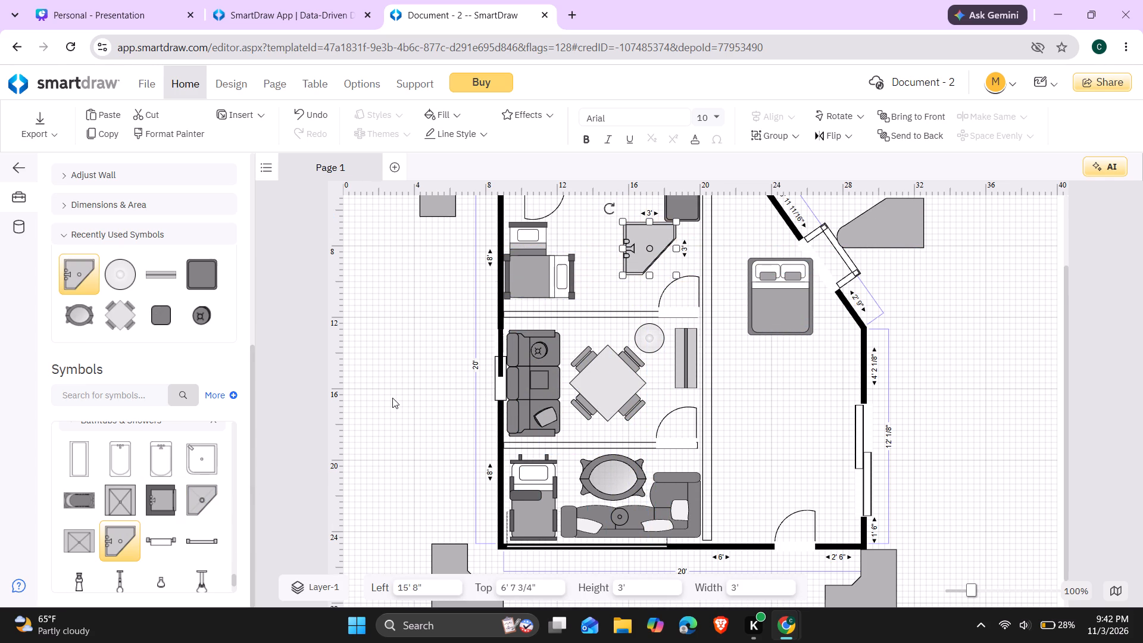
# Move the corner shower against the upper wall at 14' left, 4' 7 3/4" top, and reduce its height to 2' 4 1/4".
pyautogui.scroll(1, 392, 398)
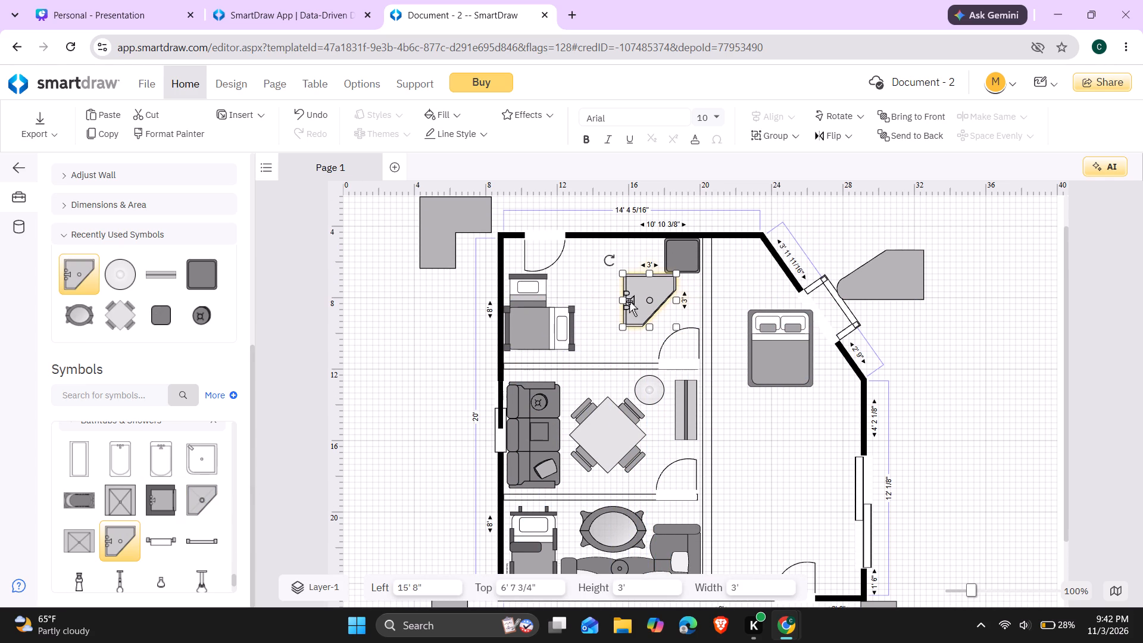
pyautogui.moveTo(642, 293); pyautogui.dragTo(610, 260)
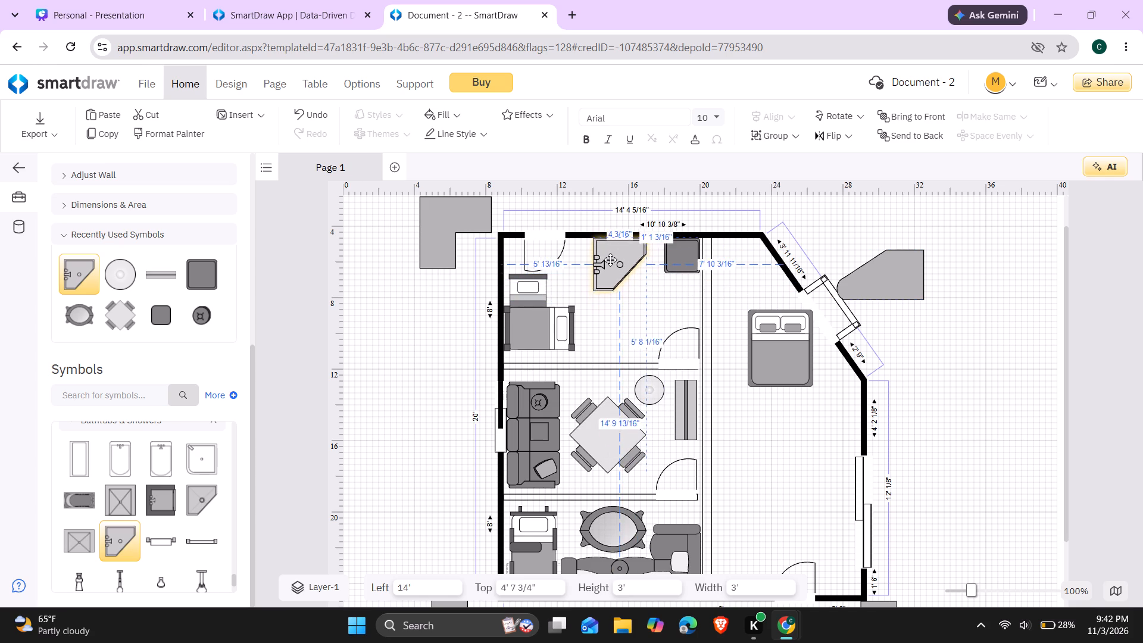
pyautogui.moveTo(610, 260); pyautogui.dragTo(609, 256)
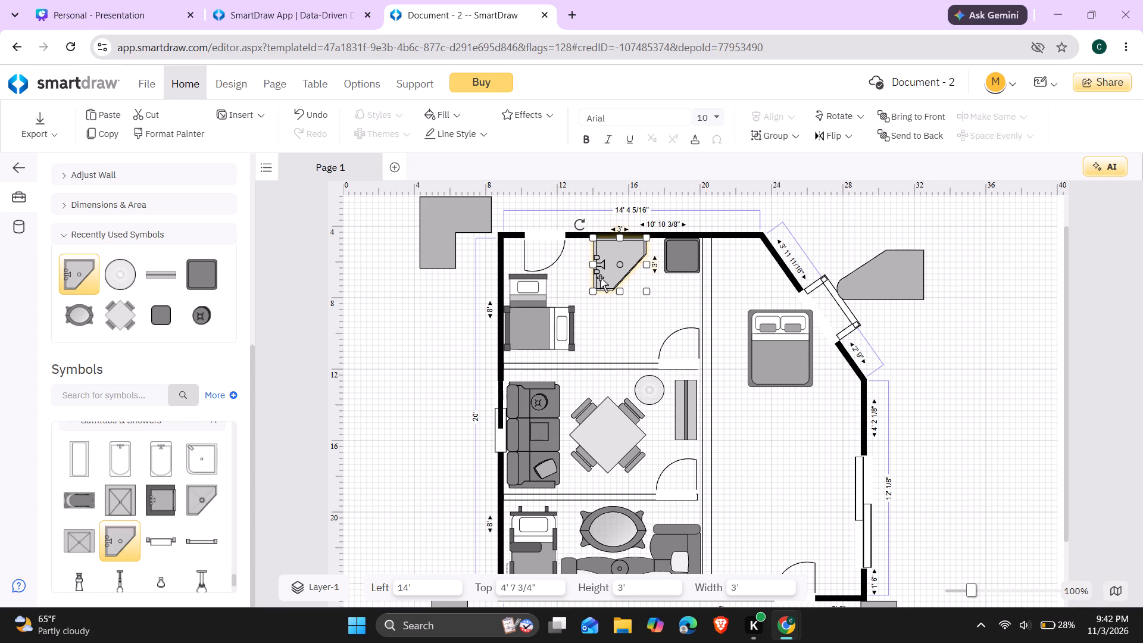
pyautogui.moveTo(621, 290); pyautogui.dragTo(621, 289)
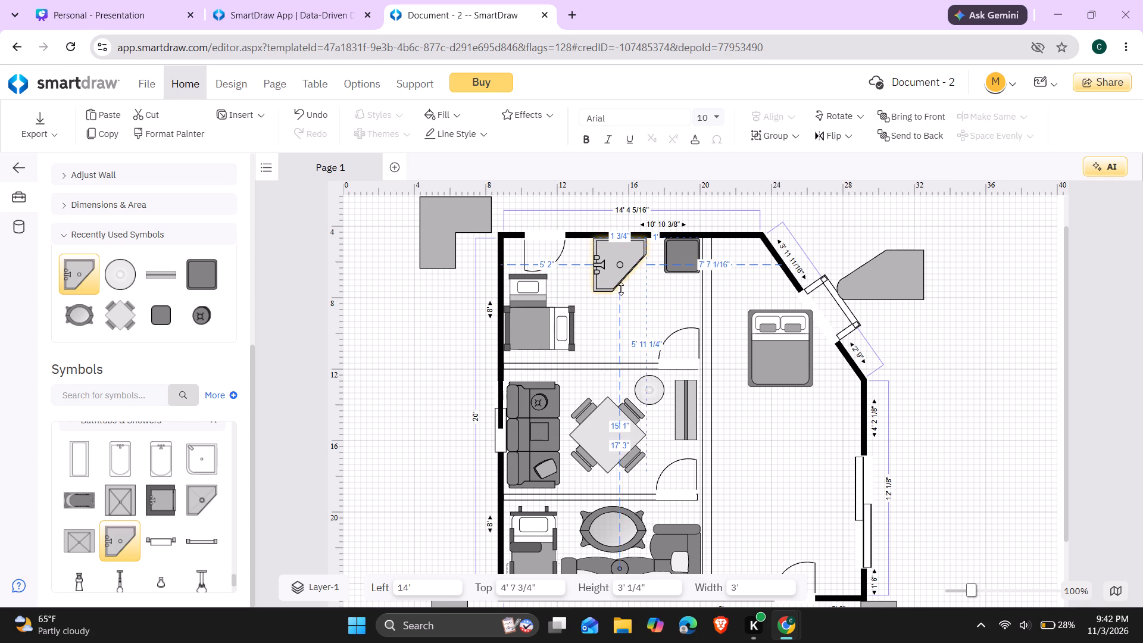
pyautogui.moveTo(621, 289); pyautogui.dragTo(623, 277)
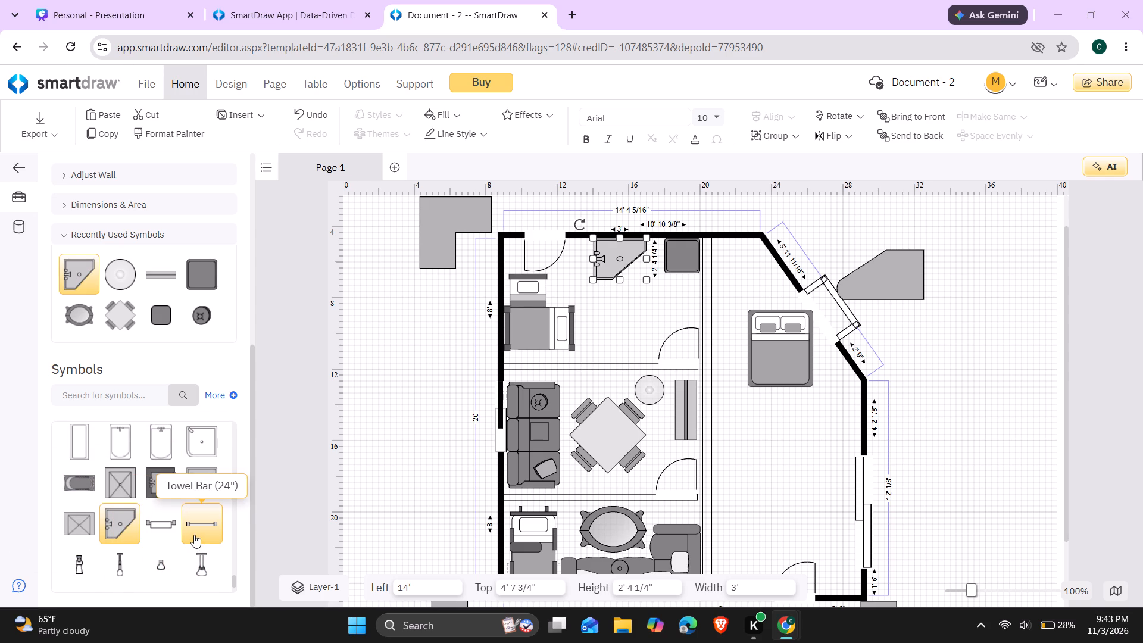
# Place a Towel Rack in the upper room beside its lower partition, at 14' 1" left and 11' top.
pyautogui.click(160, 524)
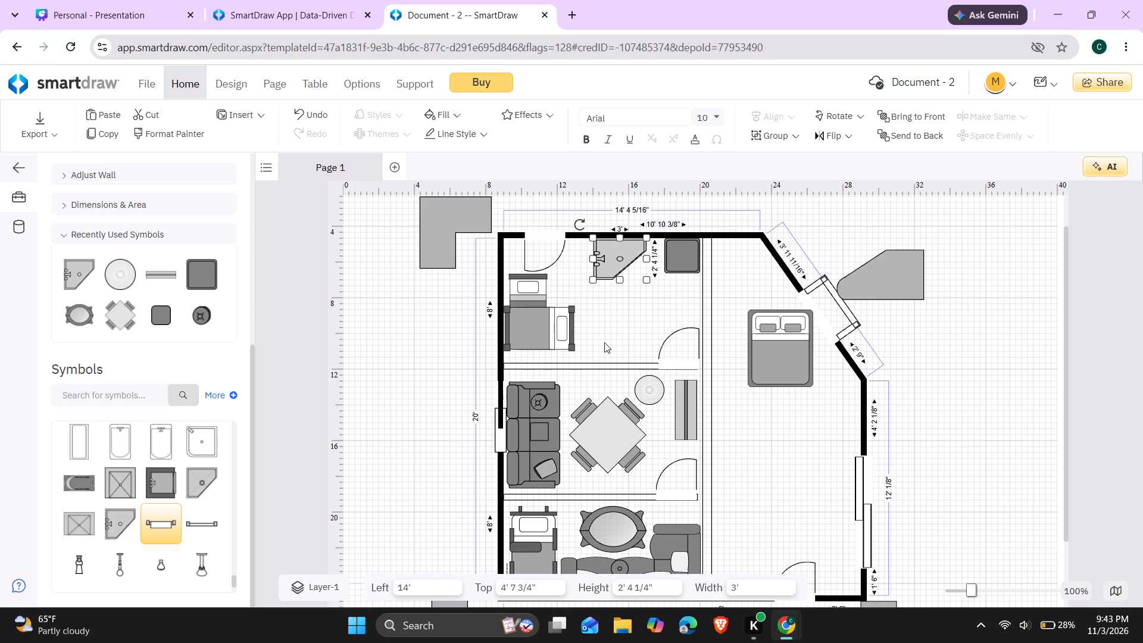
pyautogui.click(161, 519)
pyautogui.click(614, 347)
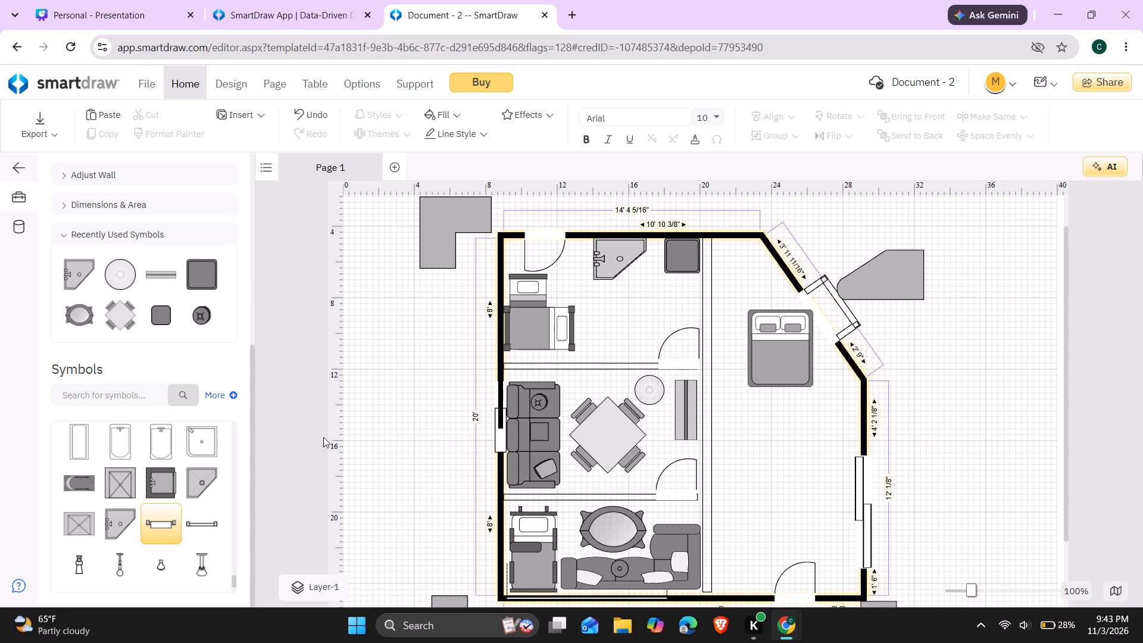
pyautogui.moveTo(160, 518); pyautogui.dragTo(213, 505)
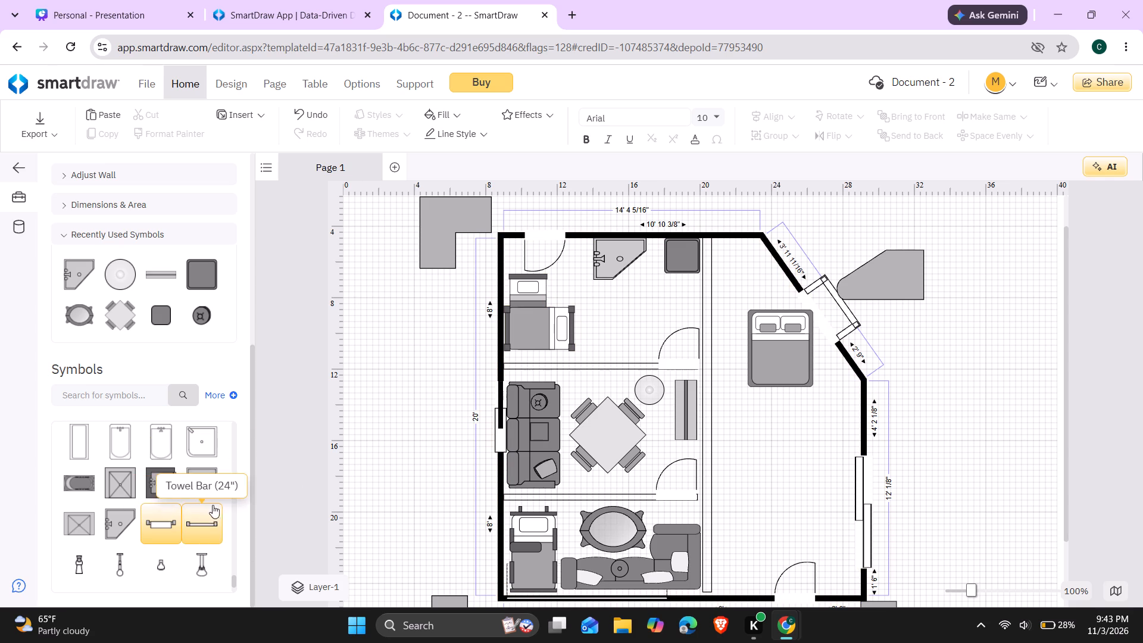
pyautogui.moveTo(213, 505); pyautogui.dragTo(629, 351)
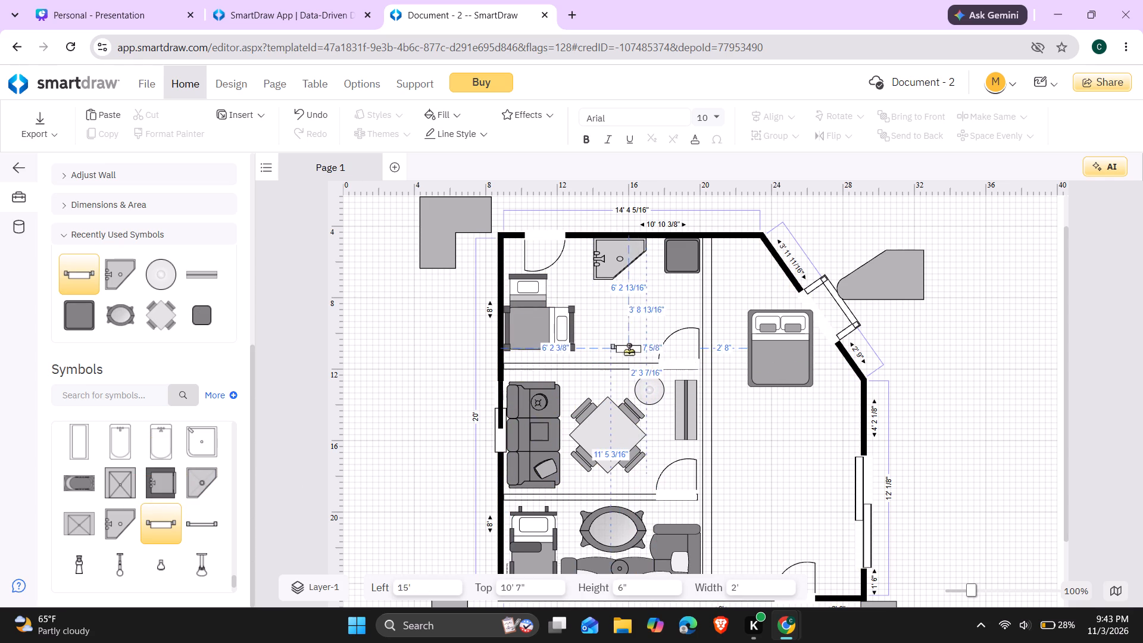
pyautogui.moveTo(629, 351); pyautogui.dragTo(614, 352)
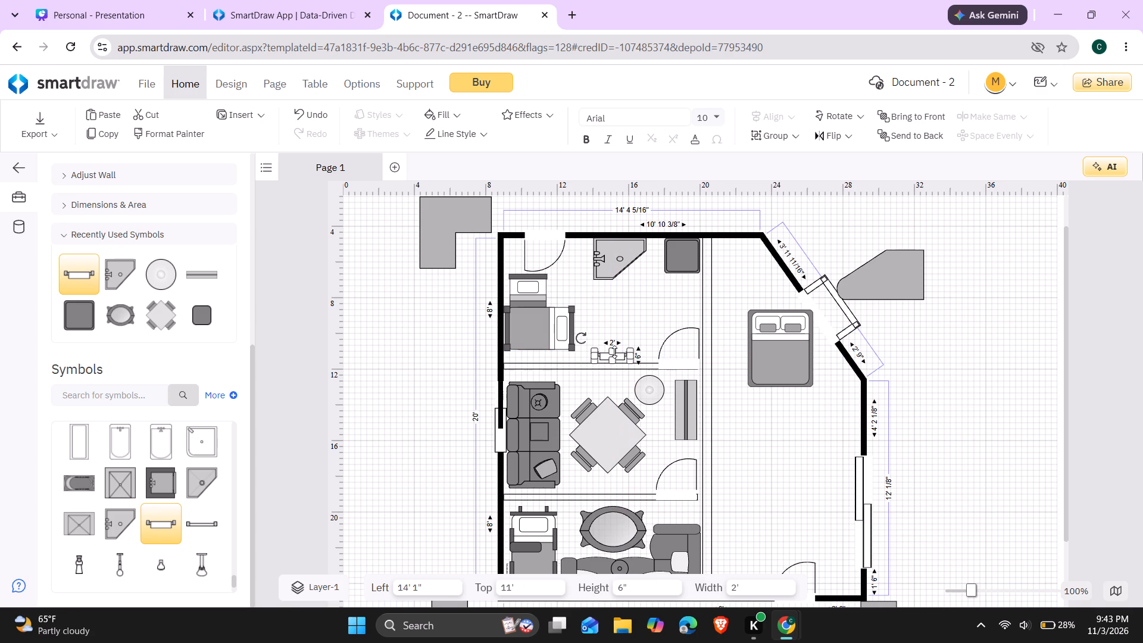
pyautogui.click(1052, 341)
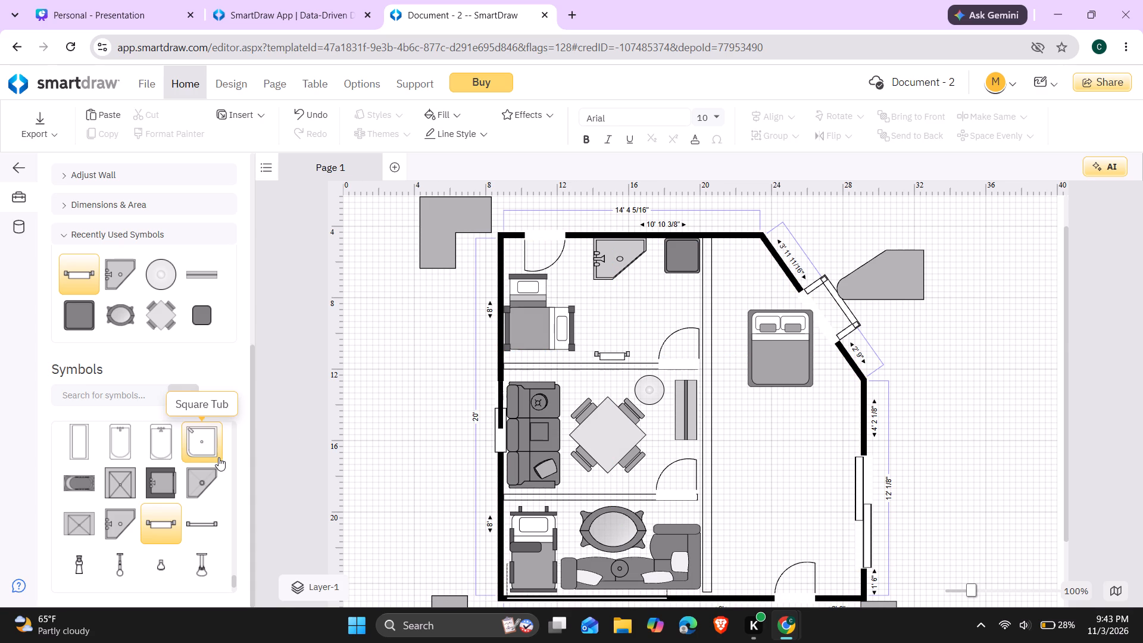
# Place the last Bathtubs & Showers symbol, the angled shower fitting, in the upper room at 14' left and 8' 8" top.
pyautogui.scroll(-1, 168, 475)
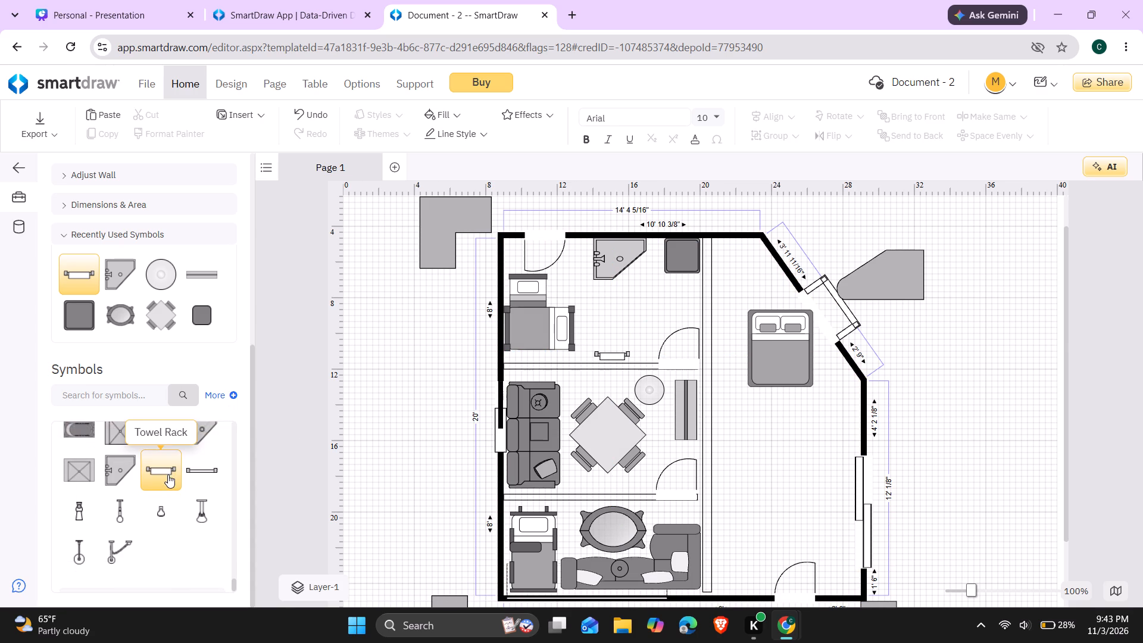
pyautogui.moveTo(104, 554); pyautogui.dragTo(419, 404)
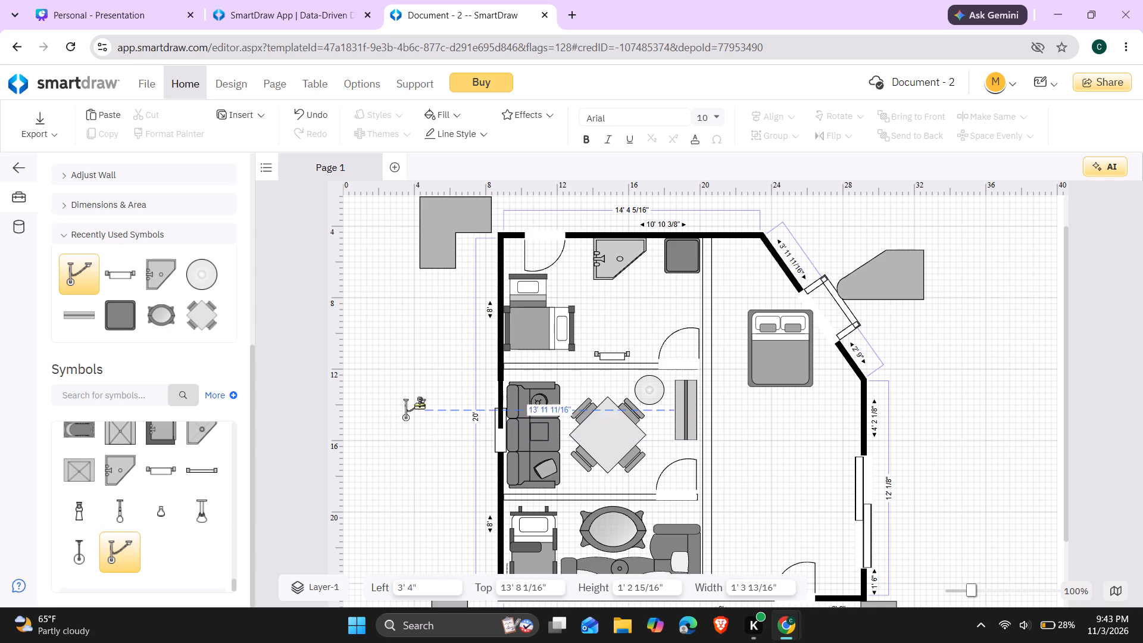
pyautogui.moveTo(419, 404); pyautogui.dragTo(603, 357)
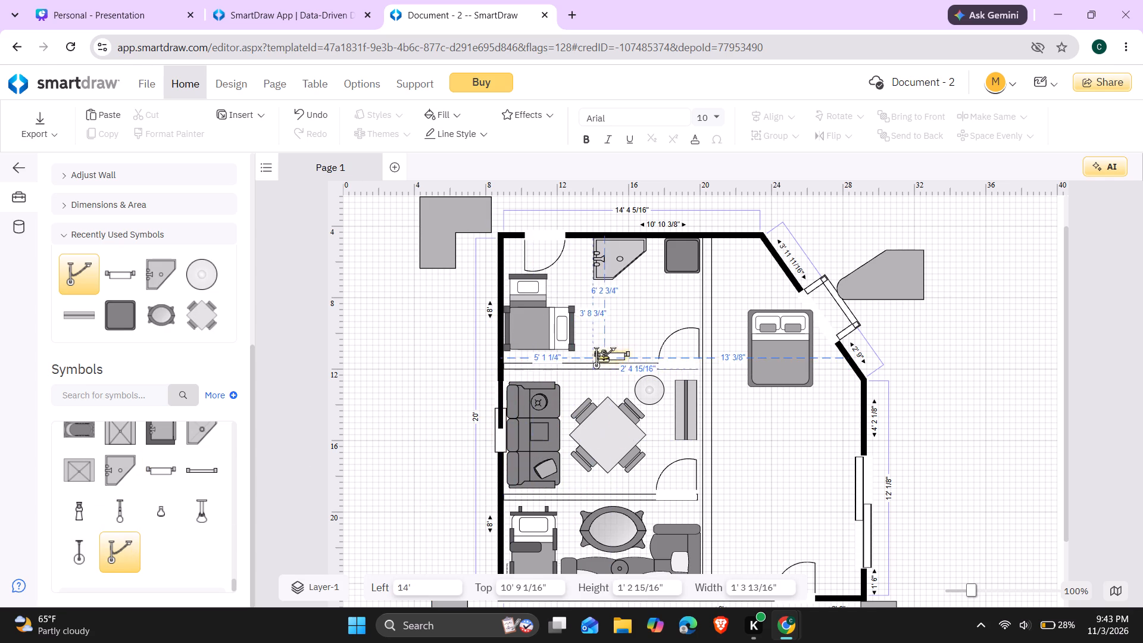
pyautogui.moveTo(603, 357); pyautogui.dragTo(604, 320)
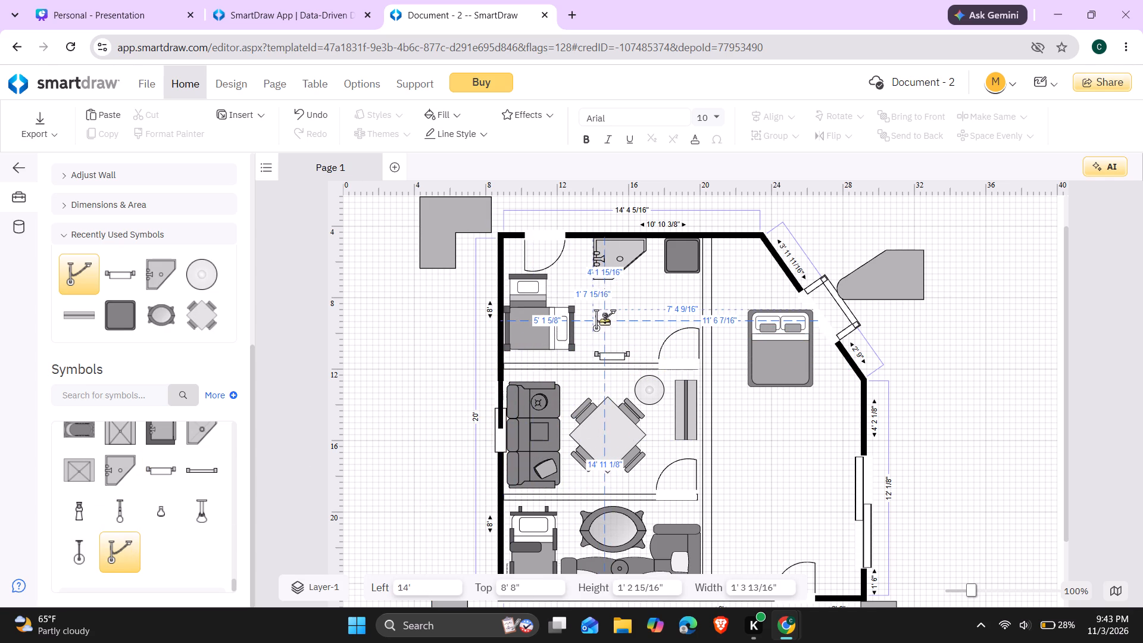
pyautogui.moveTo(604, 320); pyautogui.dragTo(604, 320)
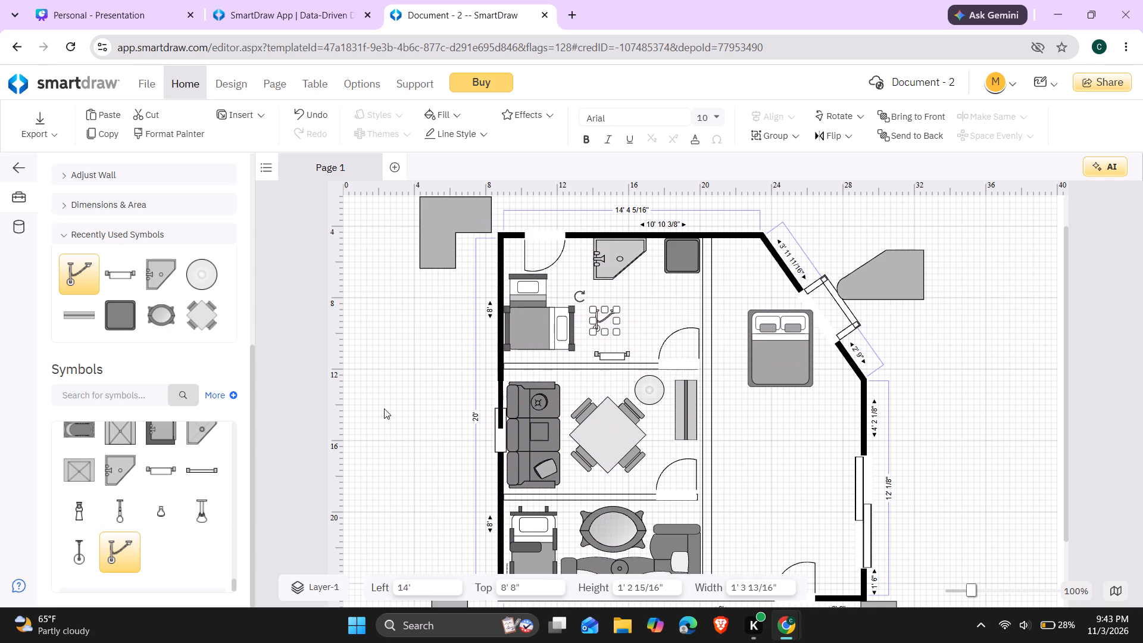
# Place the first residential toilet from the Toilets symbols in the upper room below the square fixture, at 18' 3" left and 7' 3" top.
pyautogui.scroll(-1, 170, 547)
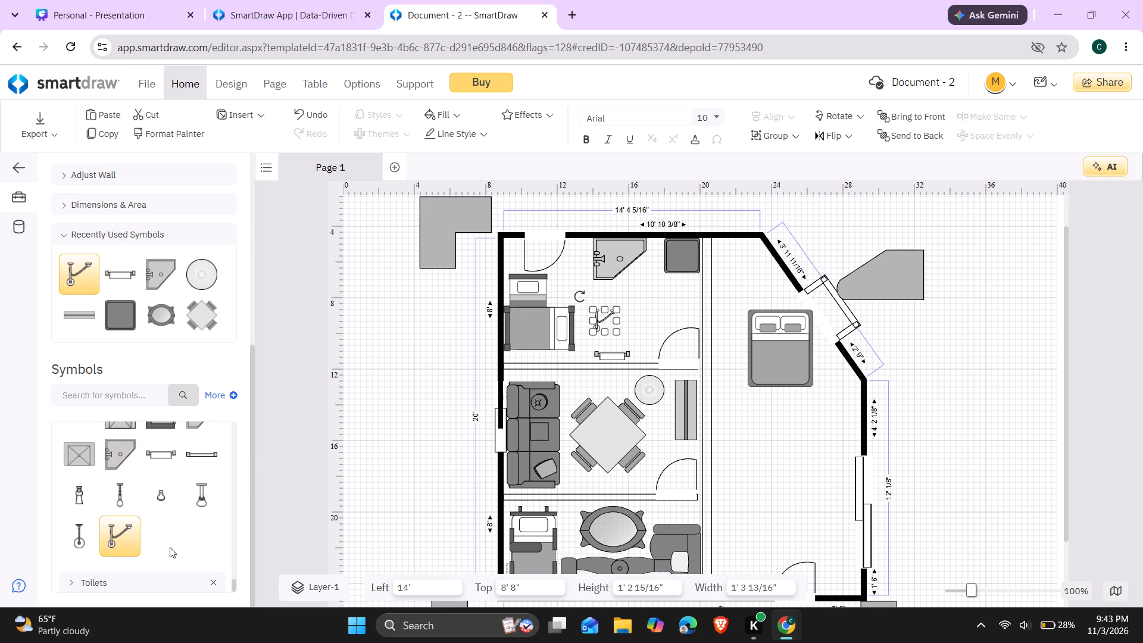
pyautogui.scroll(-1, 170, 547)
pyautogui.click(96, 578)
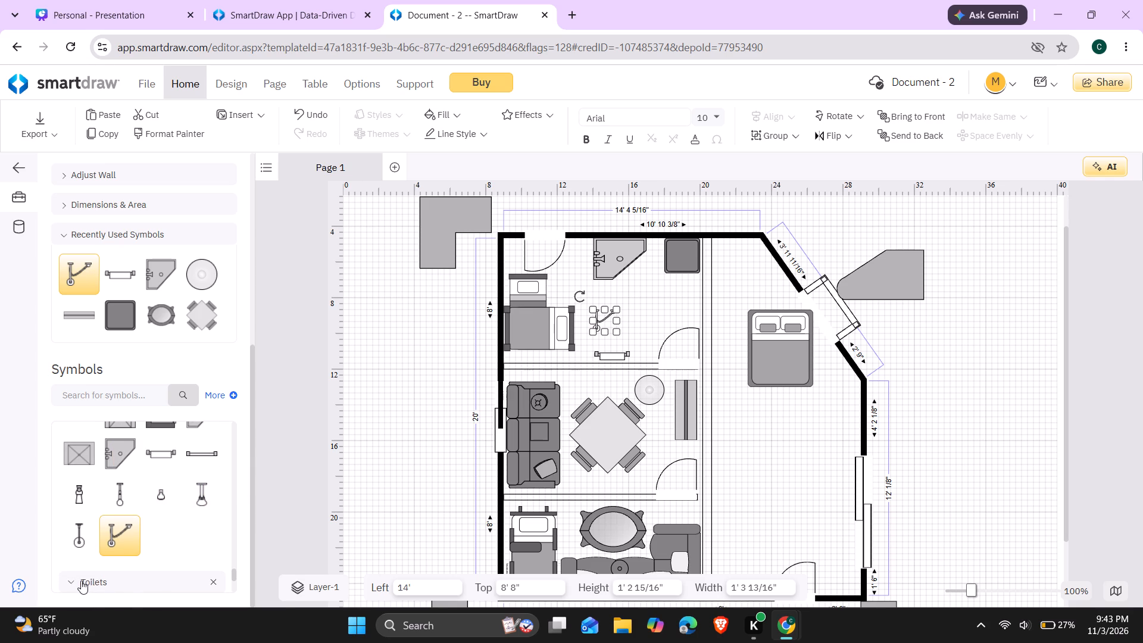
pyautogui.click(75, 583)
pyautogui.scroll(-2, 118, 577)
pyautogui.click(71, 582)
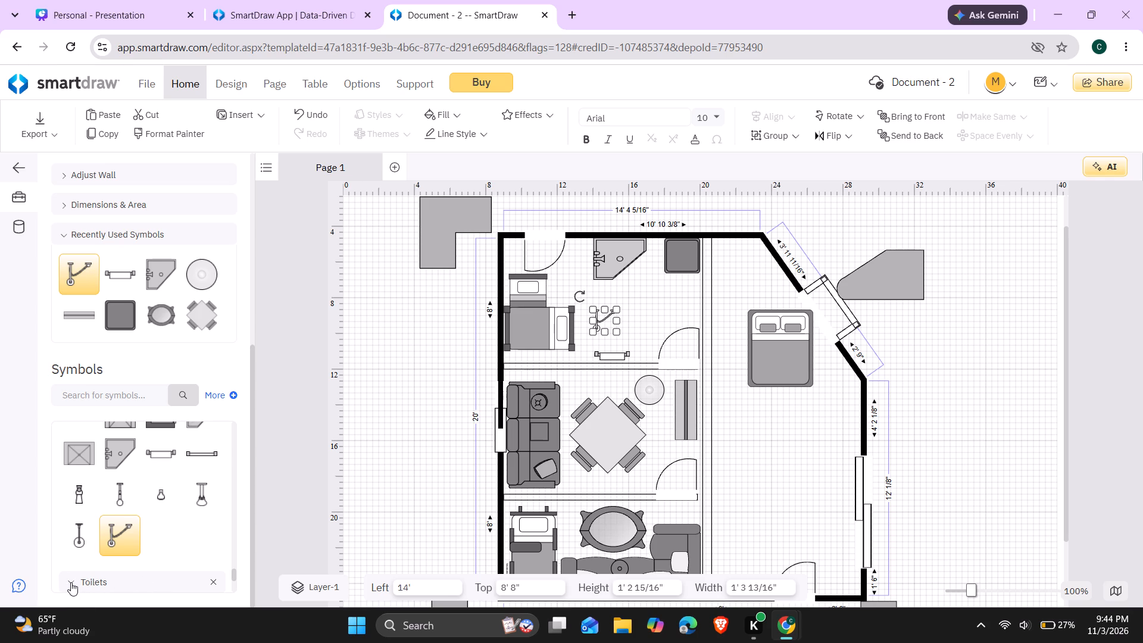
pyautogui.click(71, 582)
pyautogui.click(71, 582)
pyautogui.scroll(-2, 83, 537)
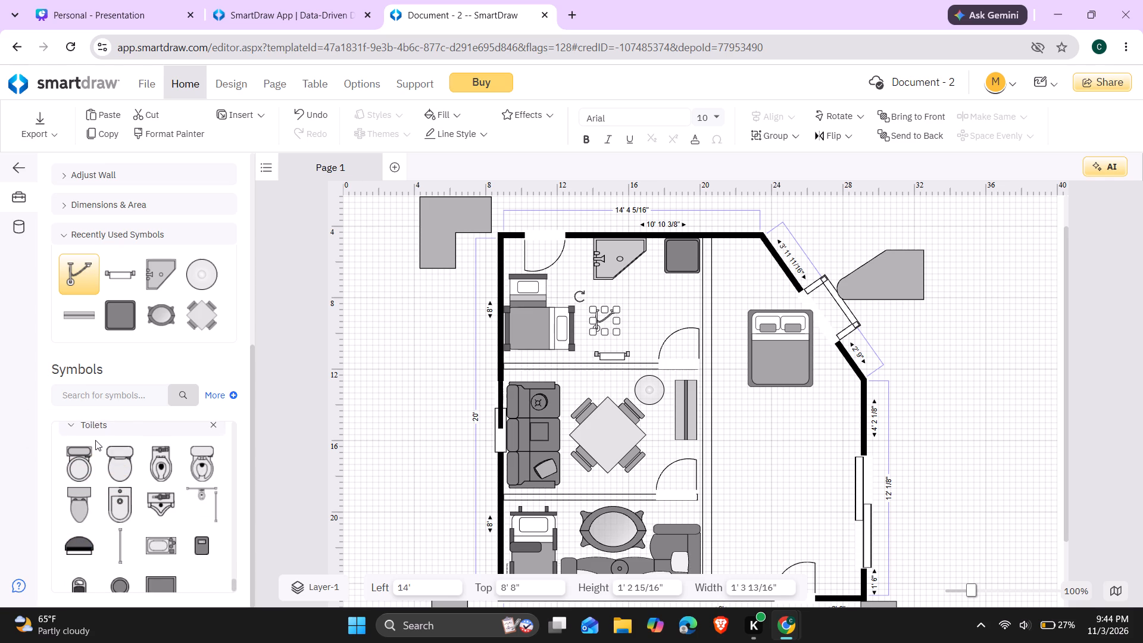
pyautogui.moveTo(74, 476); pyautogui.dragTo(395, 394)
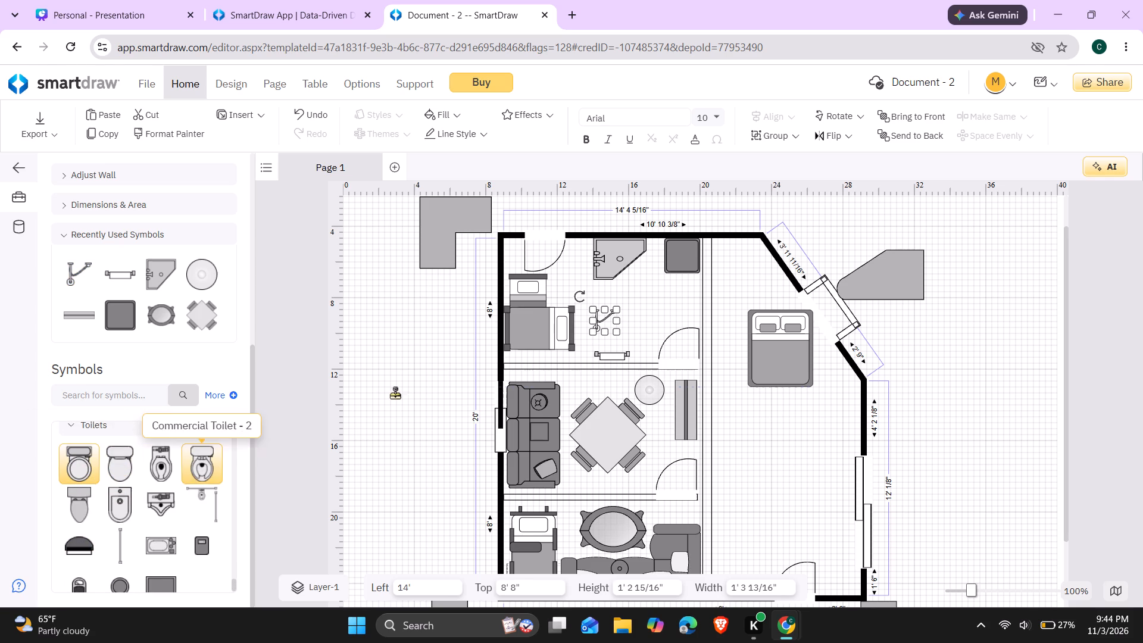
pyautogui.moveTo(395, 394); pyautogui.dragTo(666, 332)
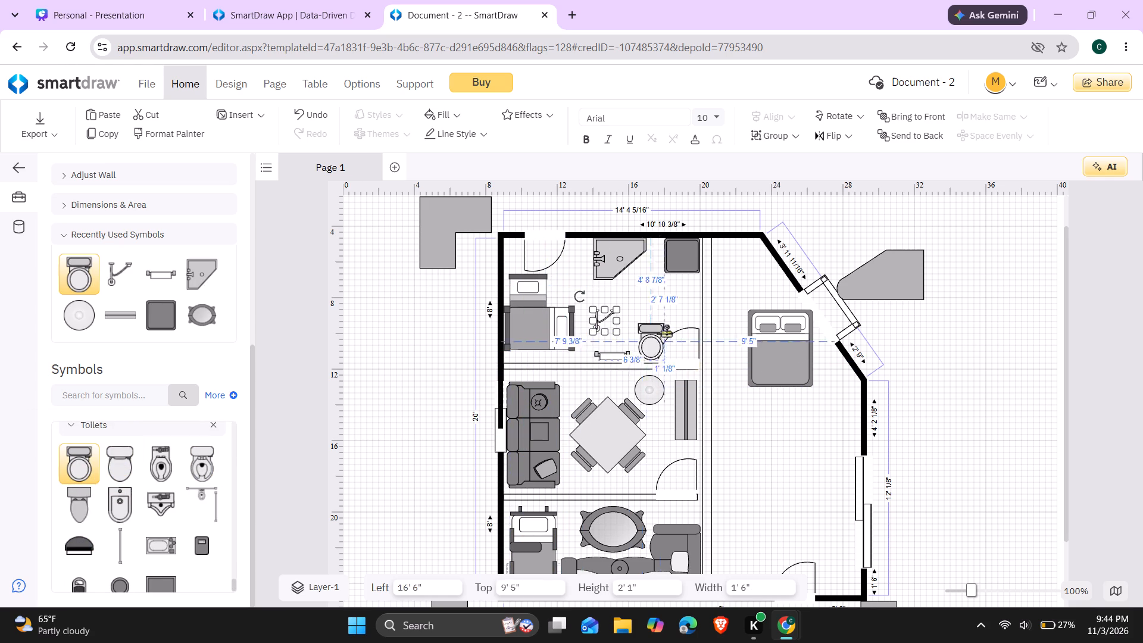
pyautogui.moveTo(666, 332); pyautogui.dragTo(674, 307)
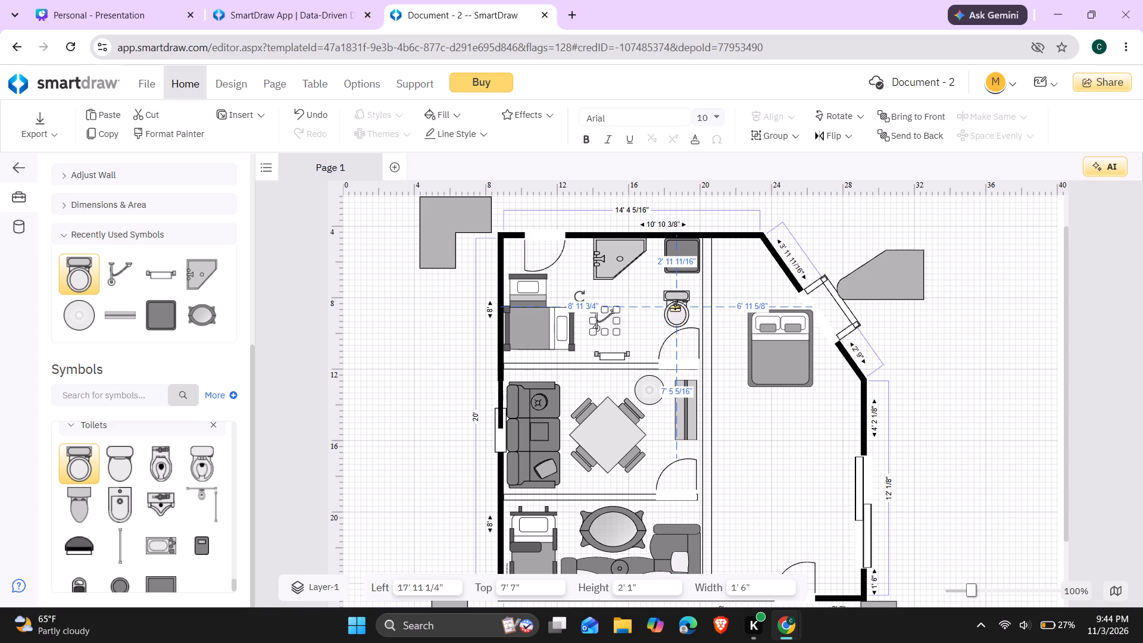
pyautogui.moveTo(674, 307); pyautogui.dragTo(704, 302)
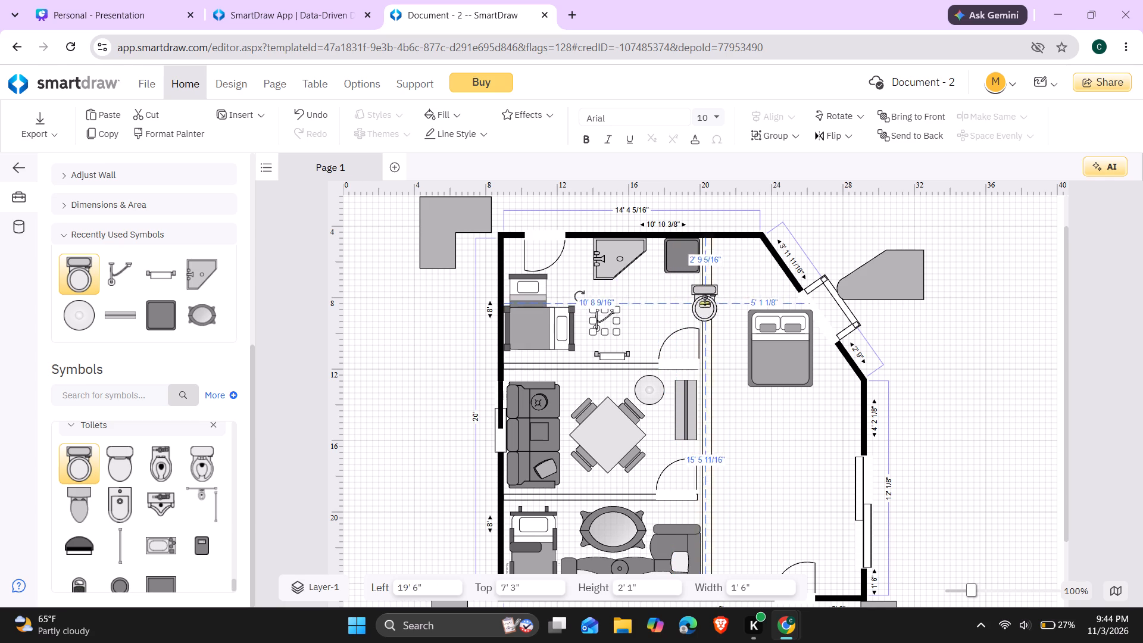
pyautogui.moveTo(704, 302); pyautogui.dragTo(683, 302)
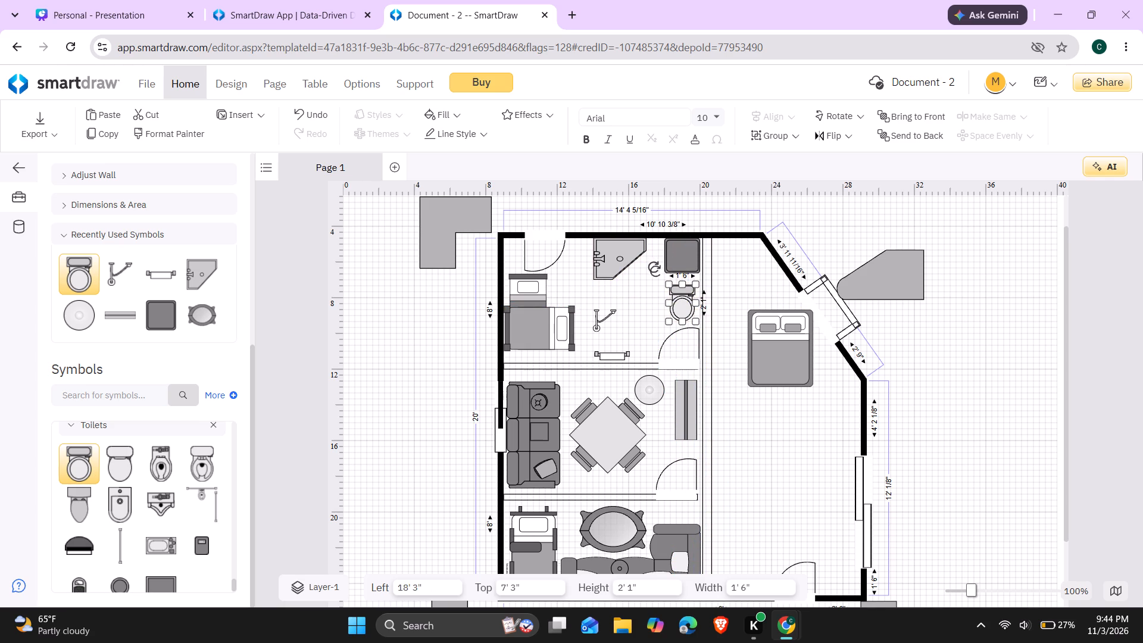
# Rotate the toilet a quarter turn so its tank backs onto the long vertical partition, and move it to 18' 1" left, 7' 4 3/4" top.
pyautogui.moveTo(654, 267); pyautogui.dragTo(698, 295)
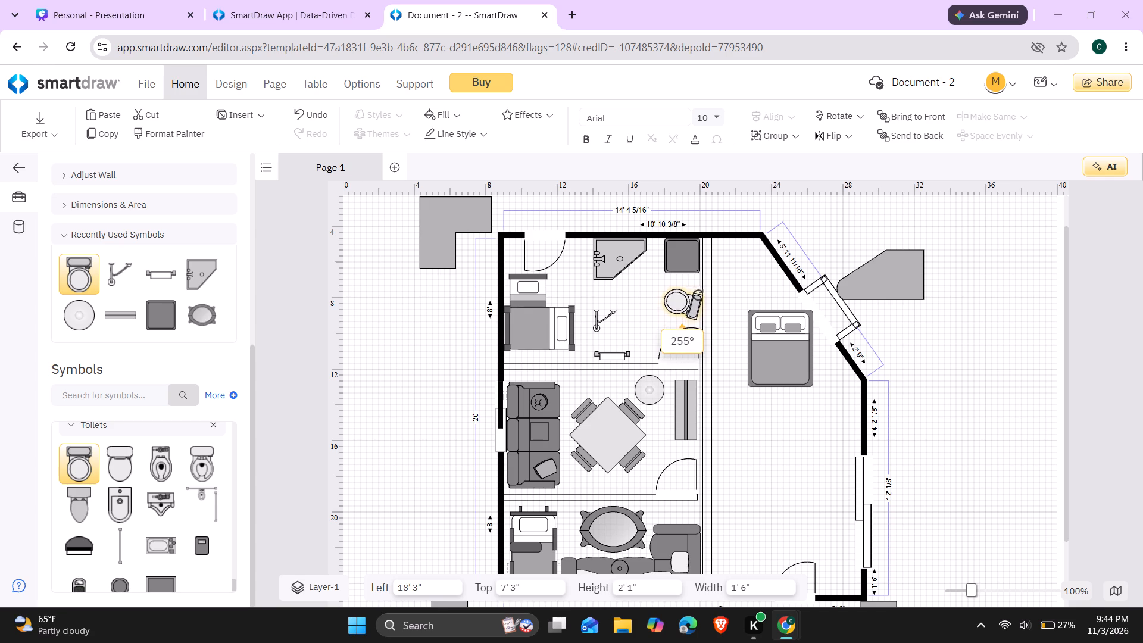
pyautogui.moveTo(698, 295); pyautogui.dragTo(699, 288)
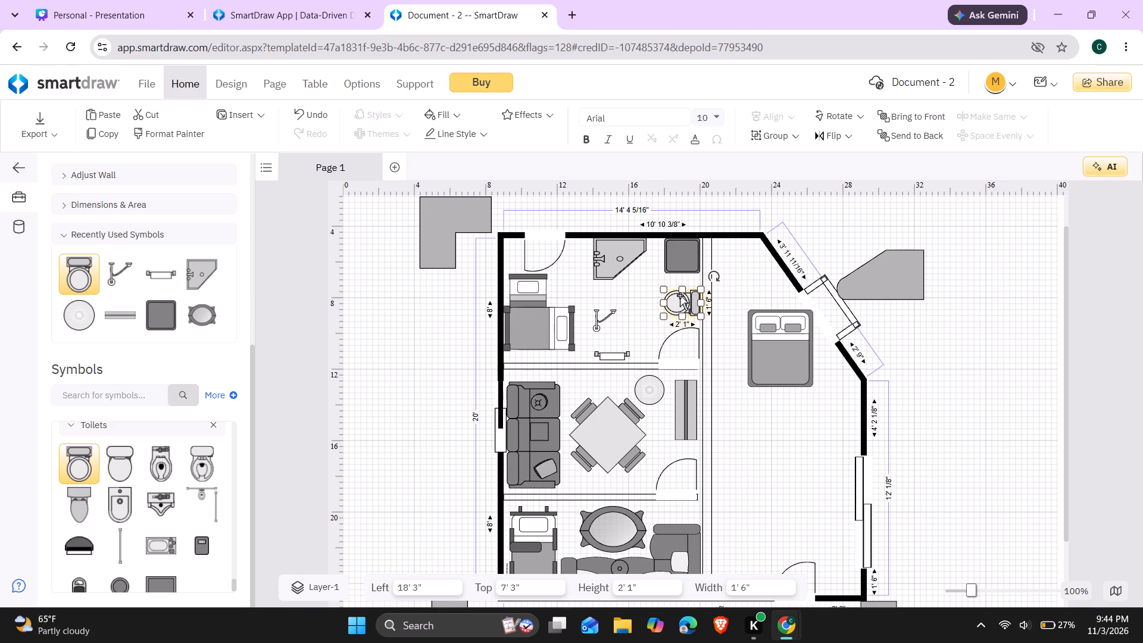
pyautogui.click(680, 301)
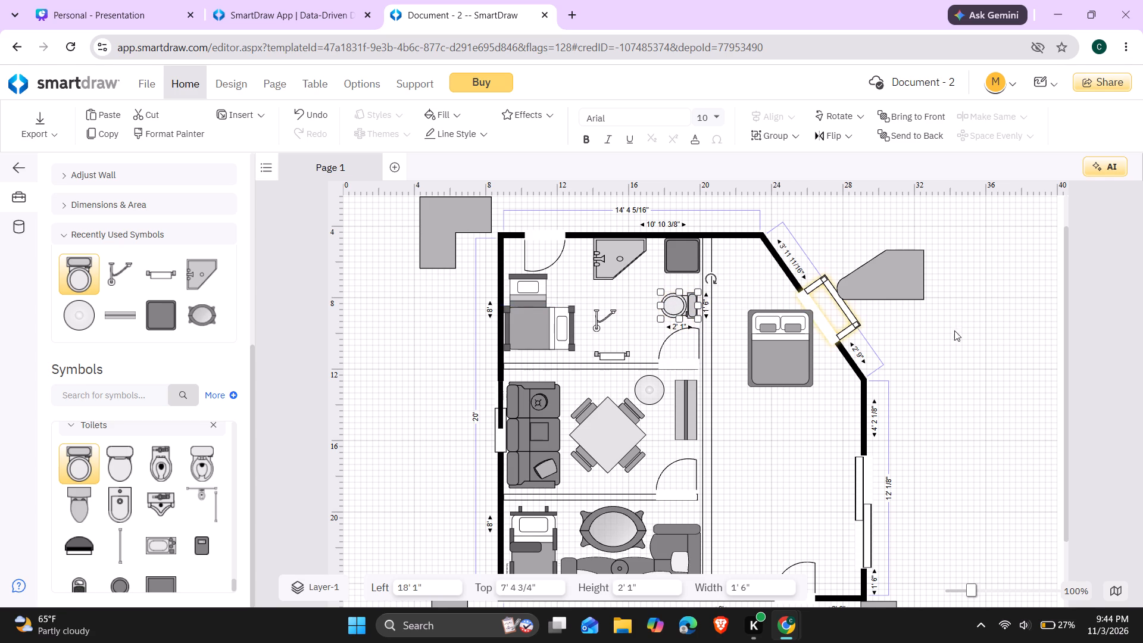
pyautogui.click(998, 339)
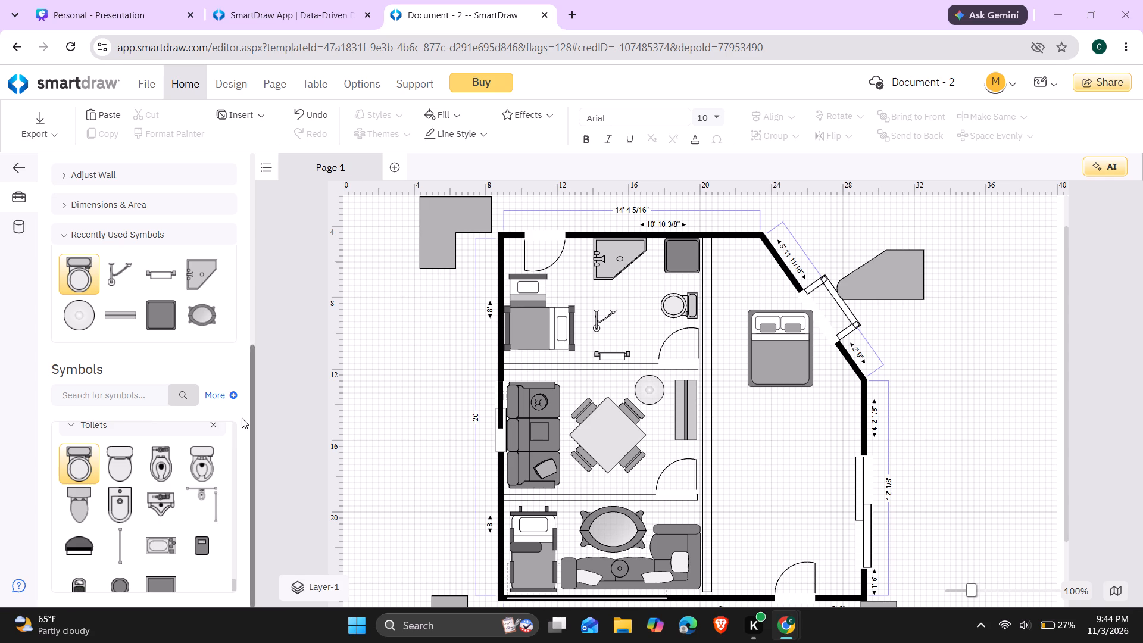
# Place the dark half-round Toilets symbol just below the toilet in the upper room, at 18' 5 1/2" left and 9' 8" top.
pyautogui.scroll(-1, 163, 466)
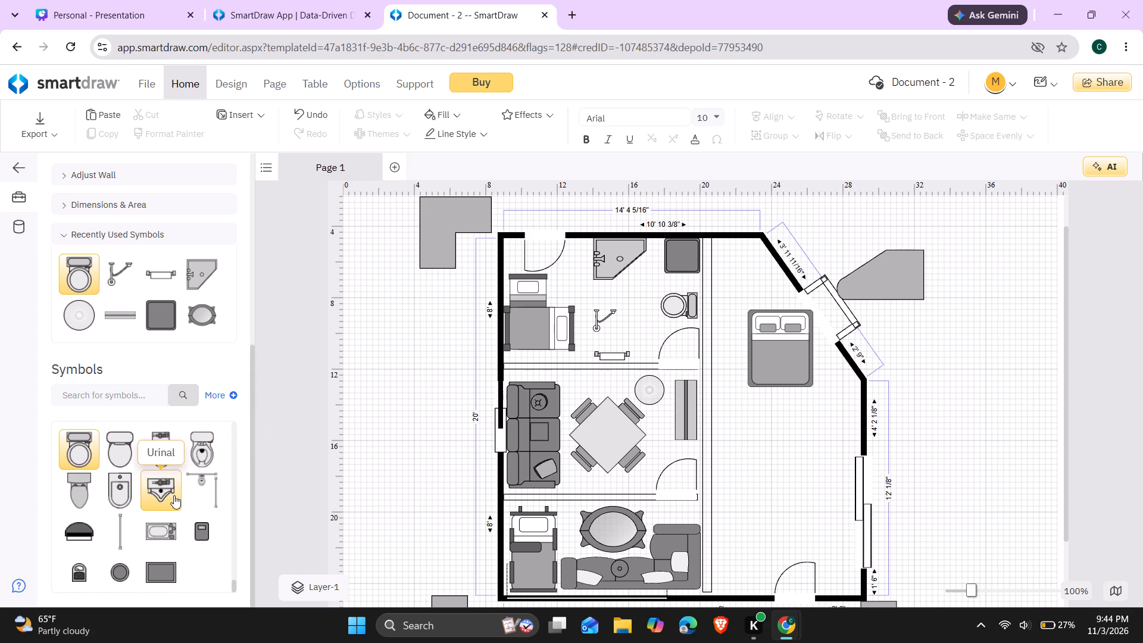
pyautogui.moveTo(83, 528); pyautogui.dragTo(607, 362)
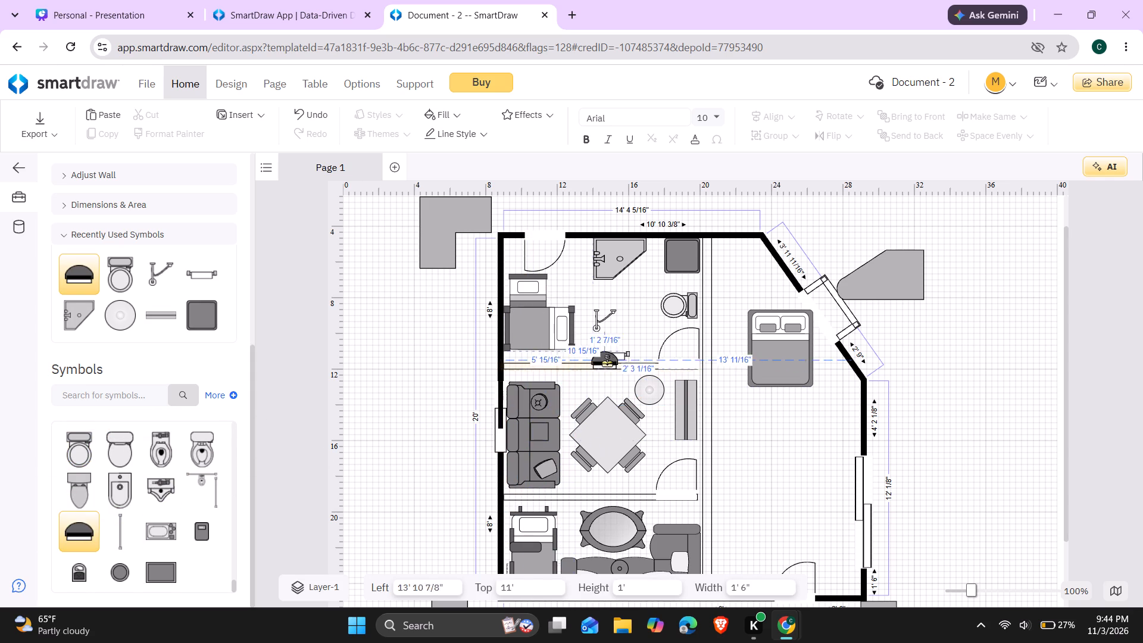
pyautogui.moveTo(607, 362); pyautogui.dragTo(652, 330)
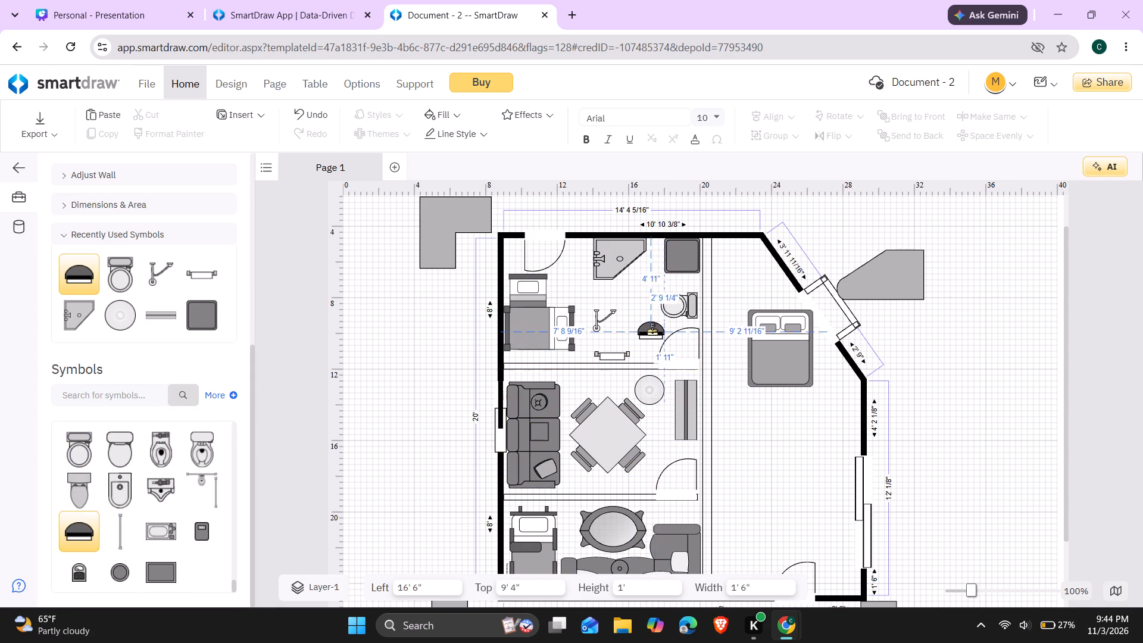
pyautogui.moveTo(652, 330); pyautogui.dragTo(665, 338)
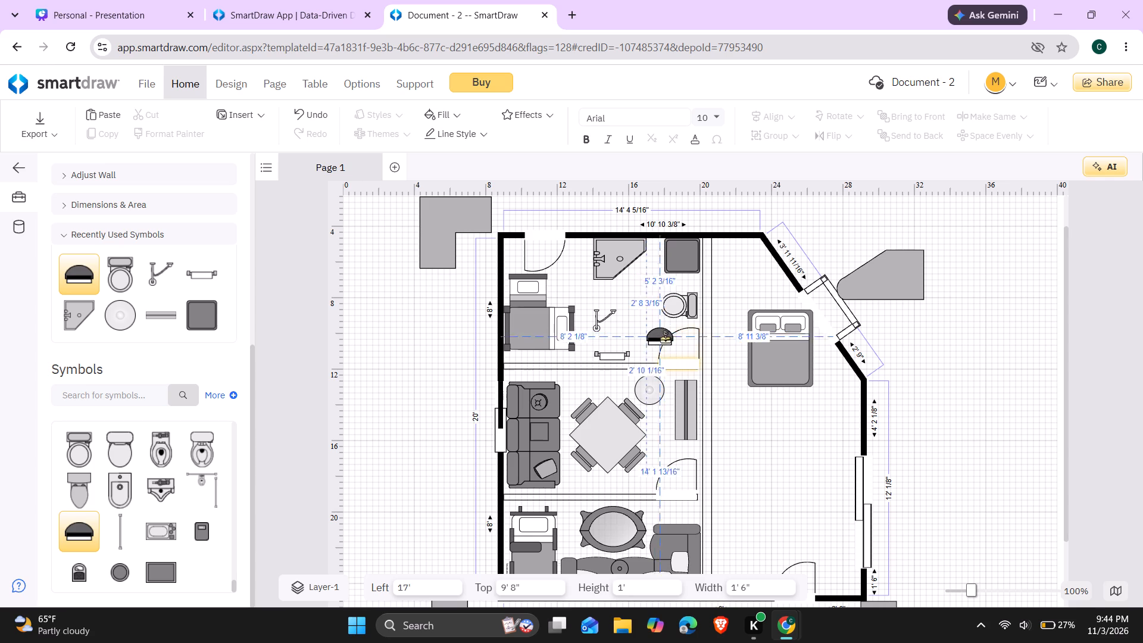
pyautogui.moveTo(665, 338); pyautogui.dragTo(692, 343)
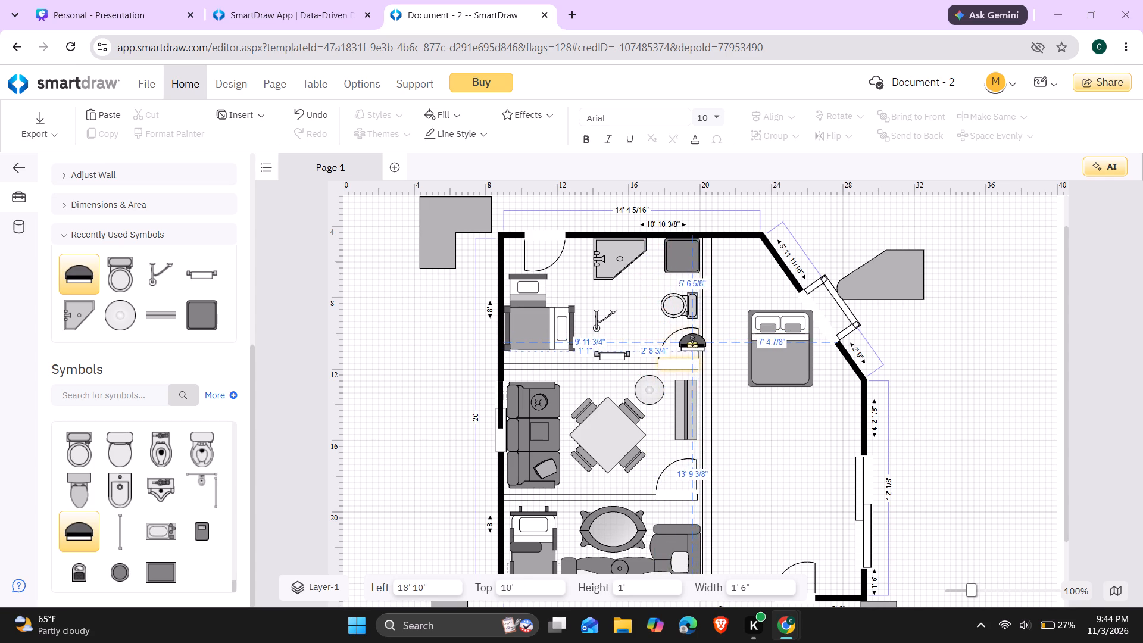
pyautogui.moveTo(692, 343); pyautogui.dragTo(686, 338)
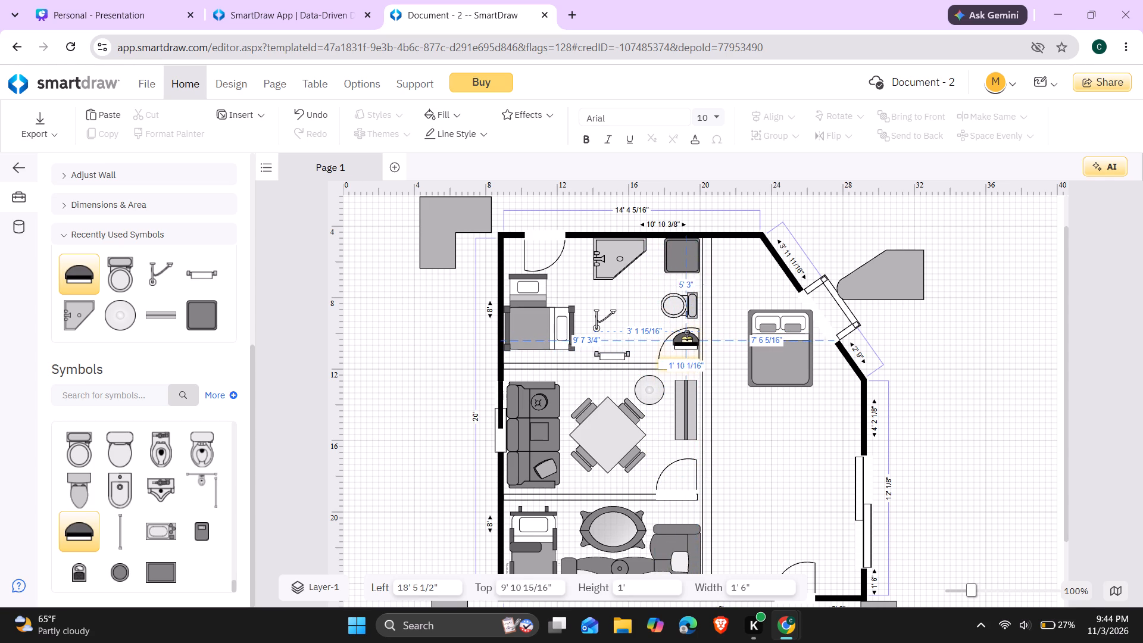
pyautogui.moveTo(686, 338); pyautogui.dragTo(686, 336)
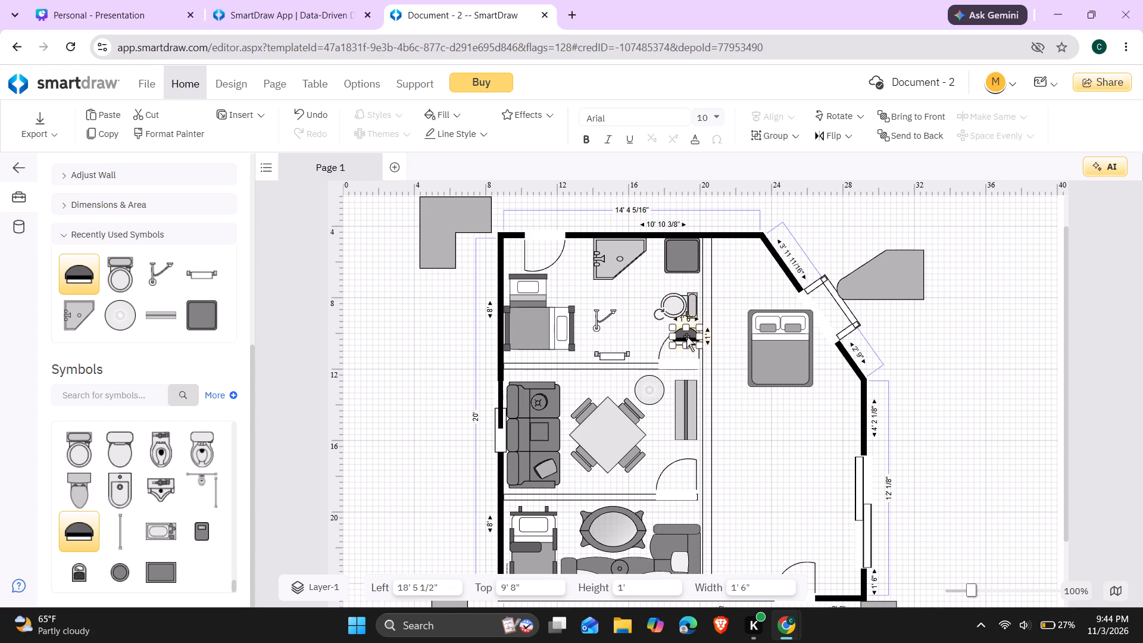
pyautogui.click(982, 375)
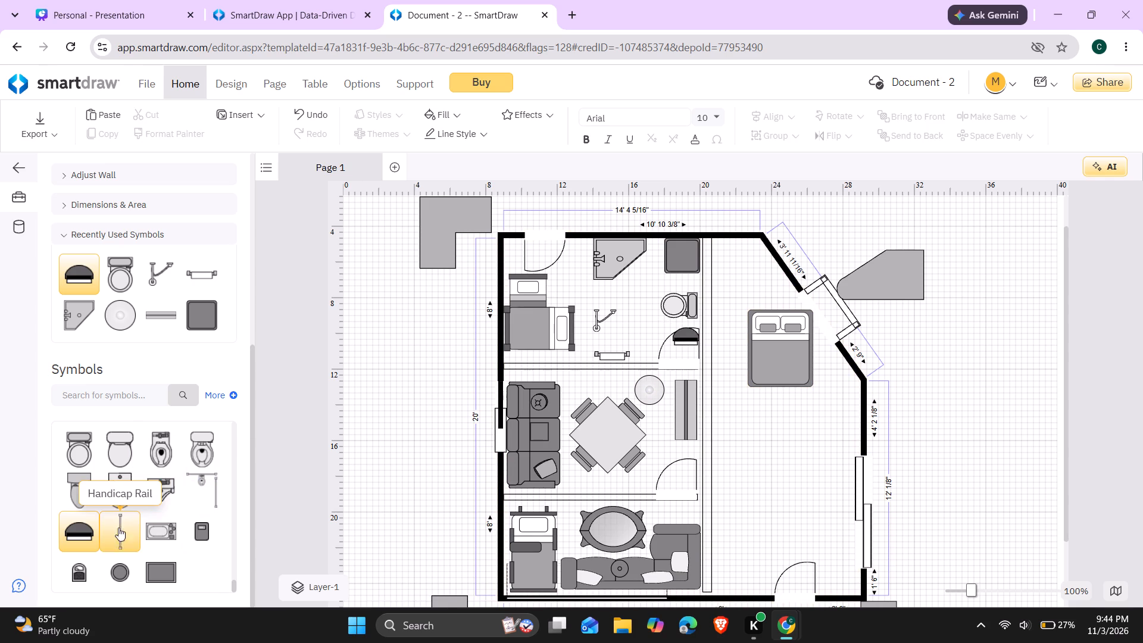
# Place the small arched 12" by 9" Toilets symbol in the upper room between the angled shower fitting and the toilet.
pyautogui.moveTo(78, 566); pyautogui.dragTo(409, 450)
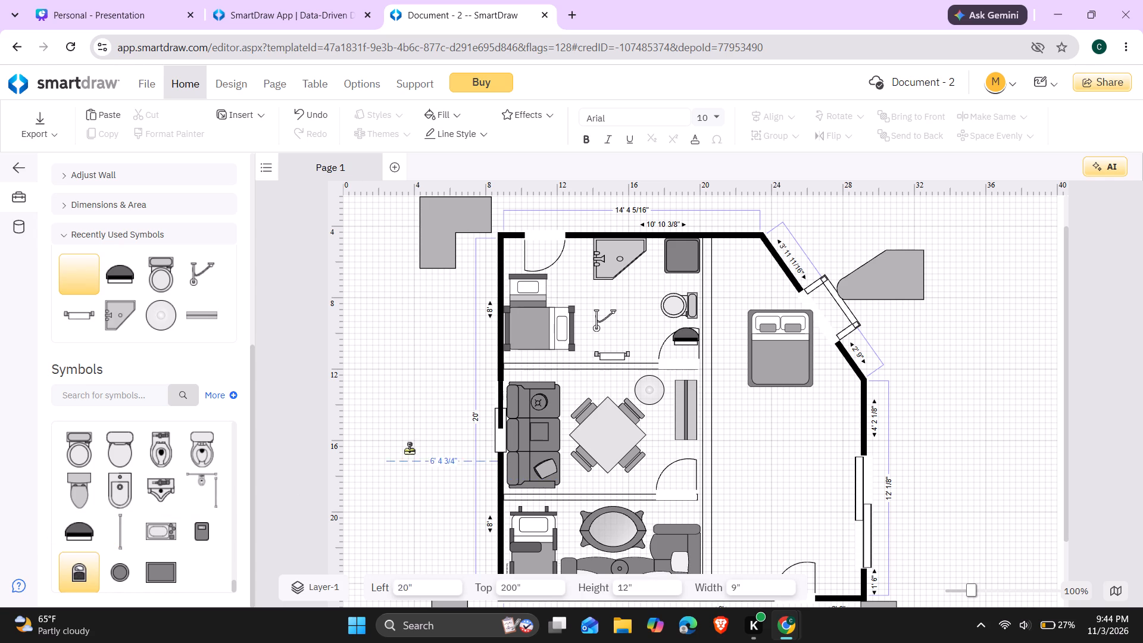
pyautogui.moveTo(409, 450); pyautogui.dragTo(625, 336)
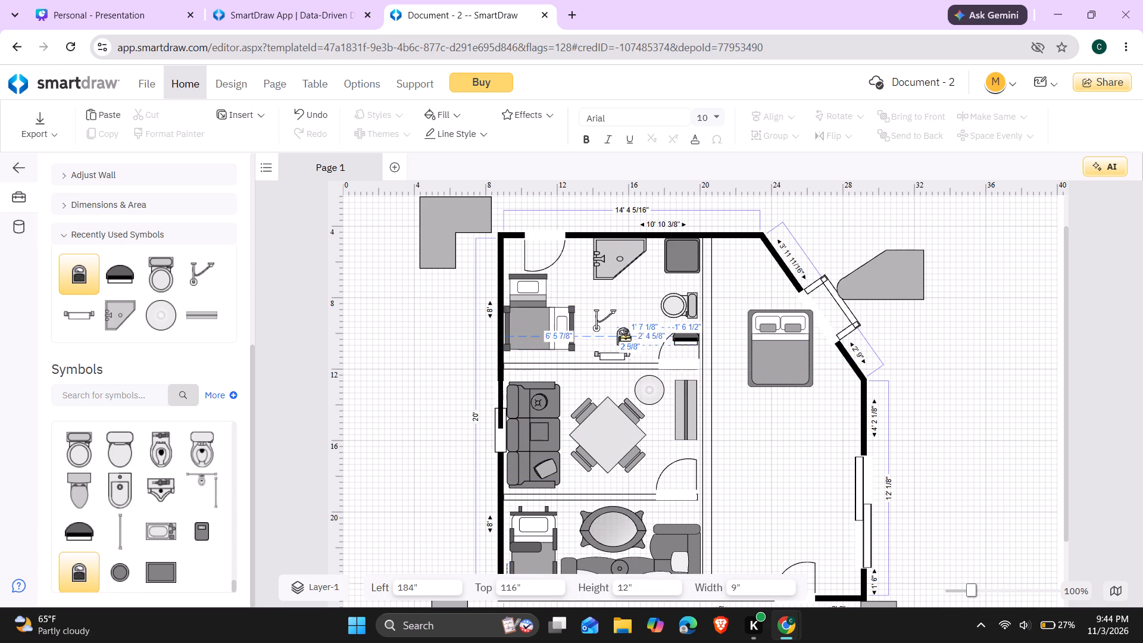
pyautogui.moveTo(625, 336); pyautogui.dragTo(635, 320)
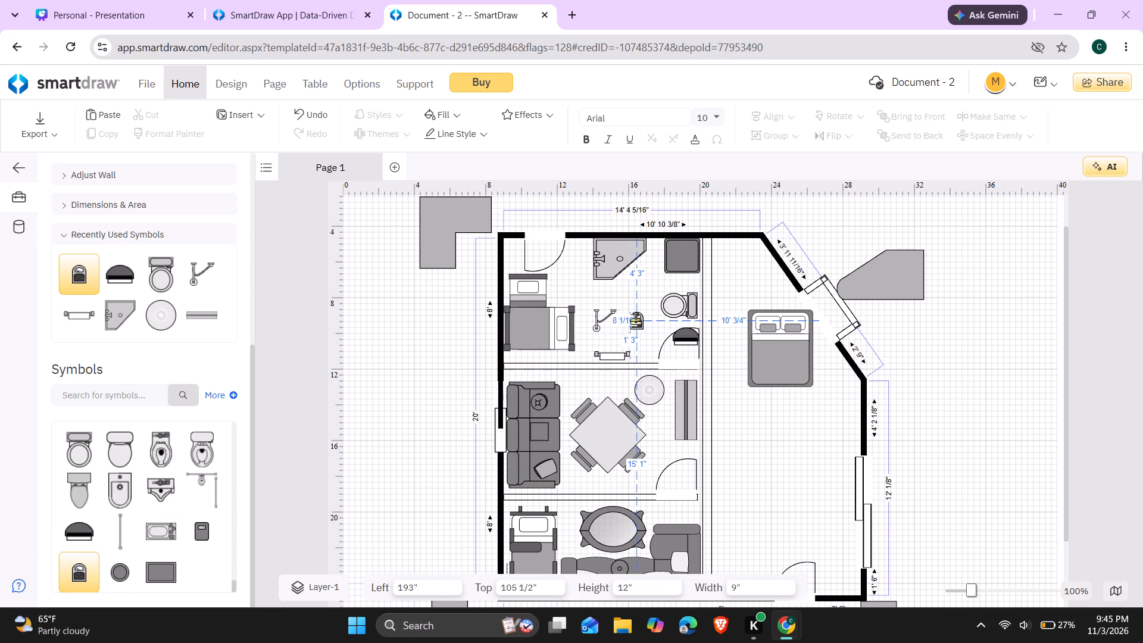
pyautogui.moveTo(635, 320); pyautogui.dragTo(648, 308)
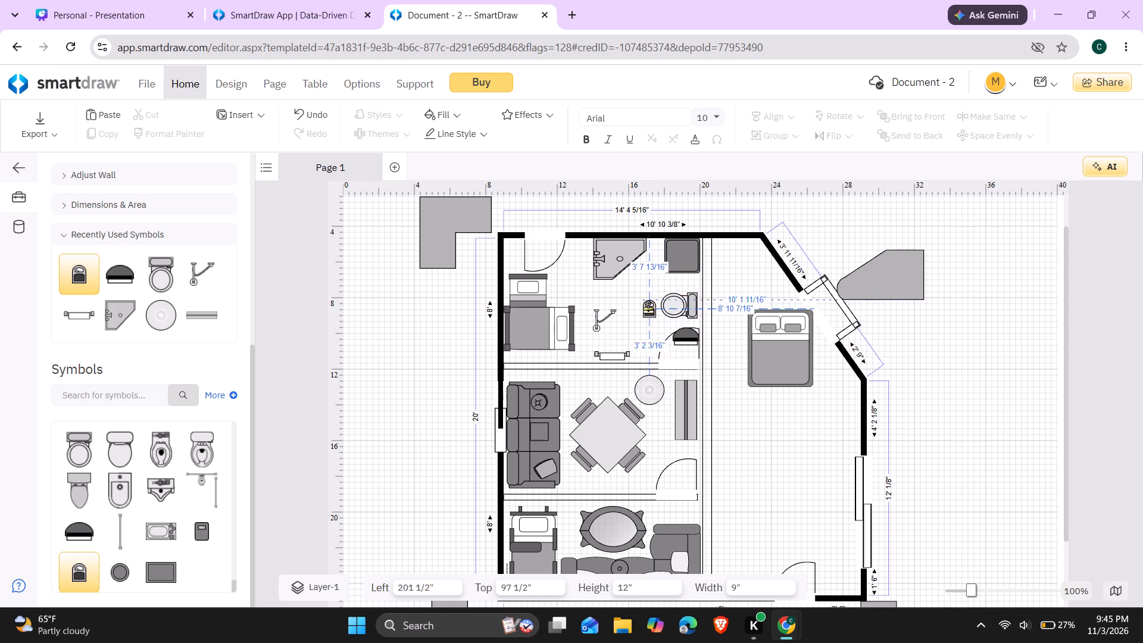
pyautogui.moveTo(648, 308); pyautogui.dragTo(636, 305)
pyautogui.click(991, 339)
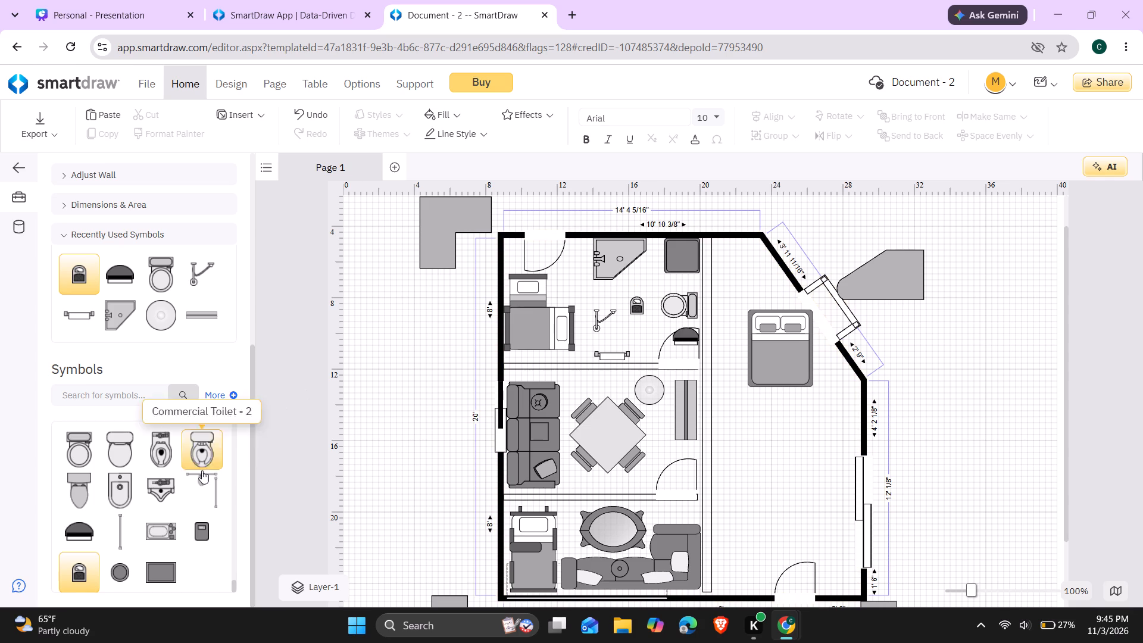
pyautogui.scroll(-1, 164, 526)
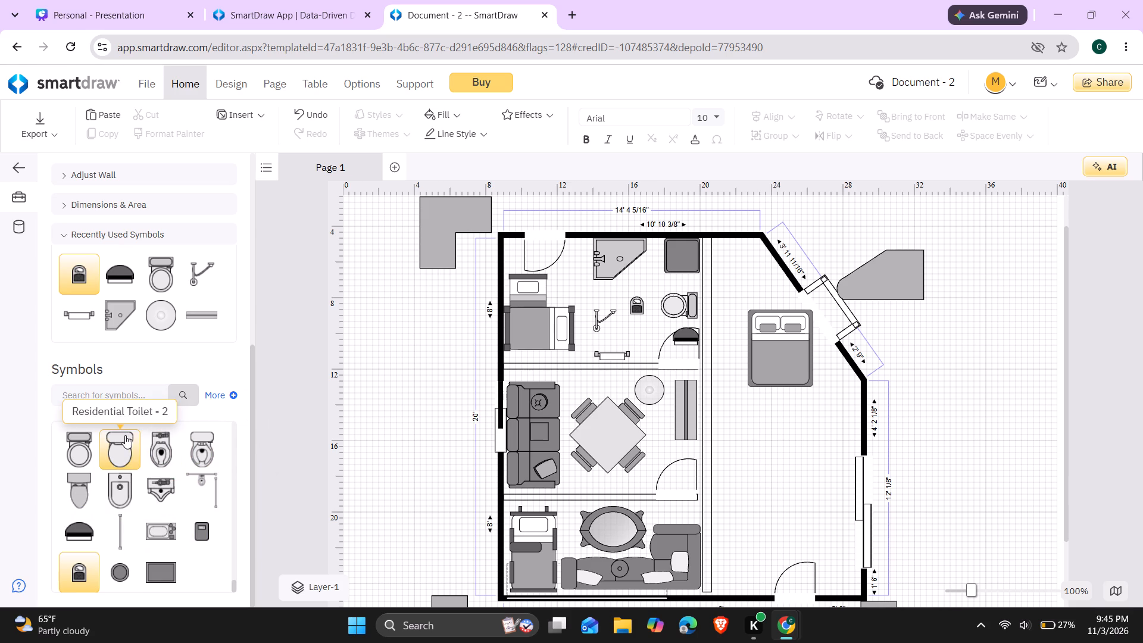
# Place another residential toilet, the first Toilets symbol, against the top wall beside the long vertical partition, at 20' 10" left and 4' 7 1/2" top.
pyautogui.moveTo(81, 447); pyautogui.dragTo(380, 360)
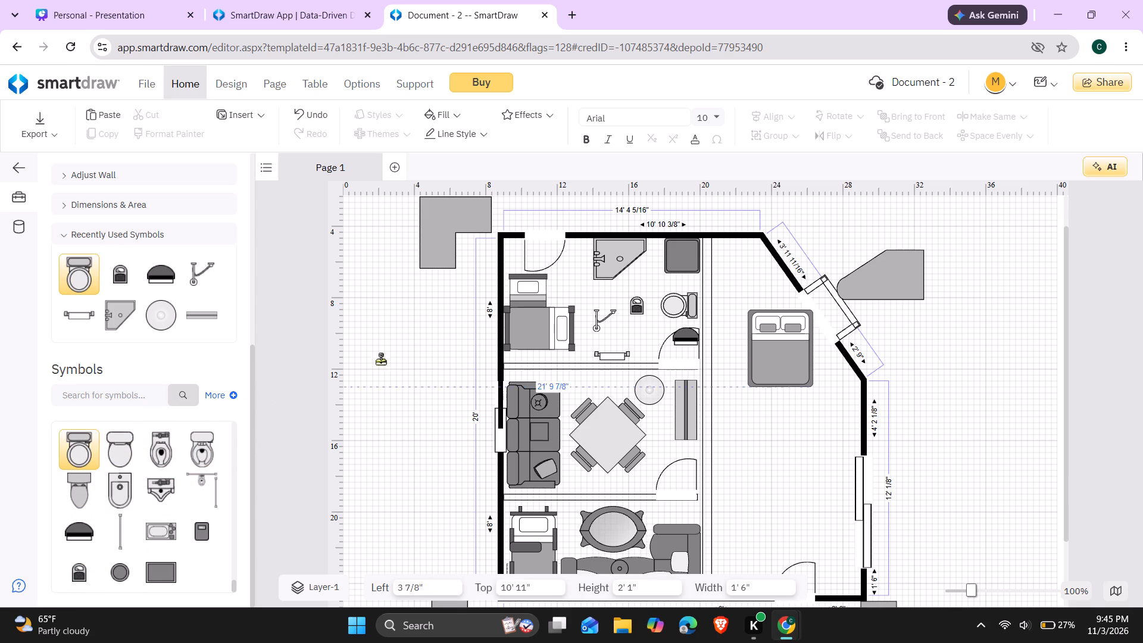
pyautogui.moveTo(380, 360); pyautogui.dragTo(469, 351)
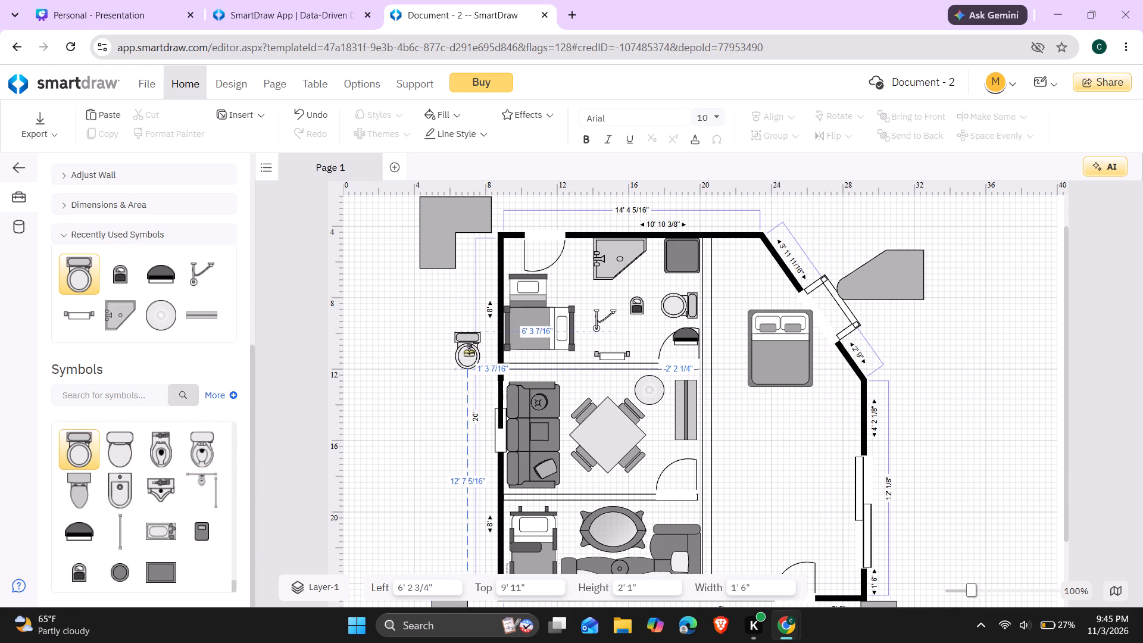
pyautogui.moveTo(469, 351); pyautogui.dragTo(643, 332)
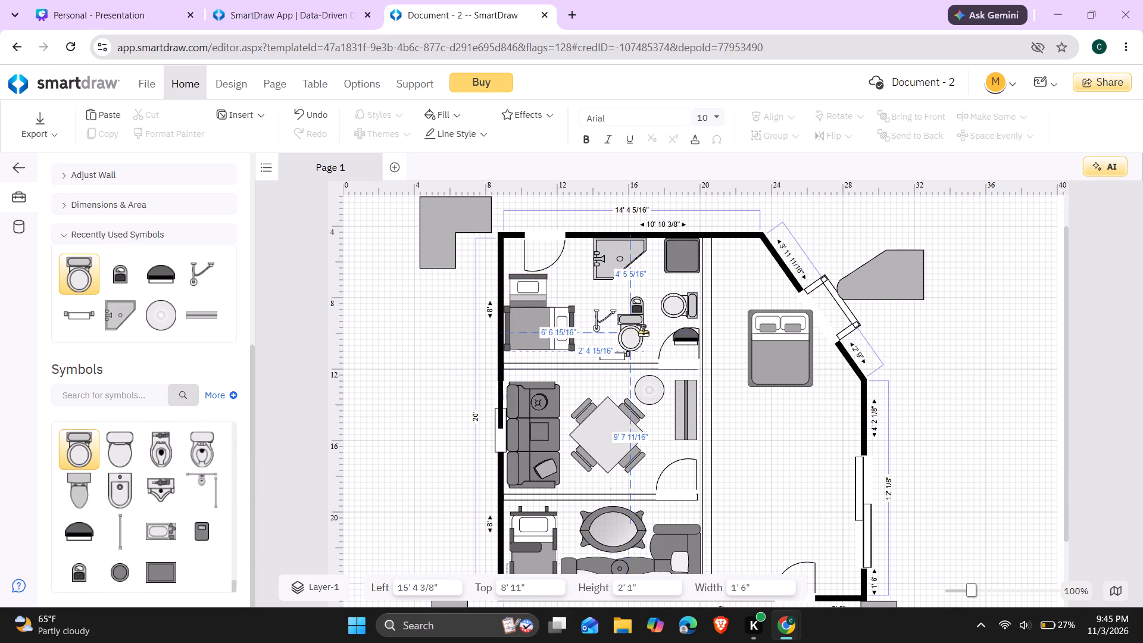
pyautogui.moveTo(643, 332); pyautogui.dragTo(727, 283)
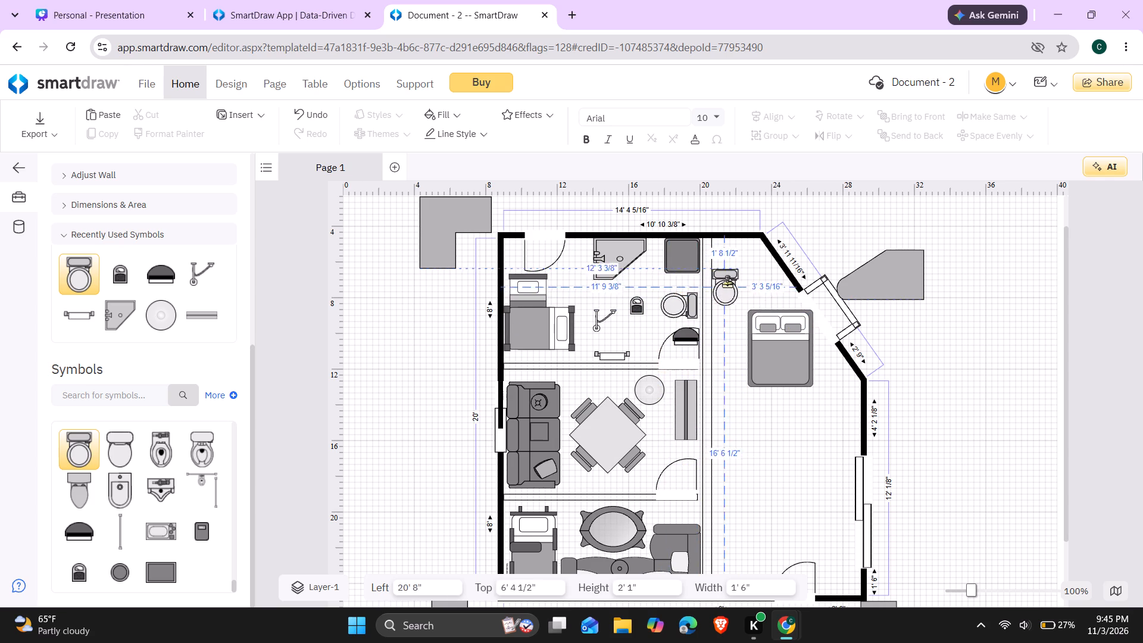
pyautogui.moveTo(727, 283); pyautogui.dragTo(729, 261)
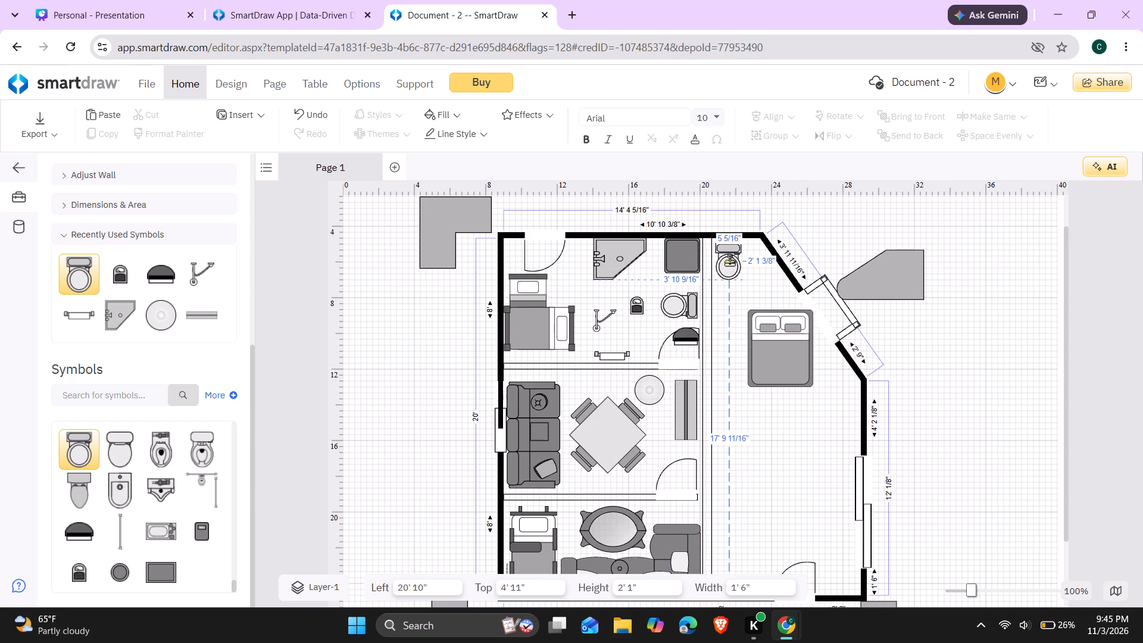
pyautogui.moveTo(729, 261); pyautogui.dragTo(729, 257)
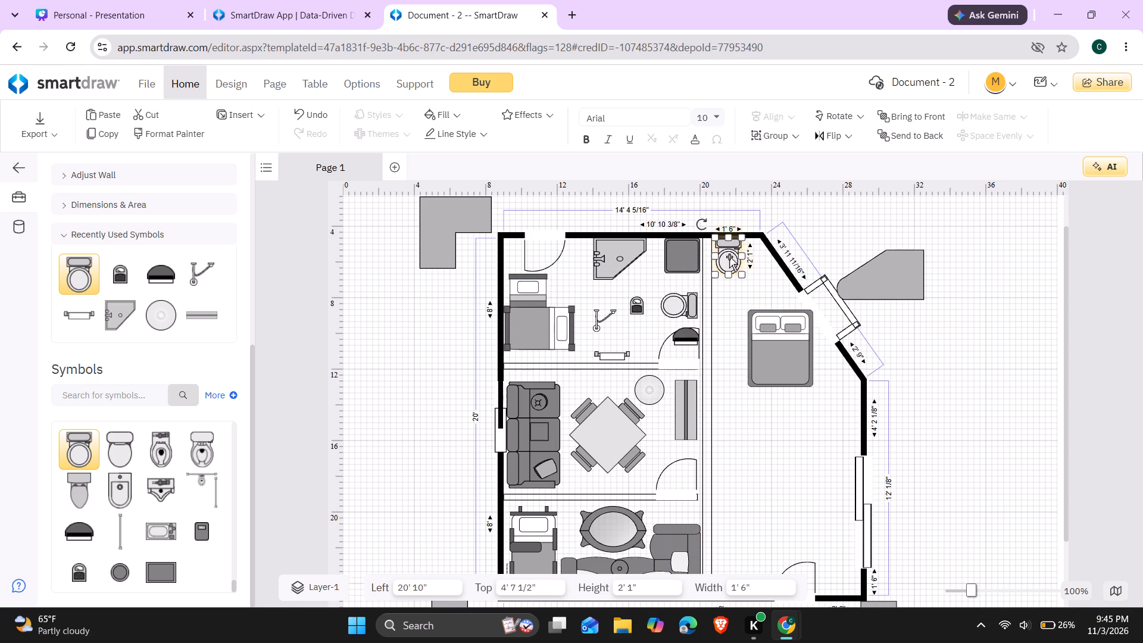
pyautogui.click(1005, 308)
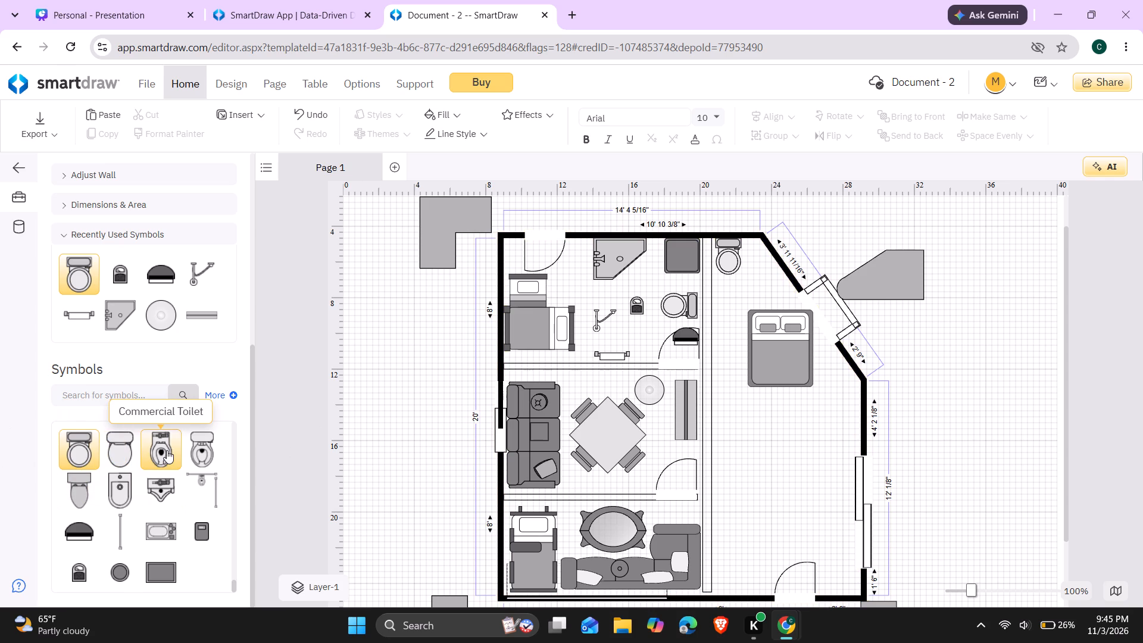
# Place the four-pane rectangular table from the Tables symbols just above the double bed, at 21' 8" left and 6' 4 1/2" top.
pyautogui.scroll(-8, 167, 450)
pyautogui.scroll(-1, 145, 517)
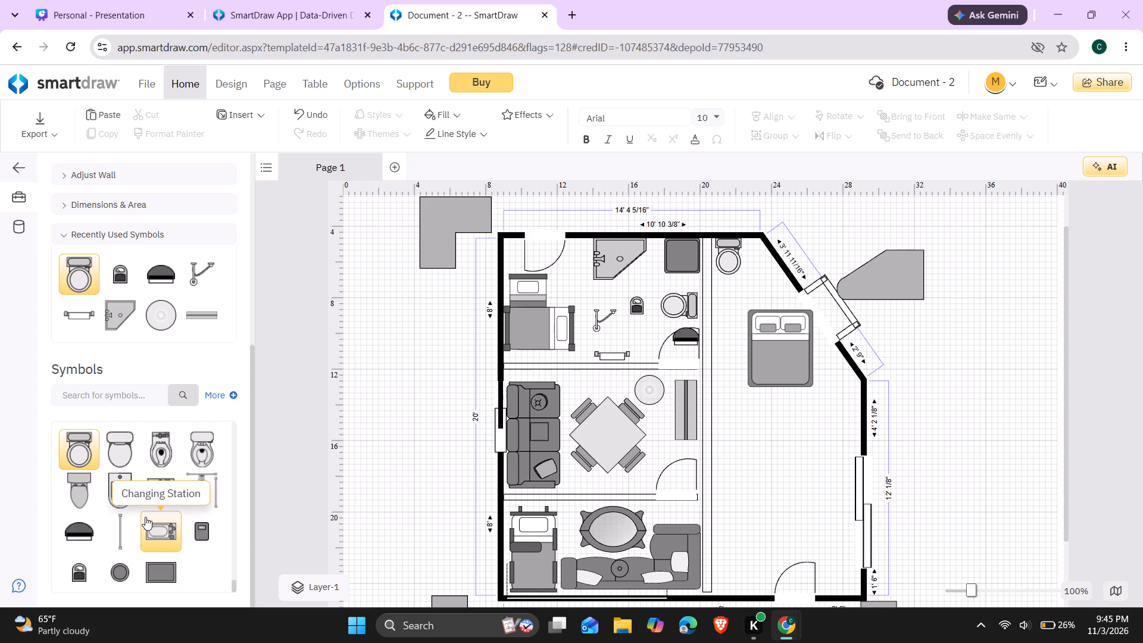
pyautogui.scroll(1, 145, 517)
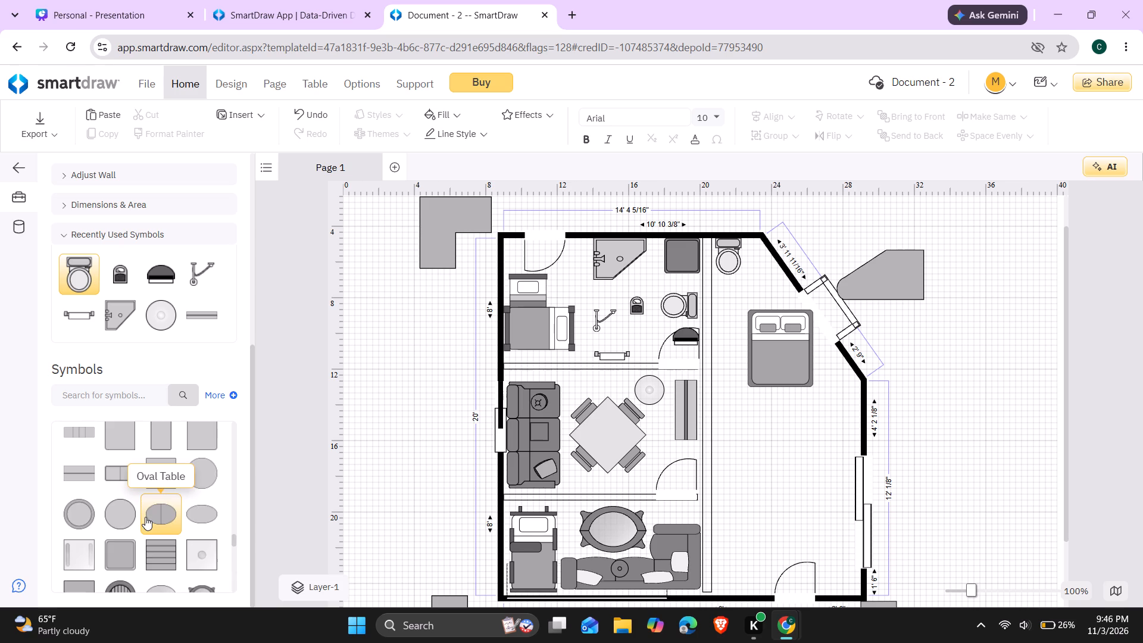
pyautogui.scroll(-2, 145, 517)
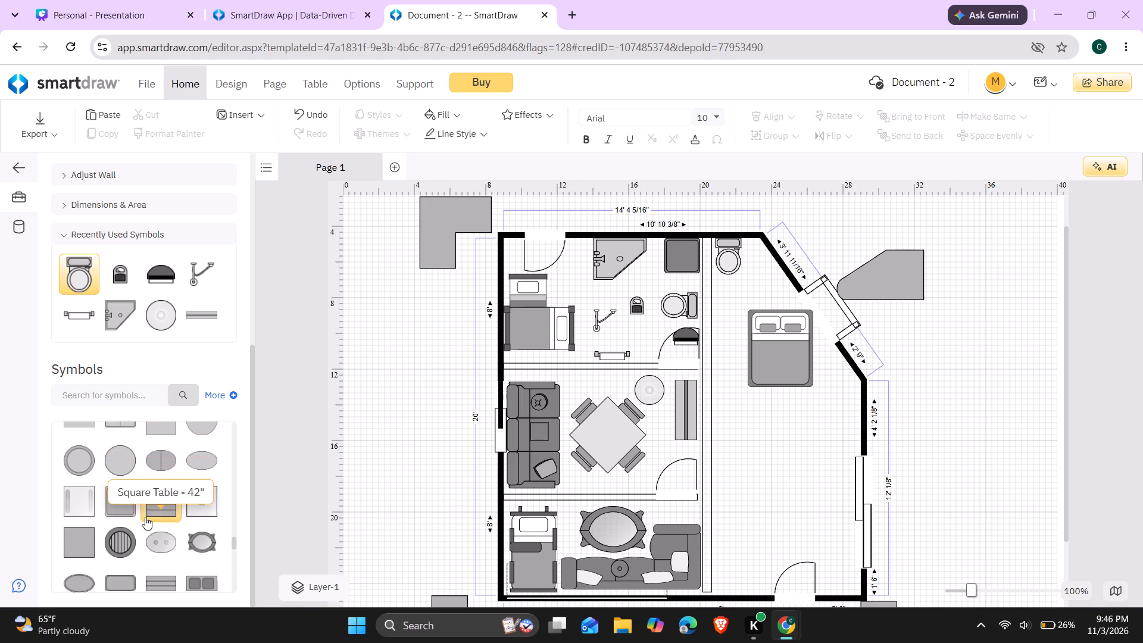
pyautogui.scroll(-3, 145, 517)
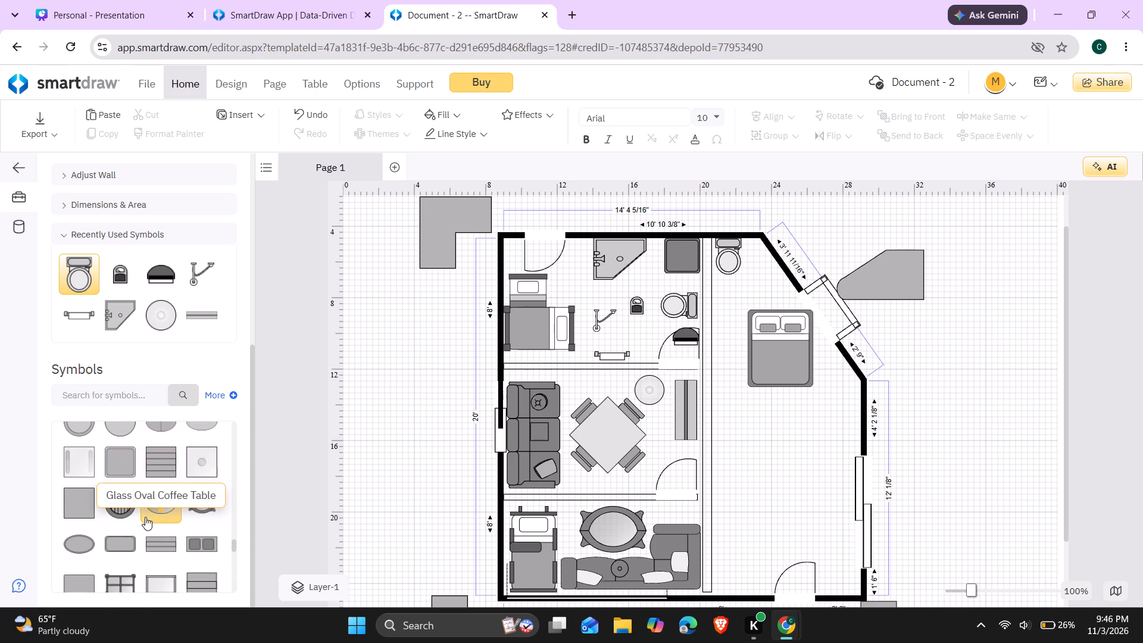
pyautogui.scroll(-2, 145, 517)
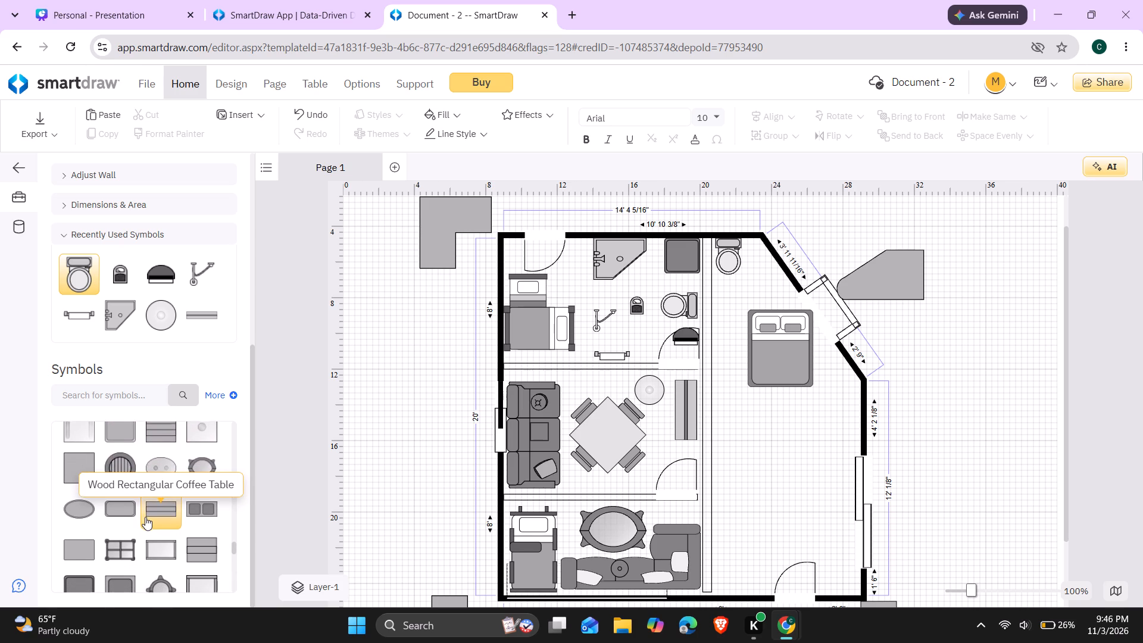
pyautogui.scroll(-2, 145, 517)
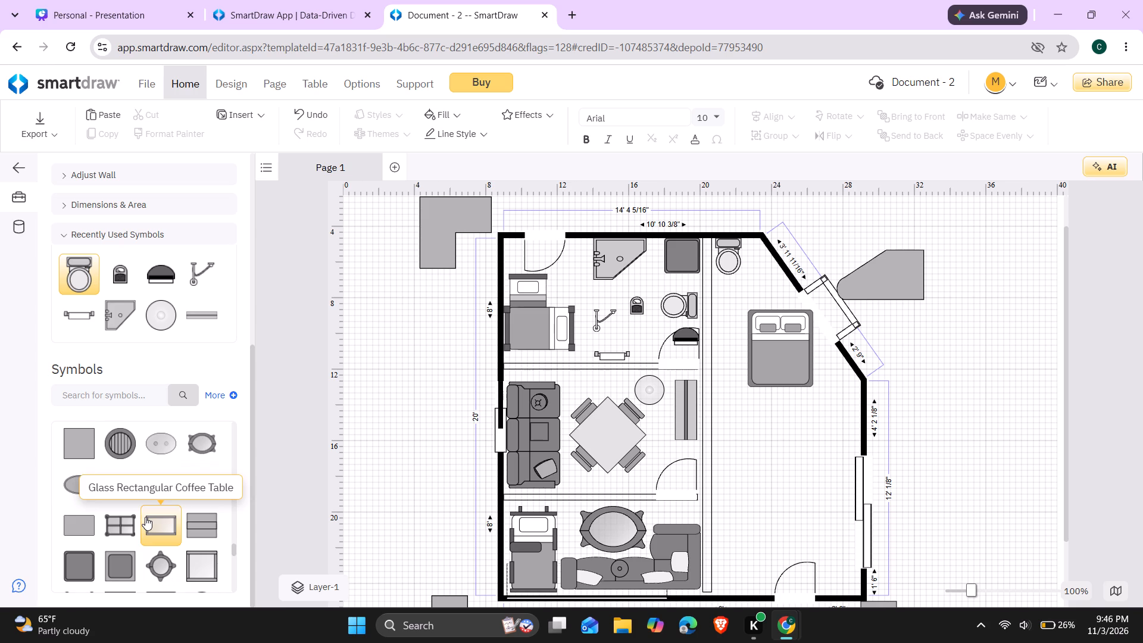
pyautogui.scroll(-1, 145, 517)
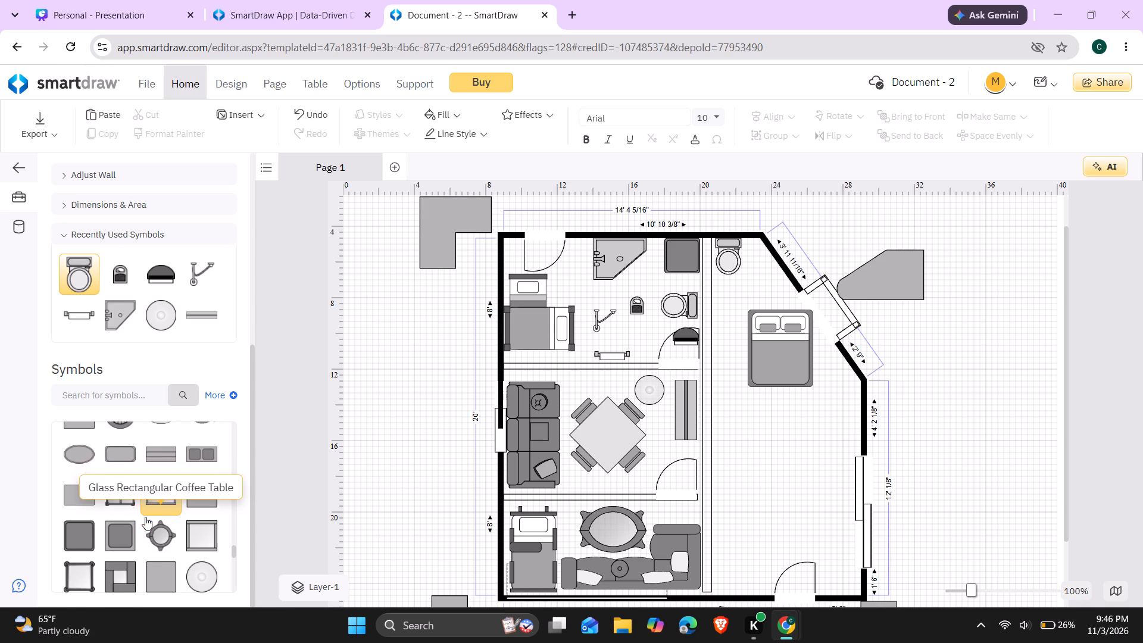
pyautogui.scroll(-1, 145, 517)
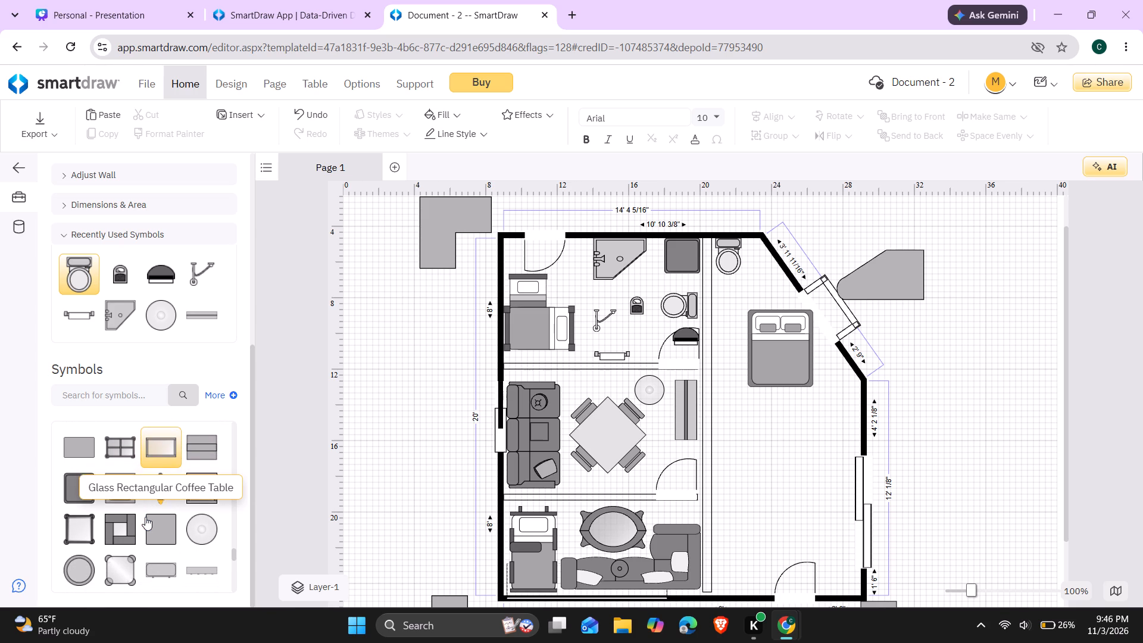
pyautogui.scroll(-1, 145, 517)
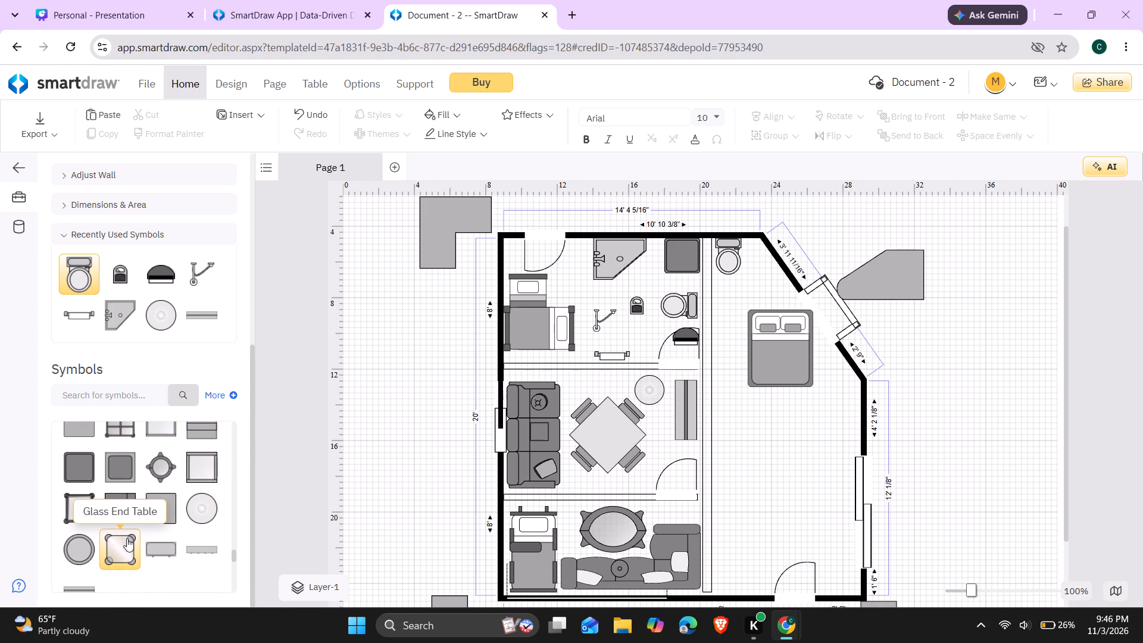
pyautogui.scroll(1, 127, 538)
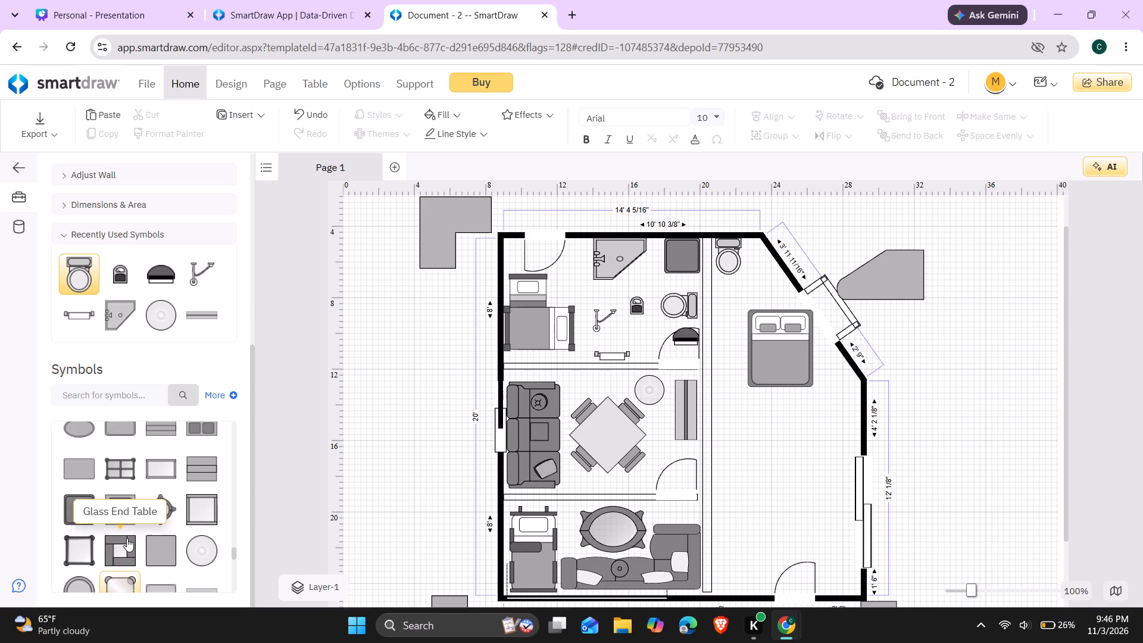
pyautogui.moveTo(119, 469); pyautogui.dragTo(571, 376)
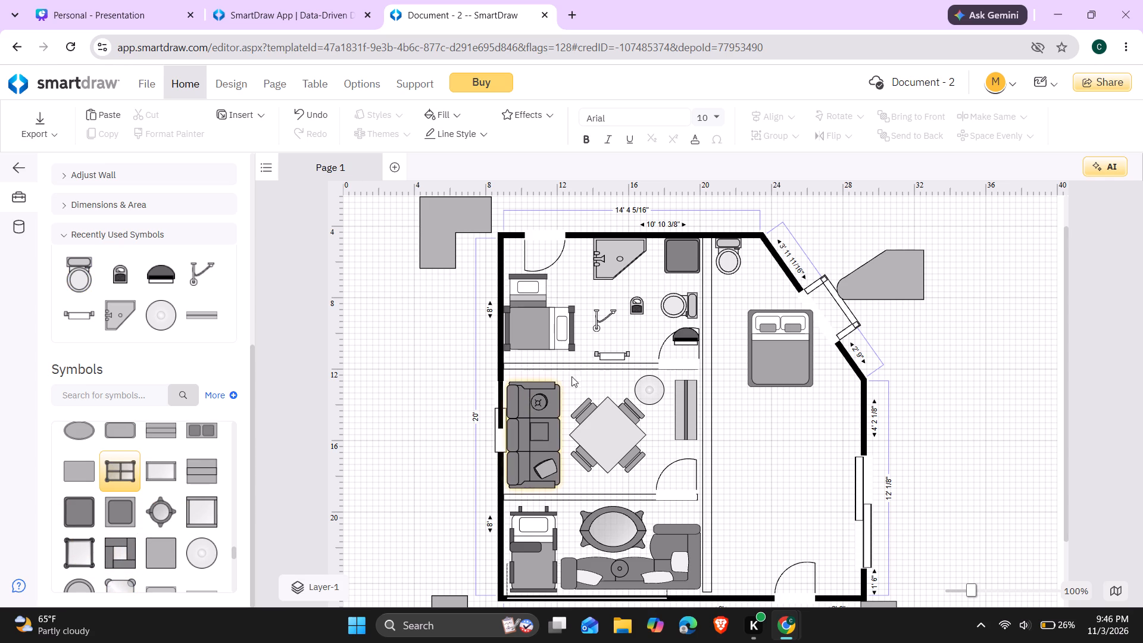
pyautogui.moveTo(571, 376); pyautogui.dragTo(767, 294)
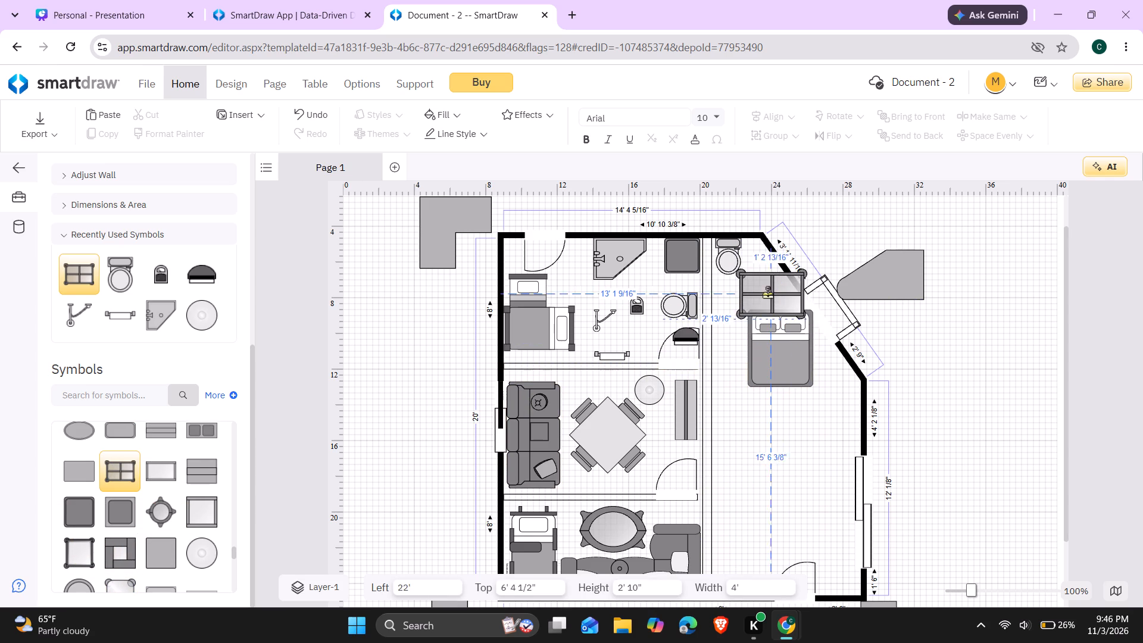
pyautogui.moveTo(767, 294); pyautogui.dragTo(766, 293)
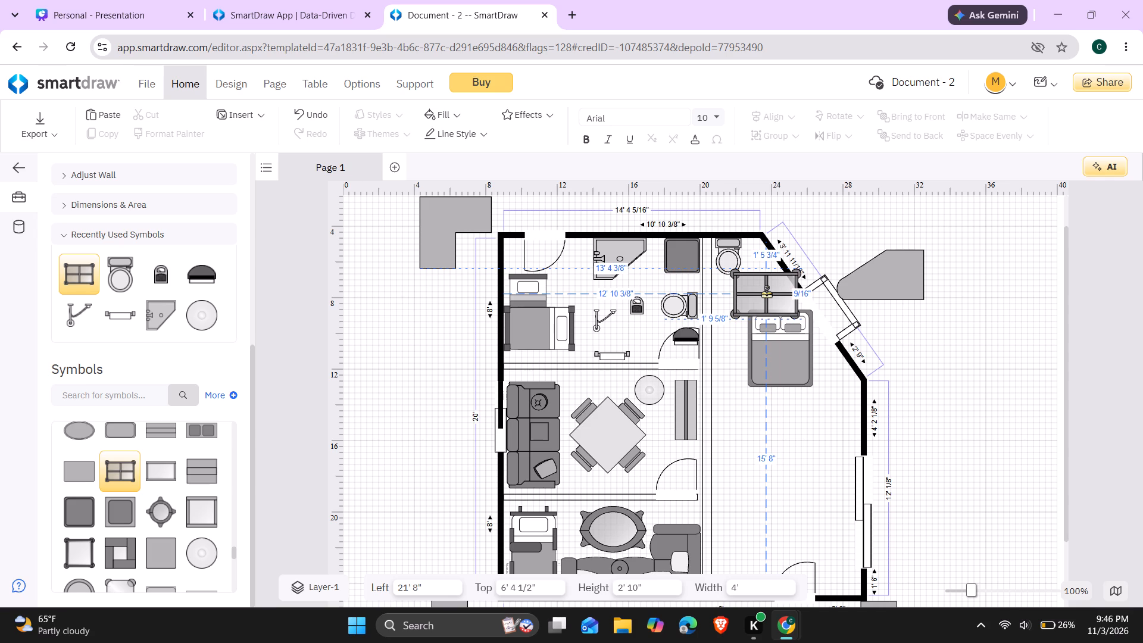
pyautogui.moveTo(766, 293); pyautogui.dragTo(766, 296)
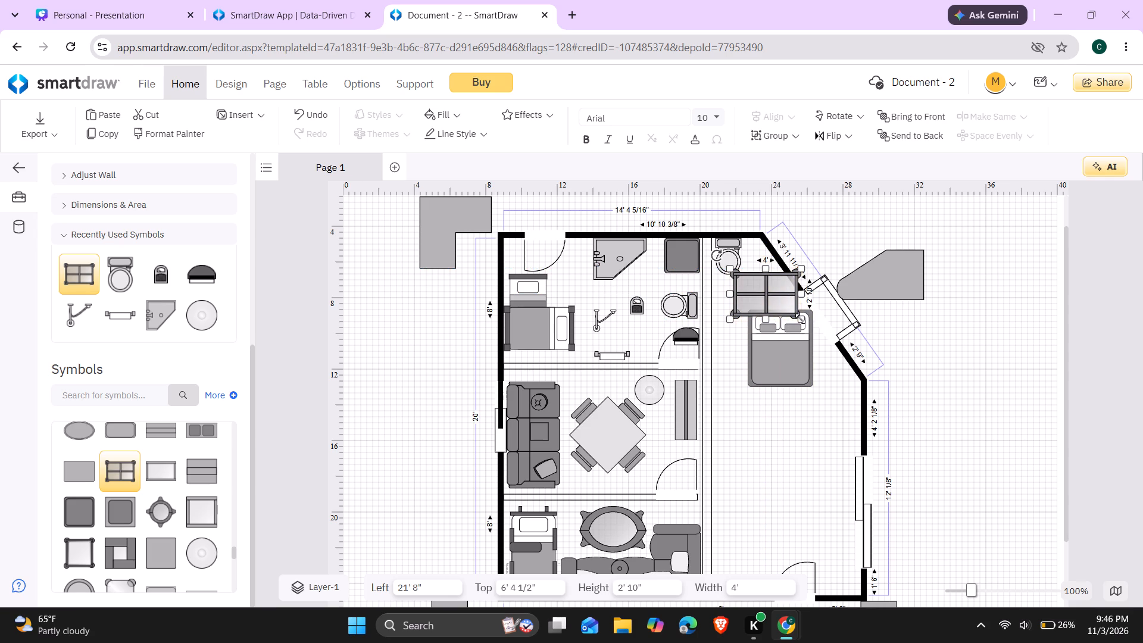
# Shrink the four-pane table to 2' wide by 1' 15/16" high and position it above the bed's headboard at 23' 4" left, 7' 4" top.
pyautogui.moveTo(800, 319); pyautogui.dragTo(788, 298)
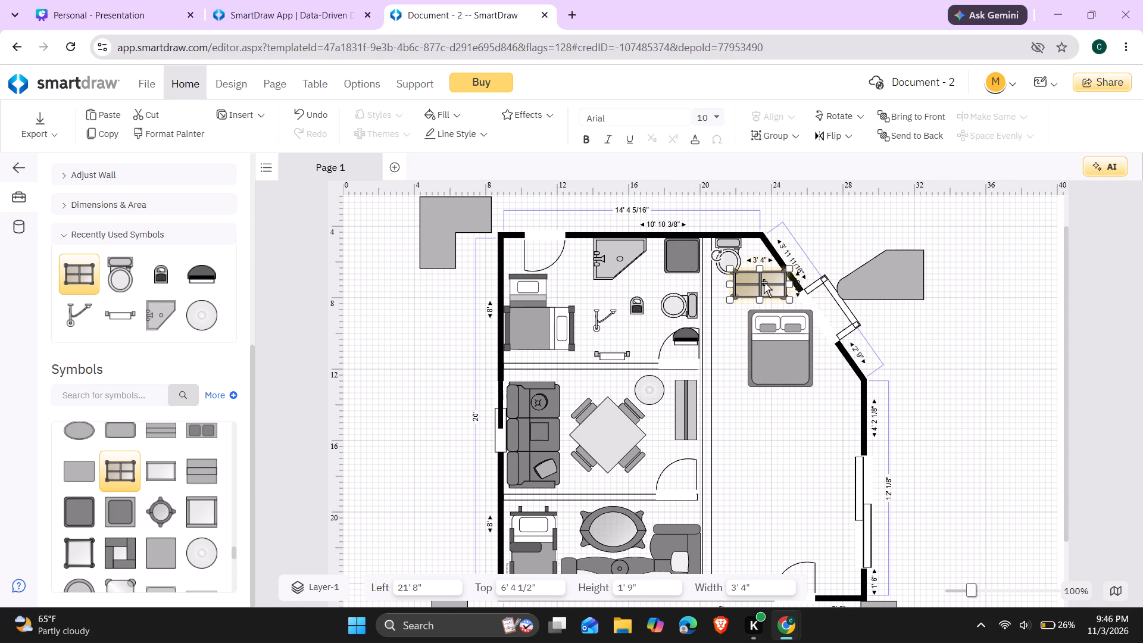
pyautogui.moveTo(764, 282); pyautogui.dragTo(772, 291)
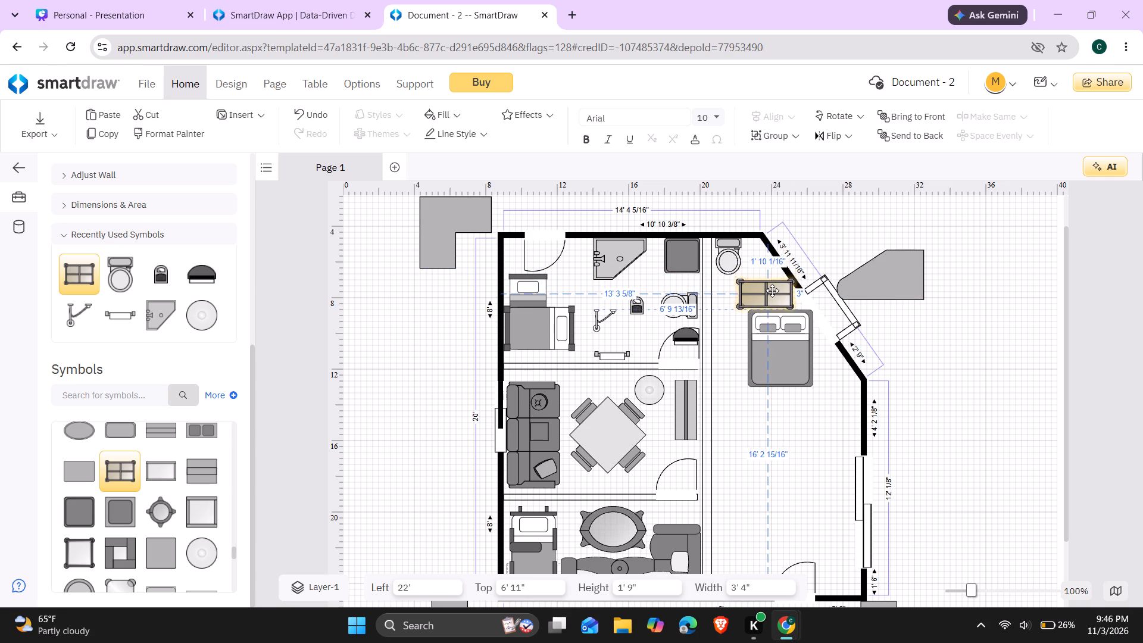
pyautogui.moveTo(772, 291); pyautogui.dragTo(777, 292)
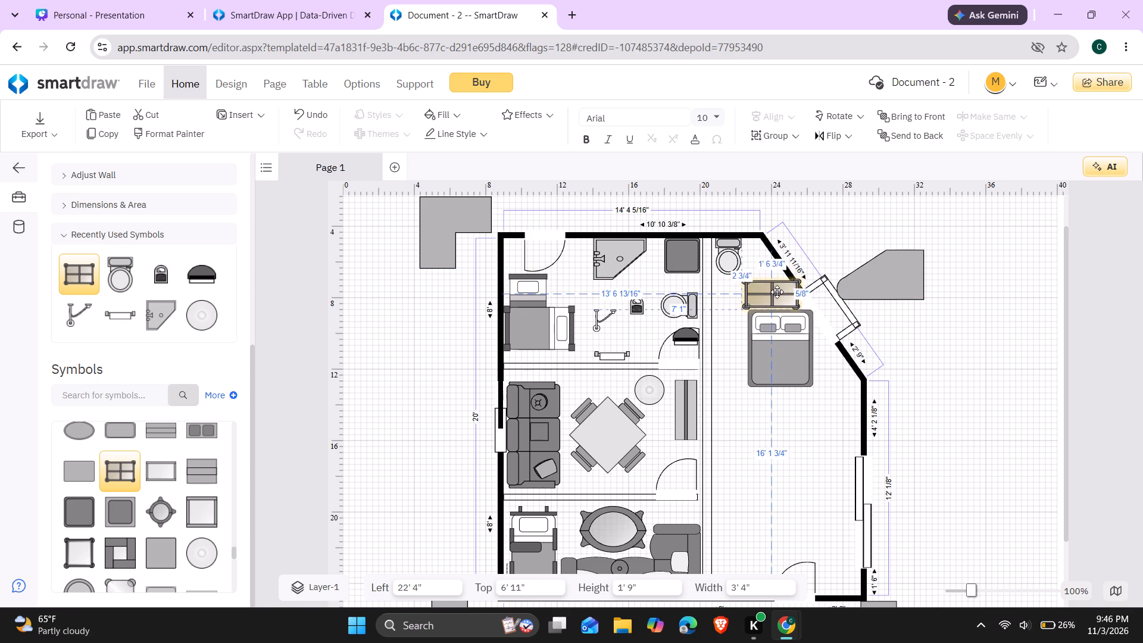
pyautogui.moveTo(777, 292); pyautogui.dragTo(777, 289)
pyautogui.moveTo(743, 304); pyautogui.dragTo(760, 301)
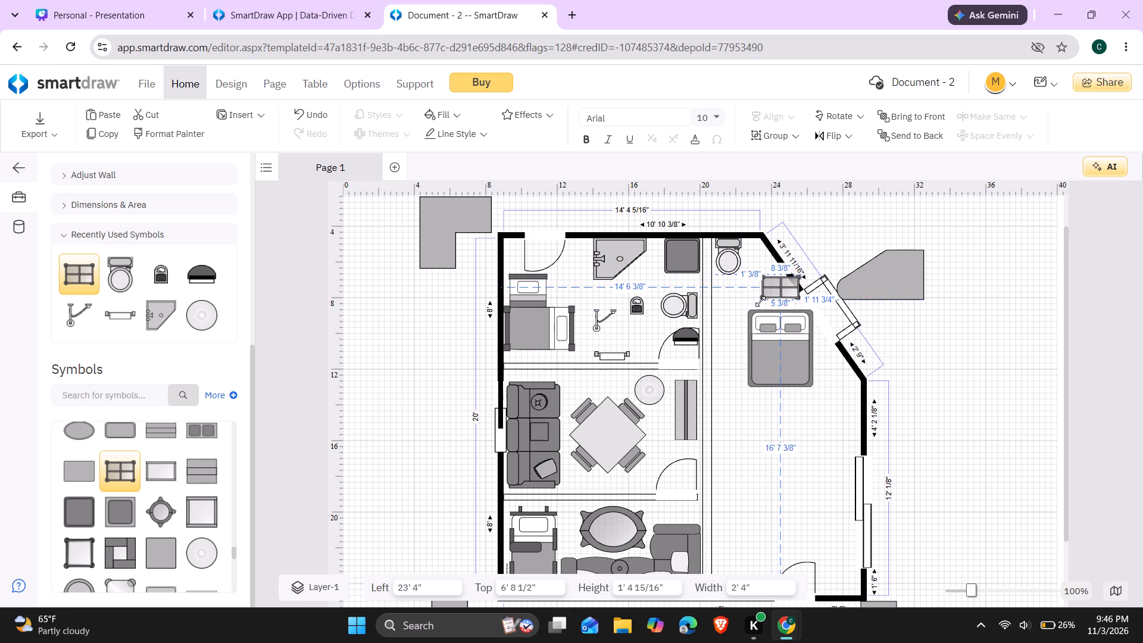
pyautogui.moveTo(760, 301); pyautogui.dragTo(760, 302)
pyautogui.click(783, 288)
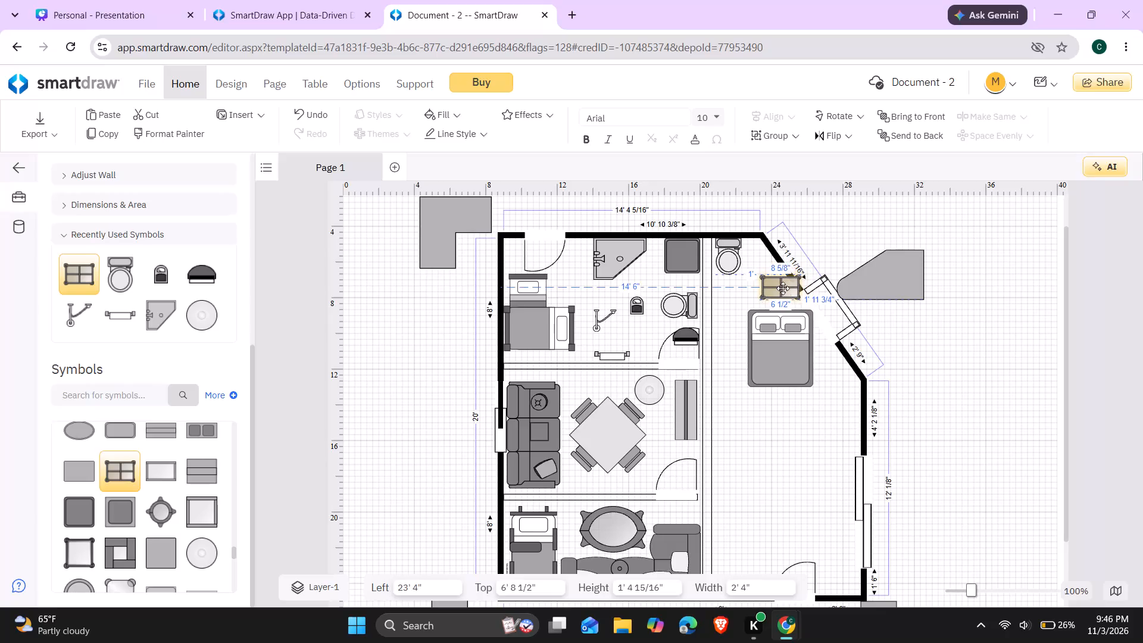
pyautogui.moveTo(783, 288); pyautogui.dragTo(772, 293)
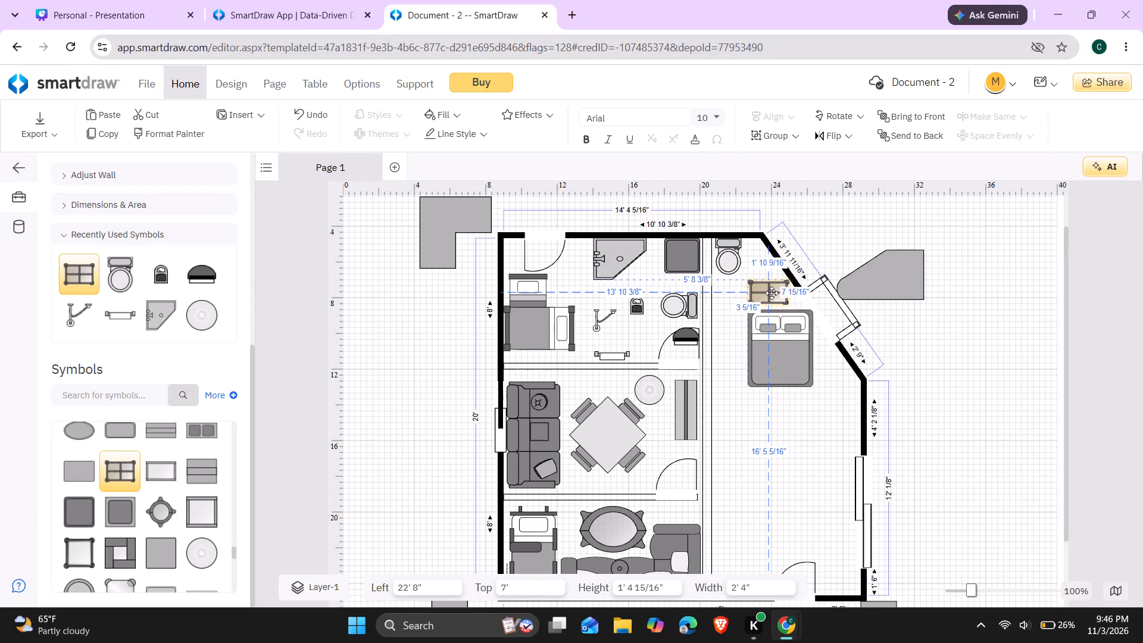
pyautogui.moveTo(772, 293); pyautogui.dragTo(776, 298)
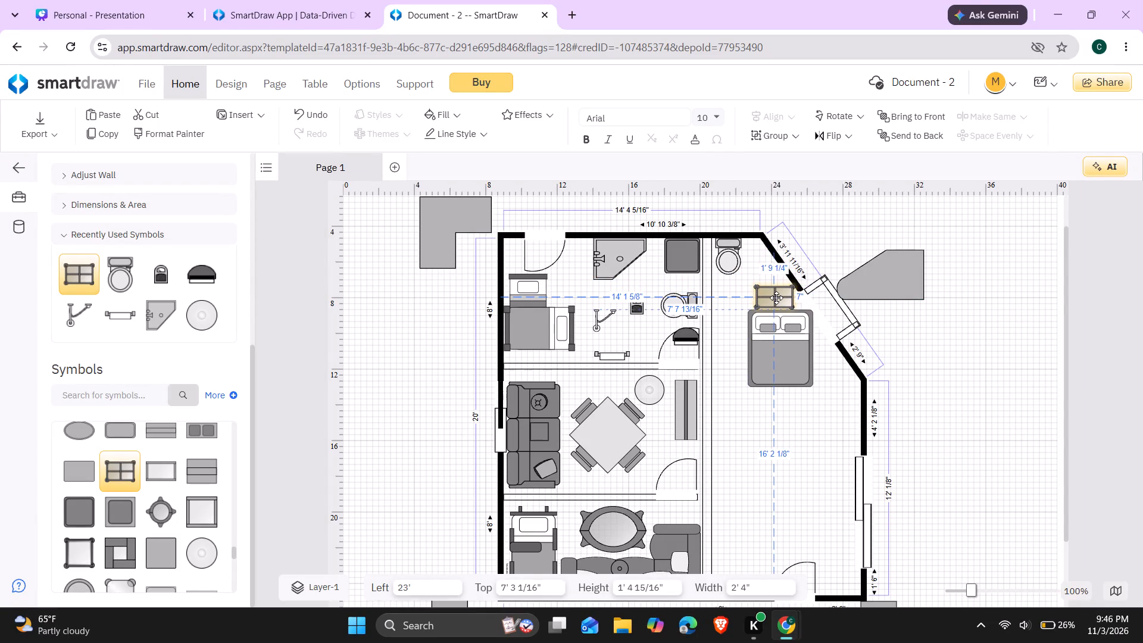
pyautogui.moveTo(776, 298); pyautogui.dragTo(777, 294)
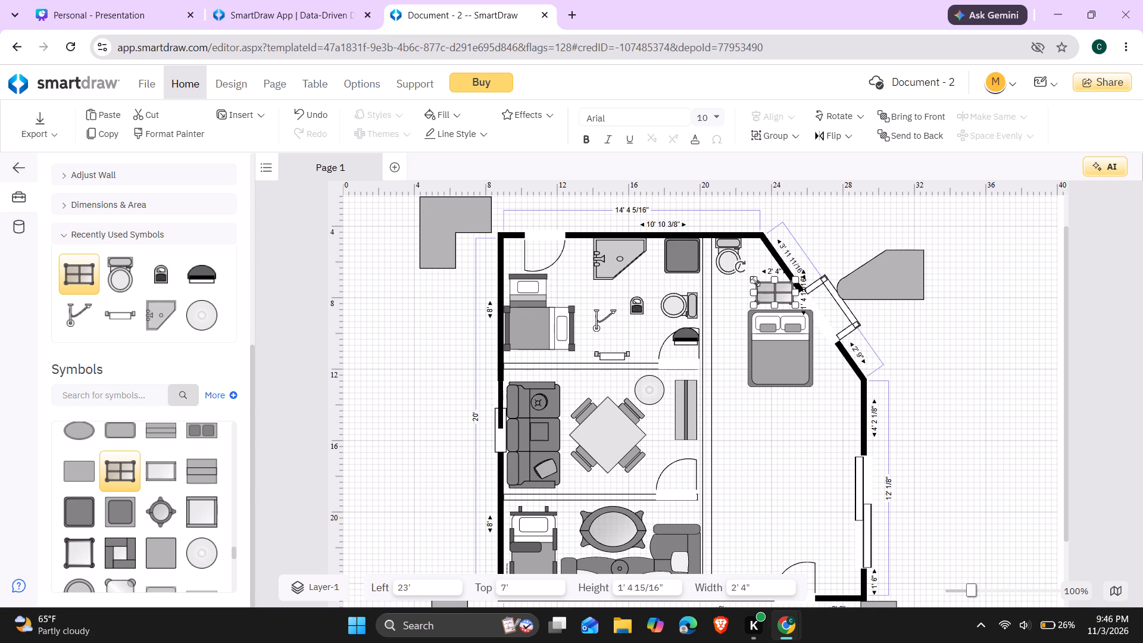
pyautogui.click(755, 281)
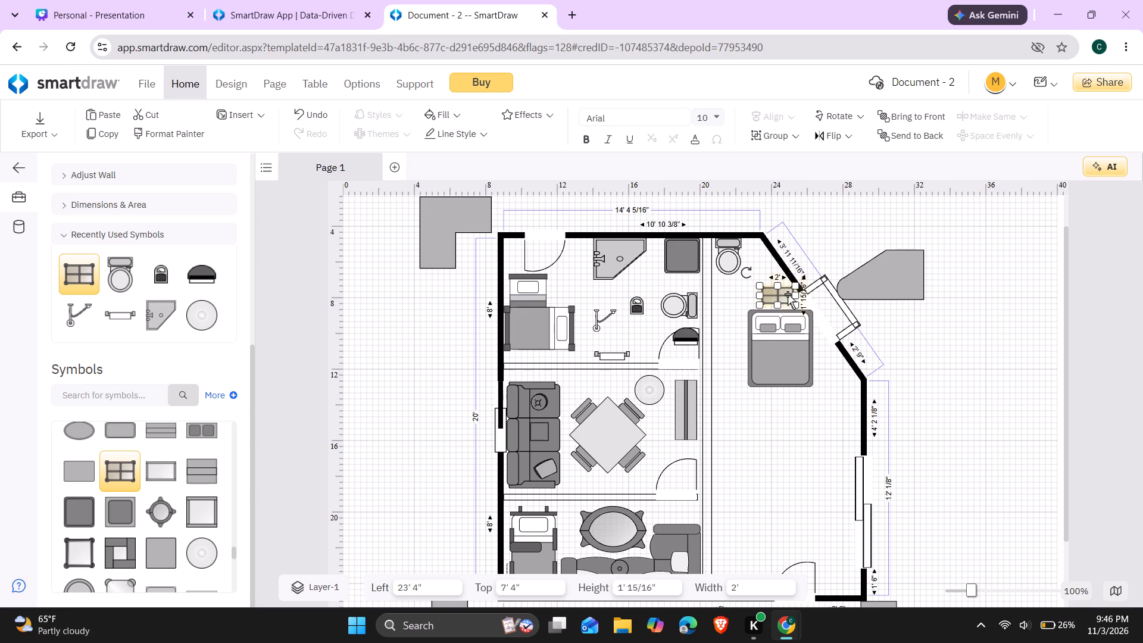
pyautogui.click(1013, 317)
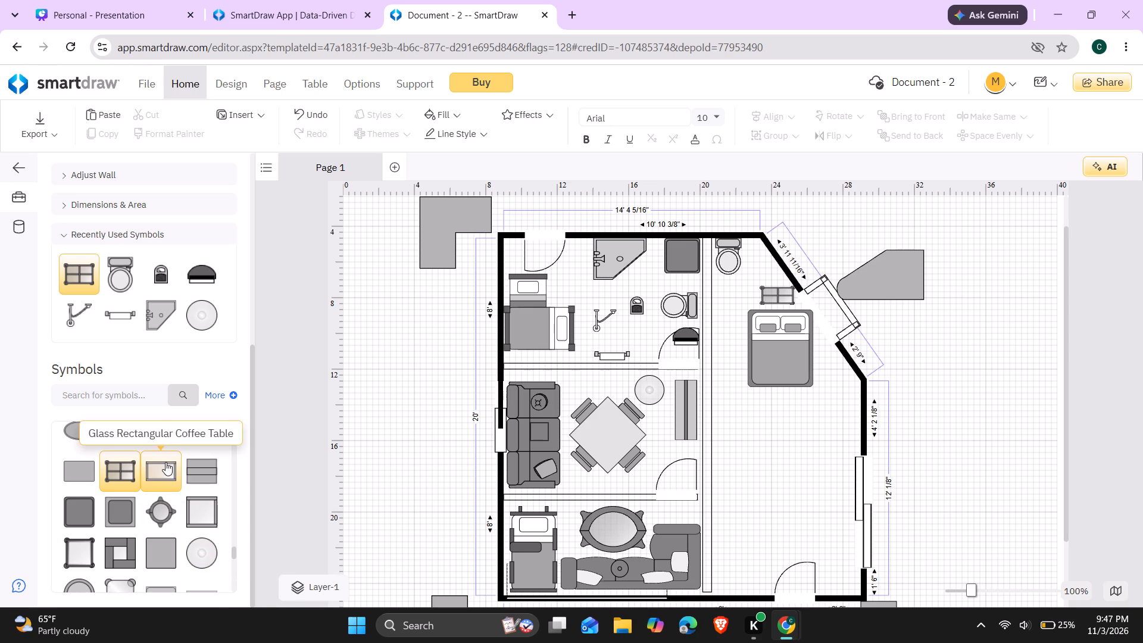
# Place the Round Table for 4 with Chairs from the Tables symbols below the double bed, at 22' left and 13' 4" top.
pyautogui.scroll(1, 164, 457)
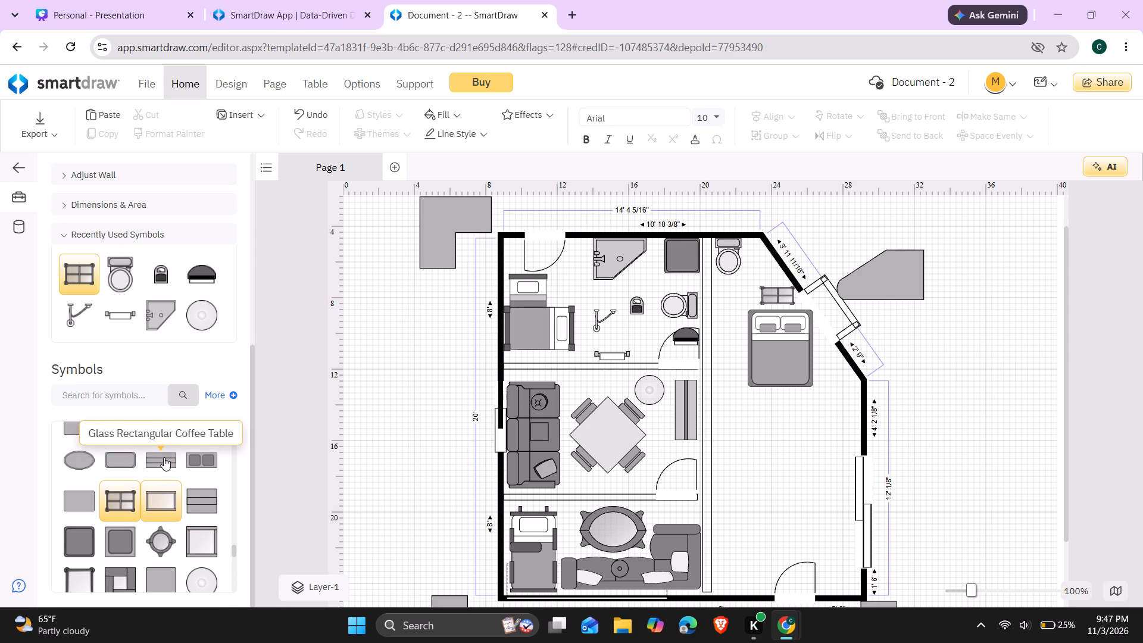
pyautogui.scroll(2, 164, 457)
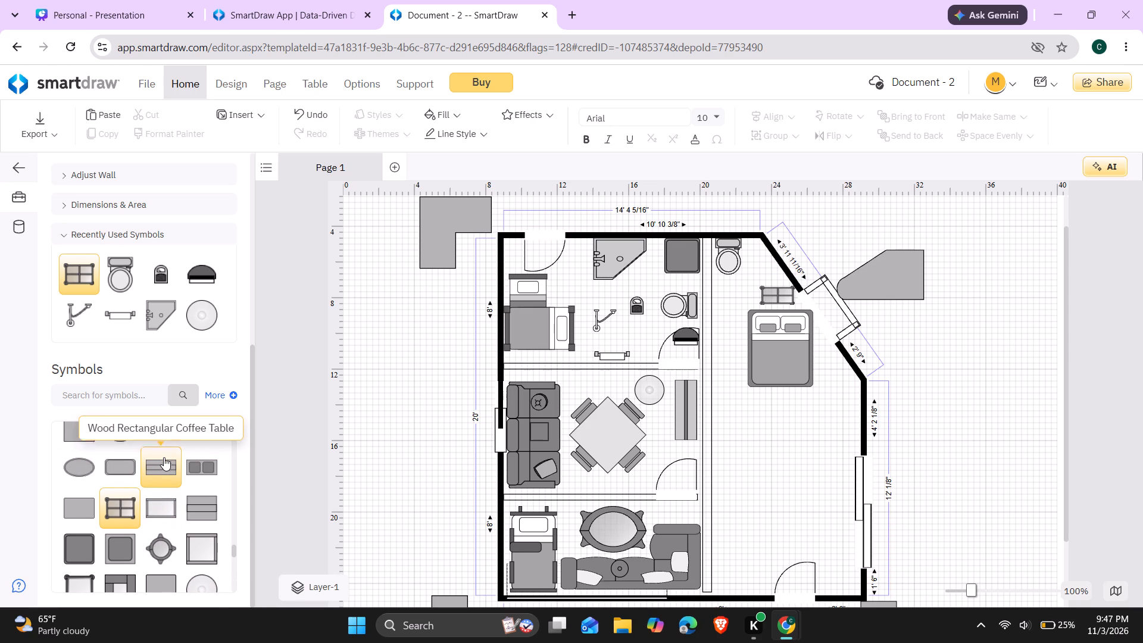
pyautogui.scroll(1, 164, 457)
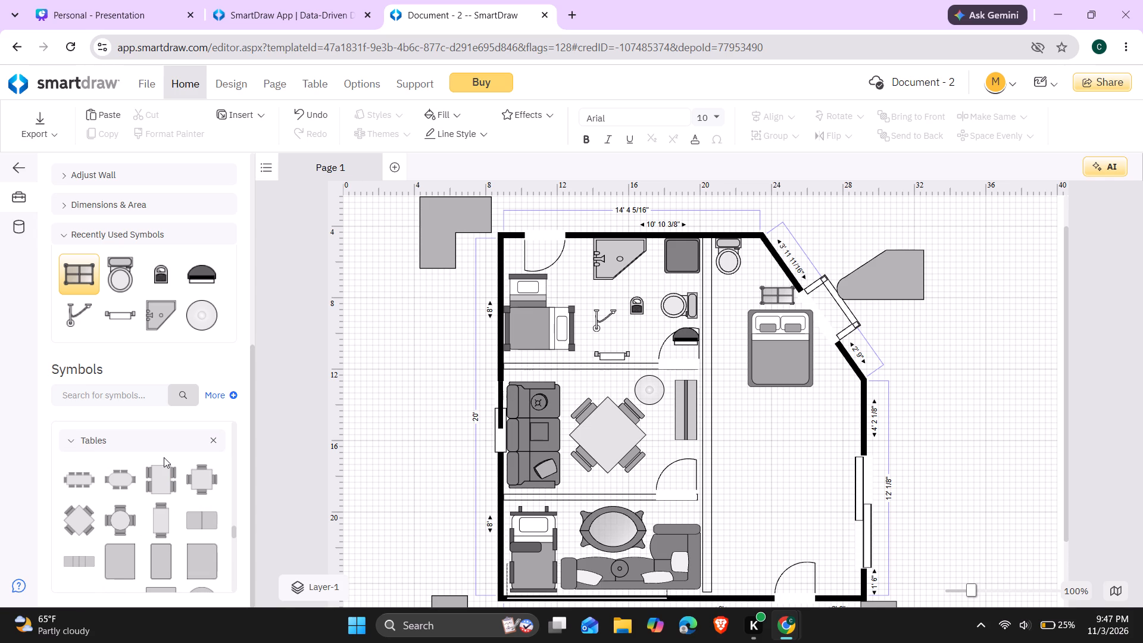
pyautogui.scroll(1, 166, 477)
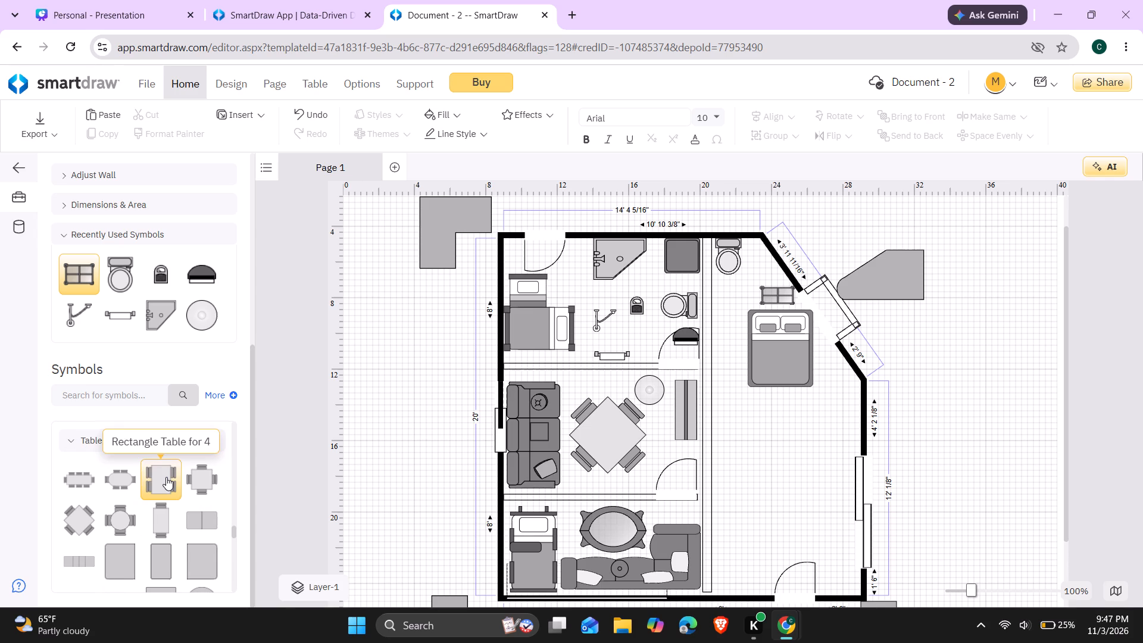
pyautogui.scroll(1, 166, 477)
pyautogui.scroll(-1, 166, 477)
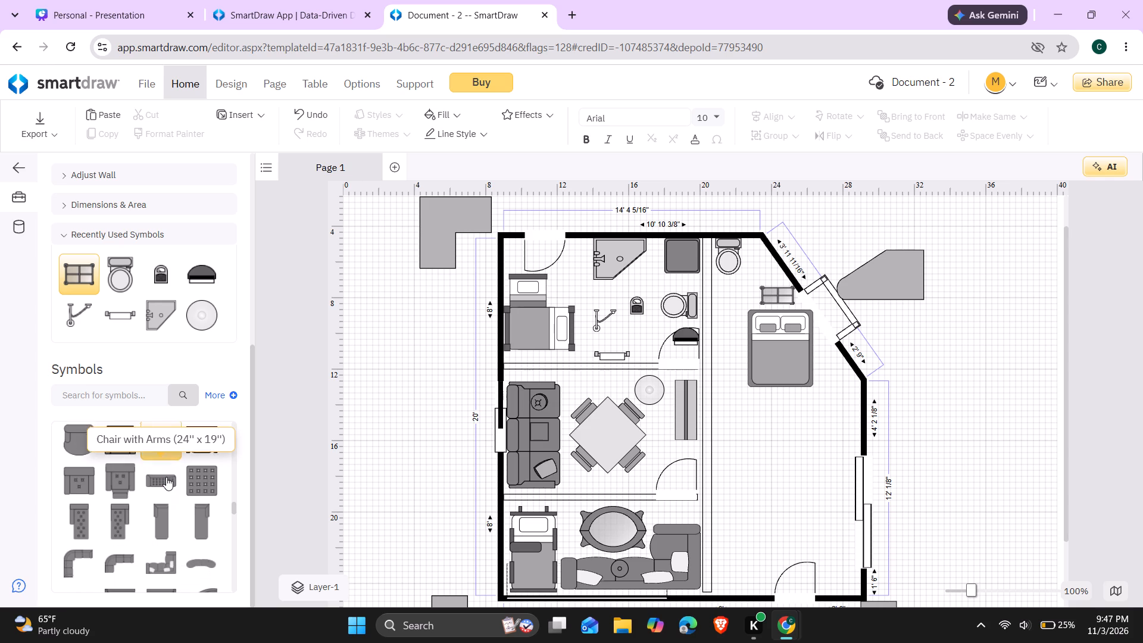
pyautogui.scroll(-2, 166, 477)
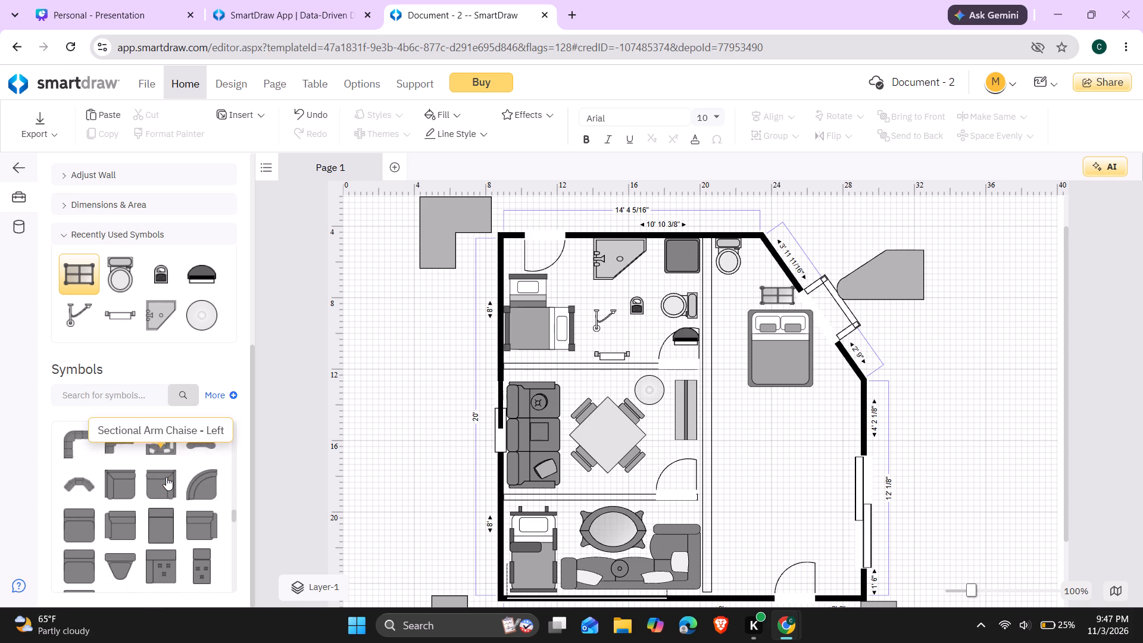
pyautogui.scroll(-2, 166, 477)
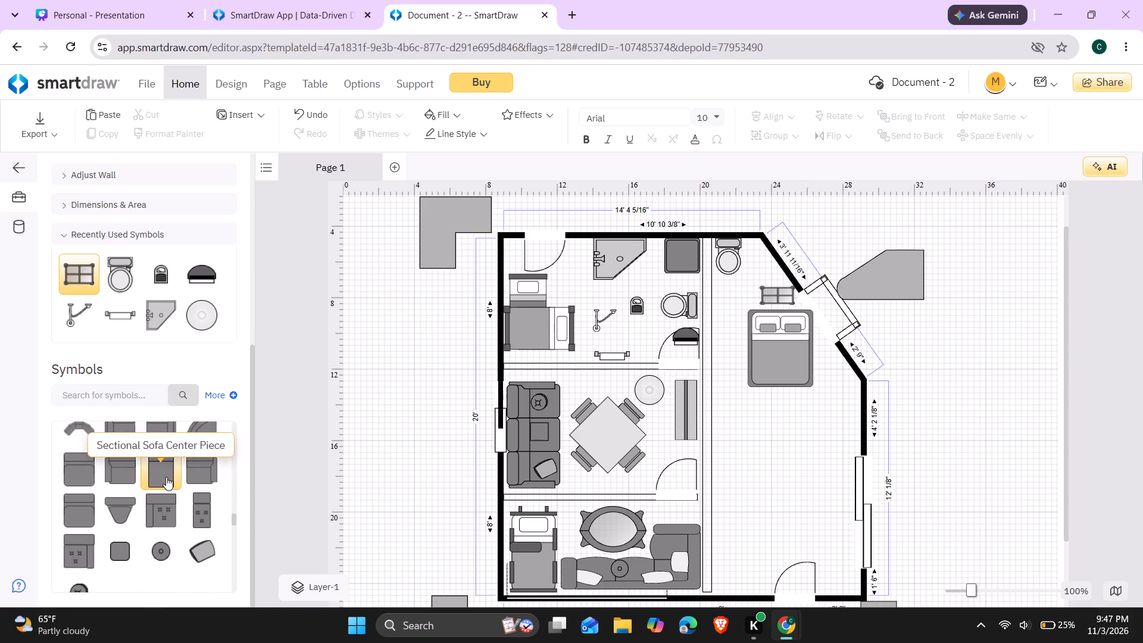
pyautogui.scroll(-1, 166, 477)
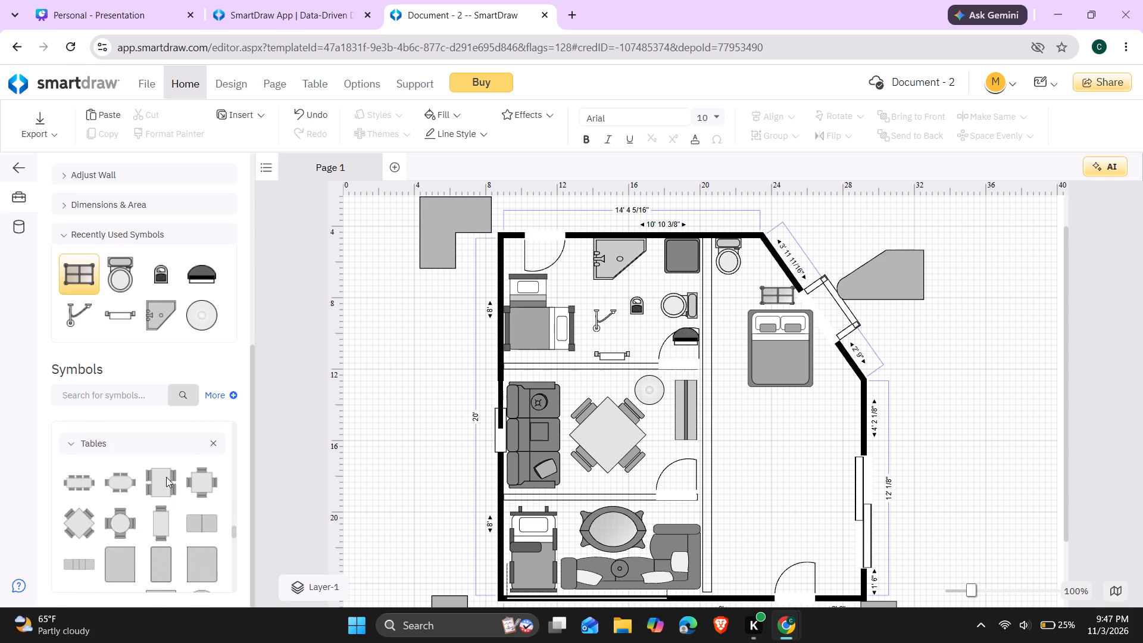
pyautogui.scroll(-1, 166, 477)
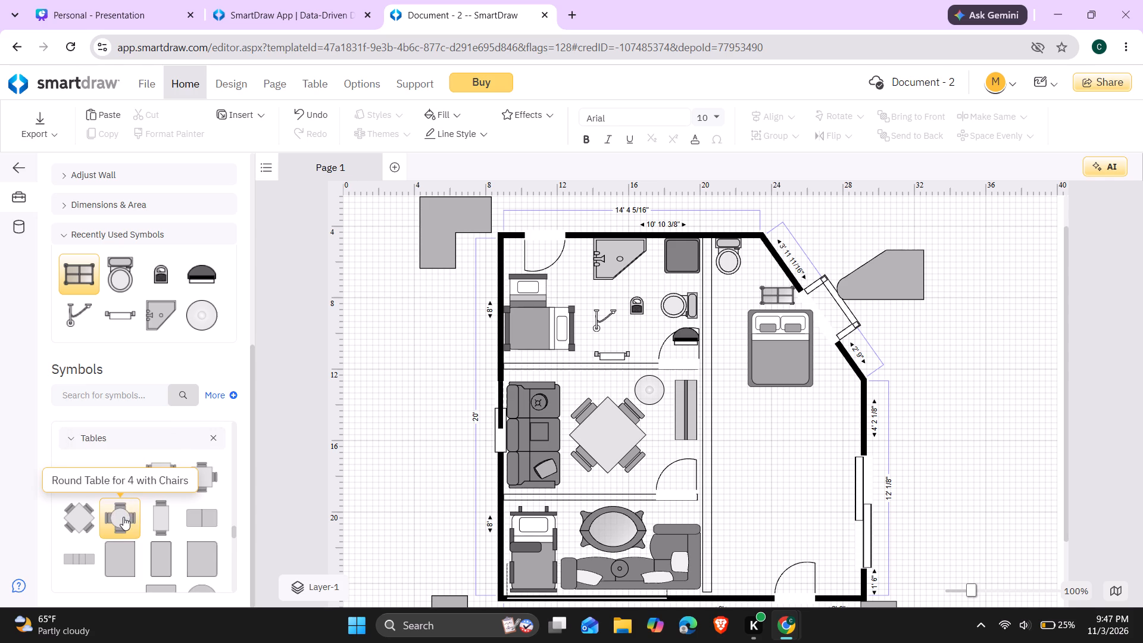
pyautogui.moveTo(123, 517); pyautogui.dragTo(398, 482)
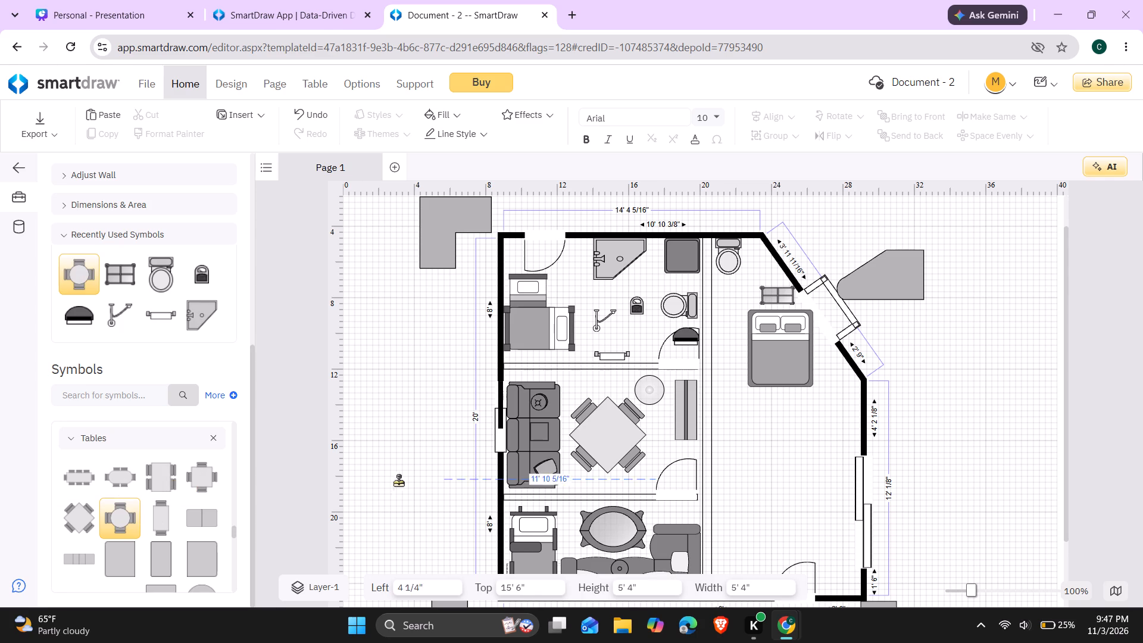
pyautogui.moveTo(398, 482); pyautogui.dragTo(643, 459)
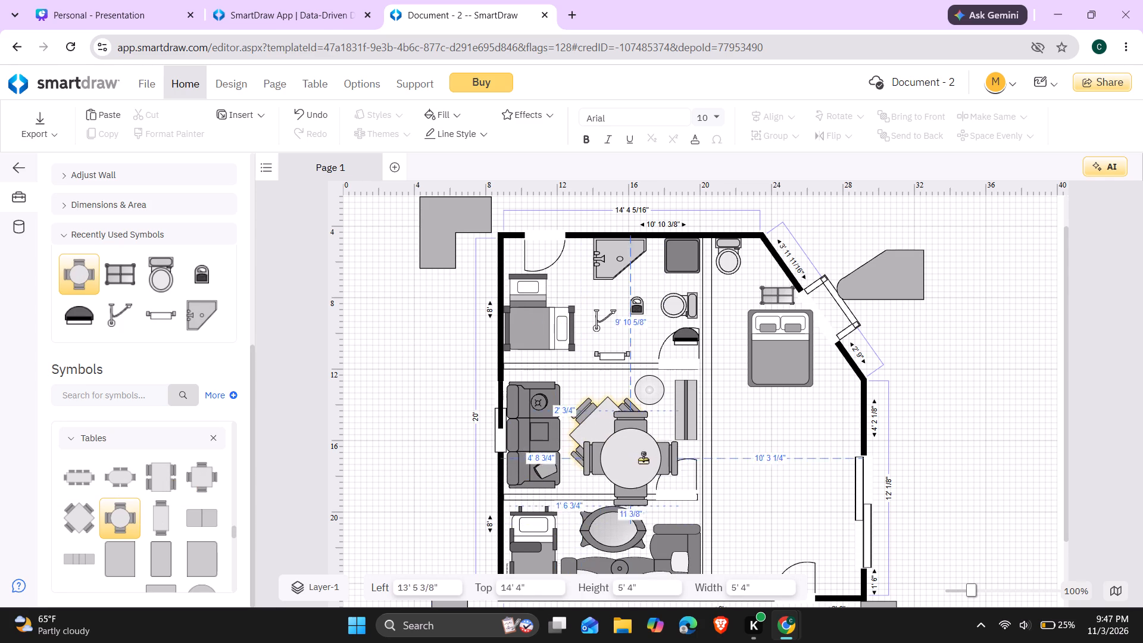
pyautogui.moveTo(643, 459); pyautogui.dragTo(811, 441)
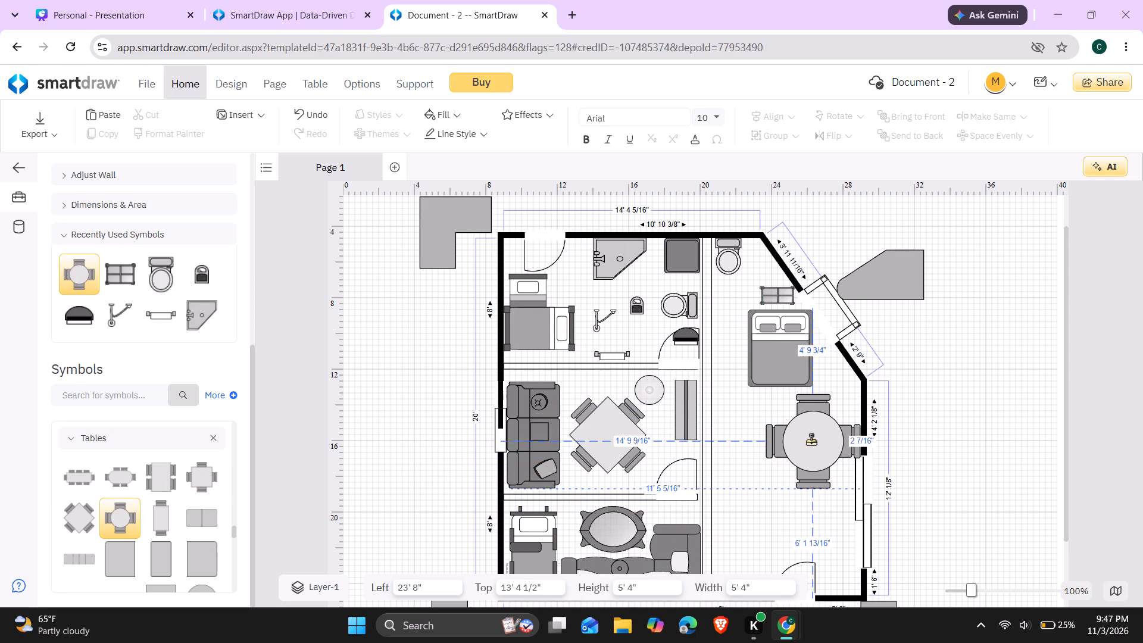
pyautogui.moveTo(811, 441); pyautogui.dragTo(785, 439)
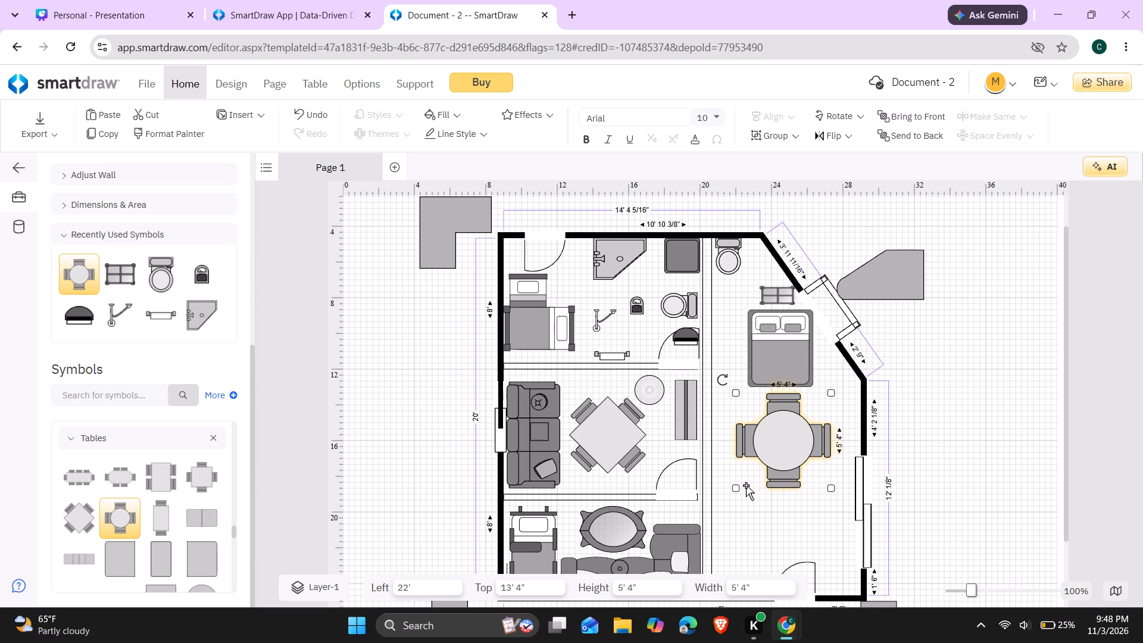
# Shrink the round table with chairs to 3' 8" by 3' 8" and centre it below the bed at 22' 8" left, 13' 4" top.
pyautogui.moveTo(736, 487); pyautogui.dragTo(757, 470)
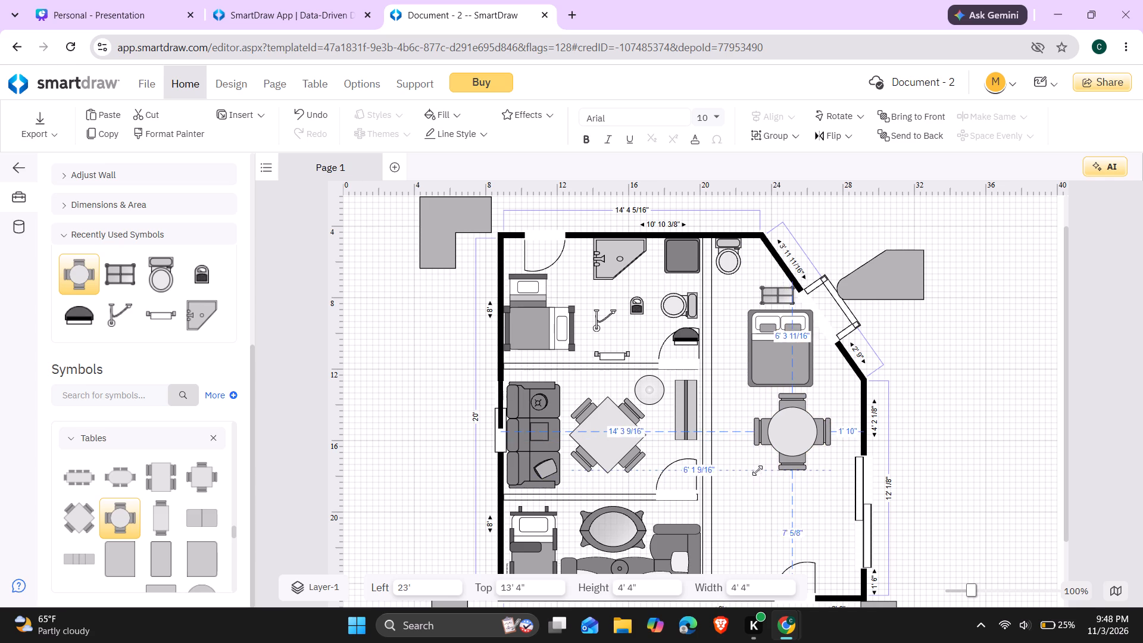
pyautogui.moveTo(757, 470); pyautogui.dragTo(753, 438)
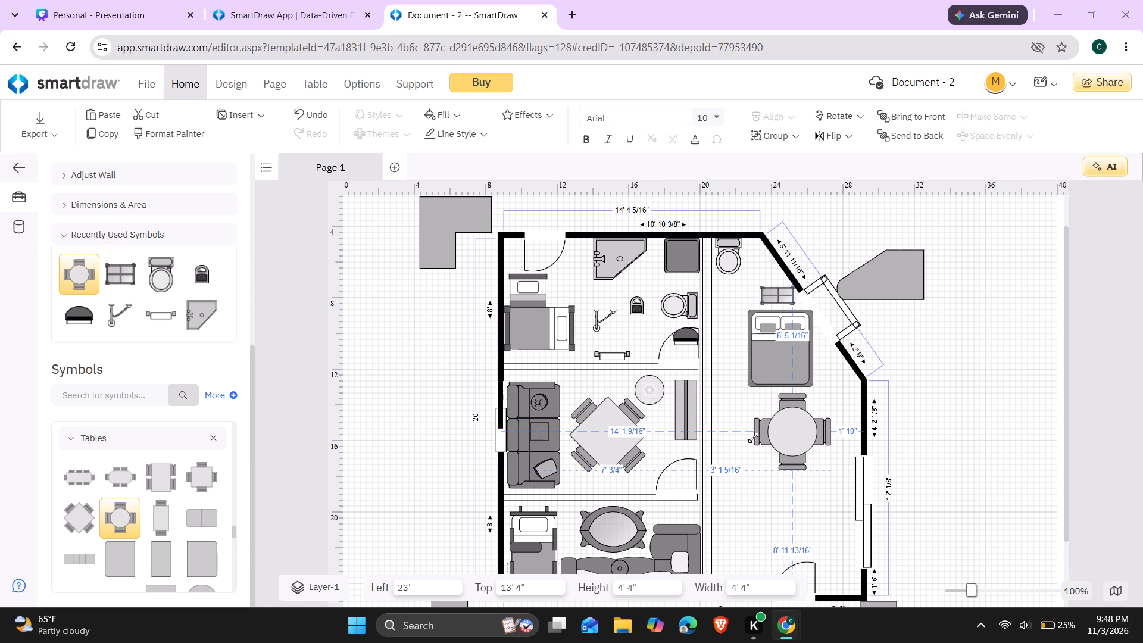
pyautogui.moveTo(753, 438); pyautogui.dragTo(767, 441)
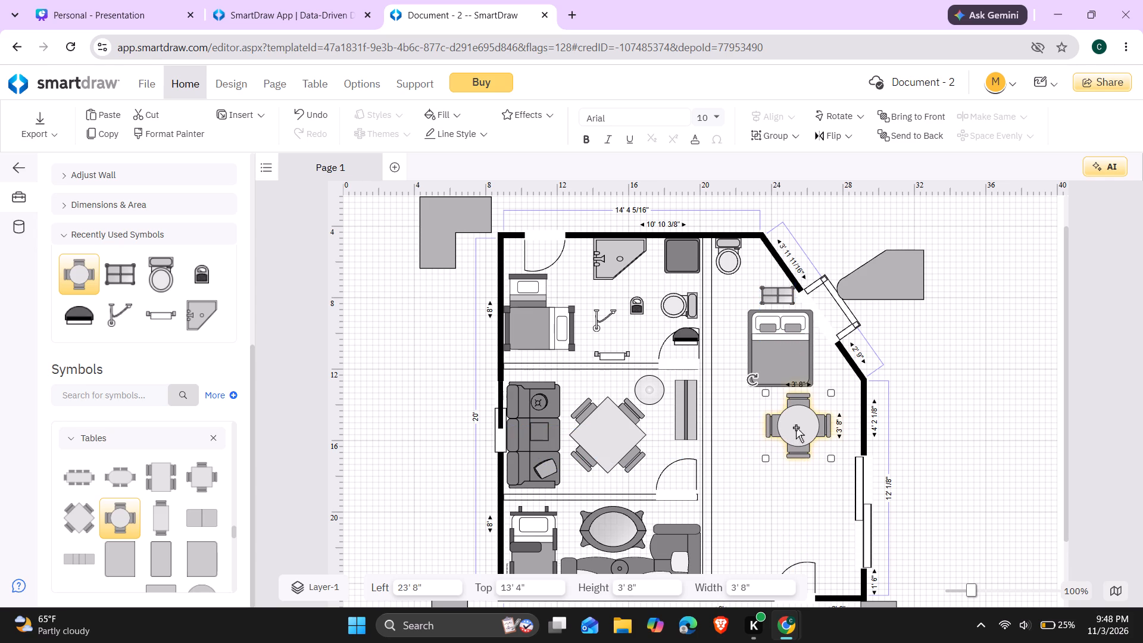
pyautogui.moveTo(796, 427); pyautogui.dragTo(780, 421)
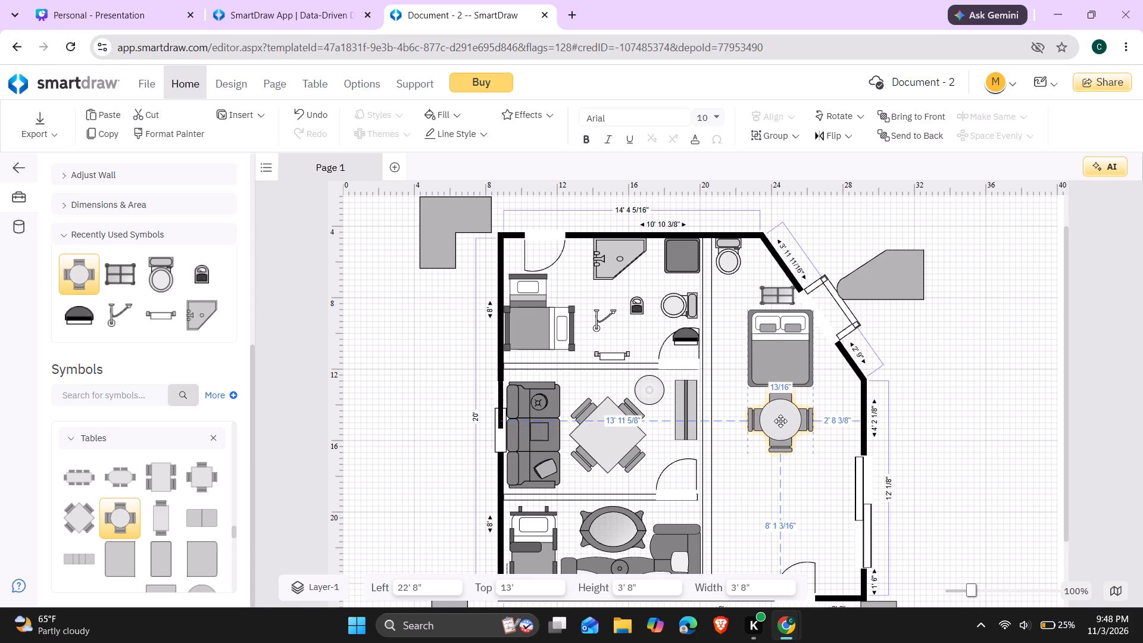
pyautogui.moveTo(780, 421); pyautogui.dragTo(779, 427)
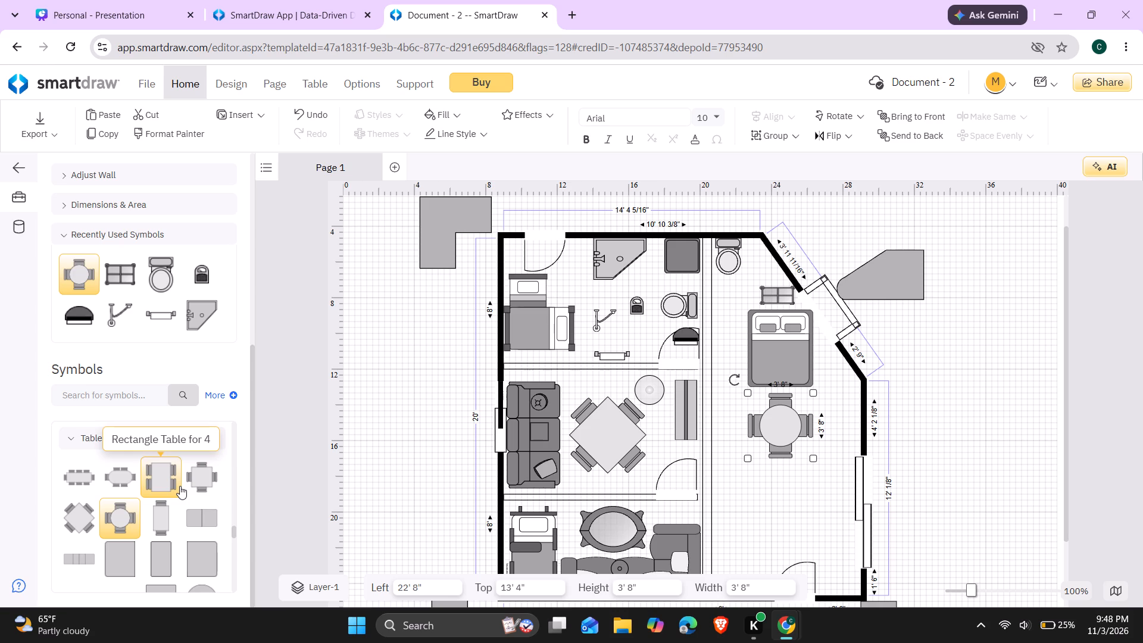
# Place the Sectional Sofa with Arms symbol below the round table in the large room, at 20' 4" left and 16' 5" top.
pyautogui.scroll(1, 180, 486)
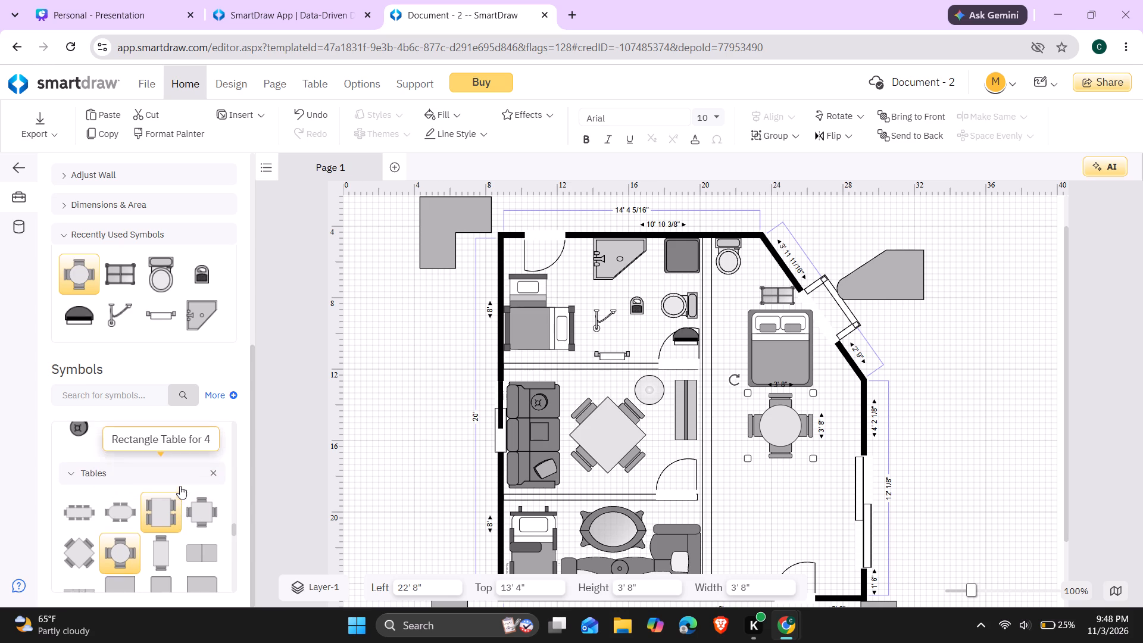
pyautogui.scroll(2, 180, 486)
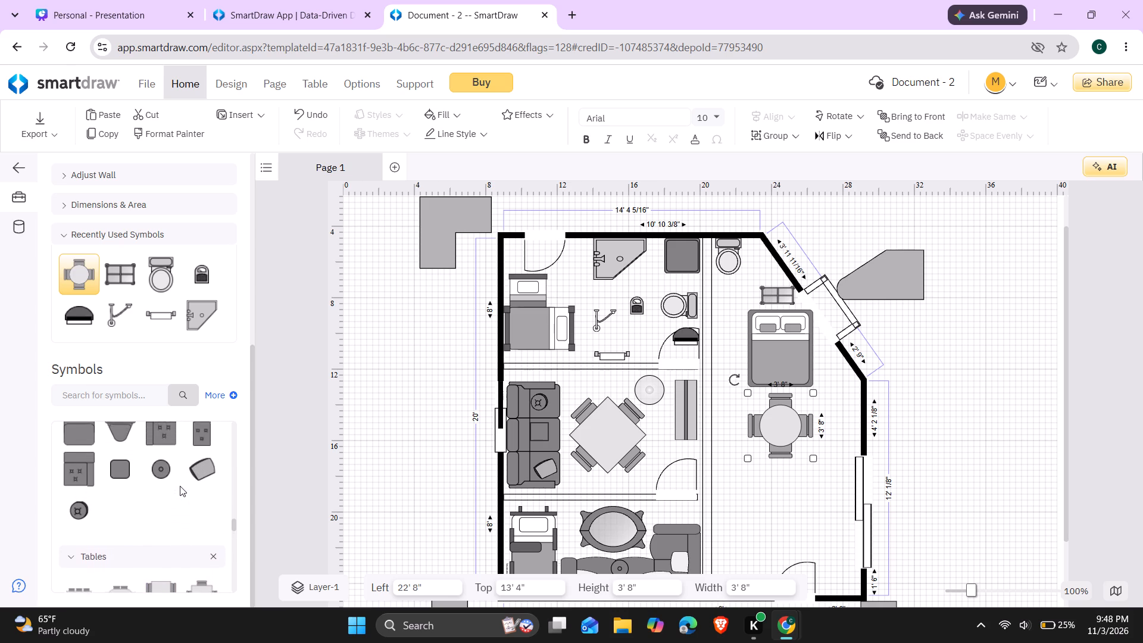
pyautogui.scroll(3, 180, 486)
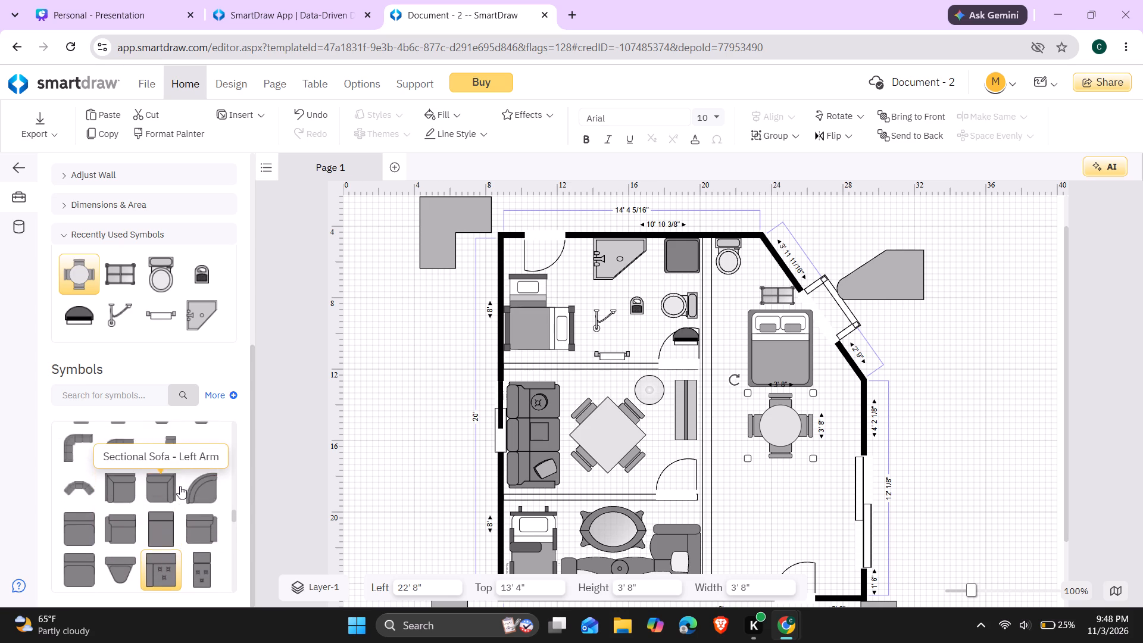
pyautogui.scroll(1, 180, 486)
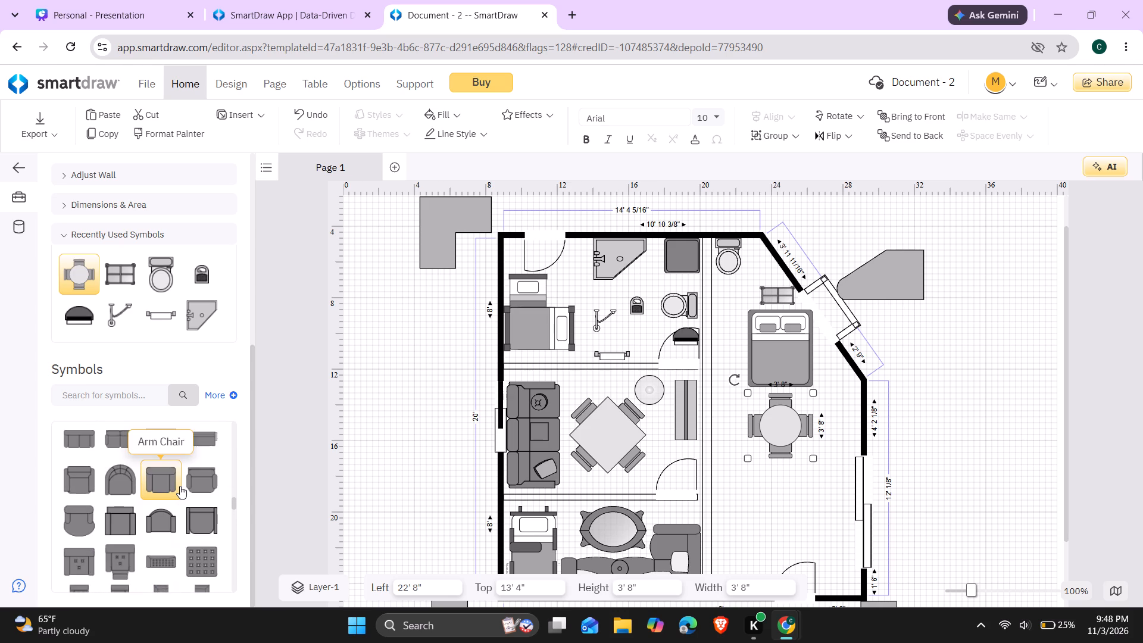
pyautogui.scroll(-3, 180, 486)
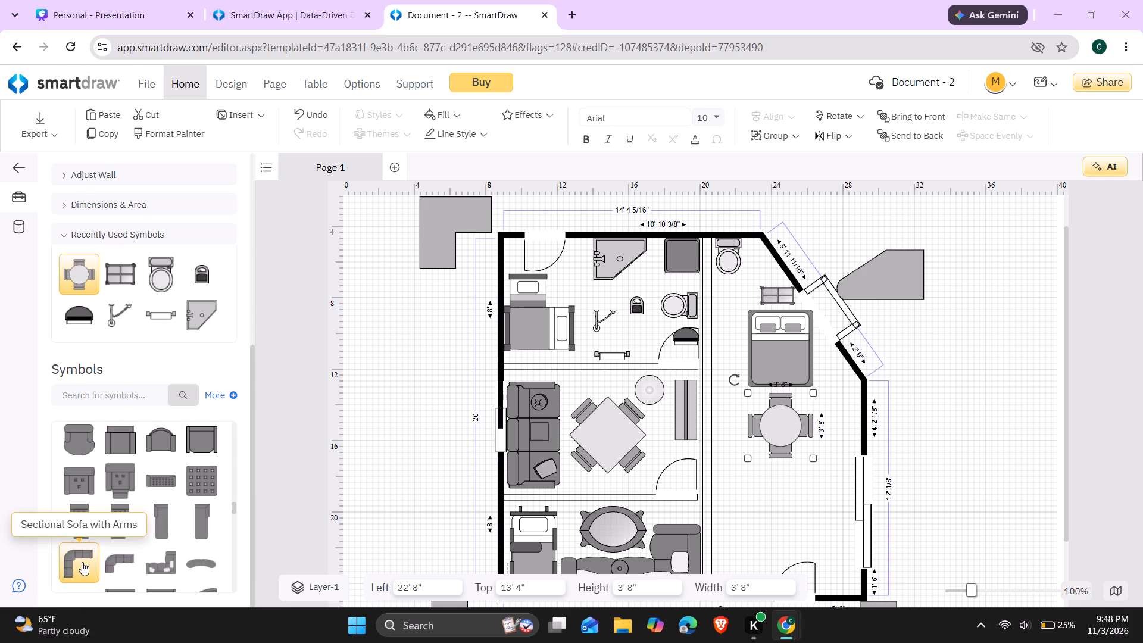
pyautogui.moveTo(82, 562); pyautogui.dragTo(376, 546)
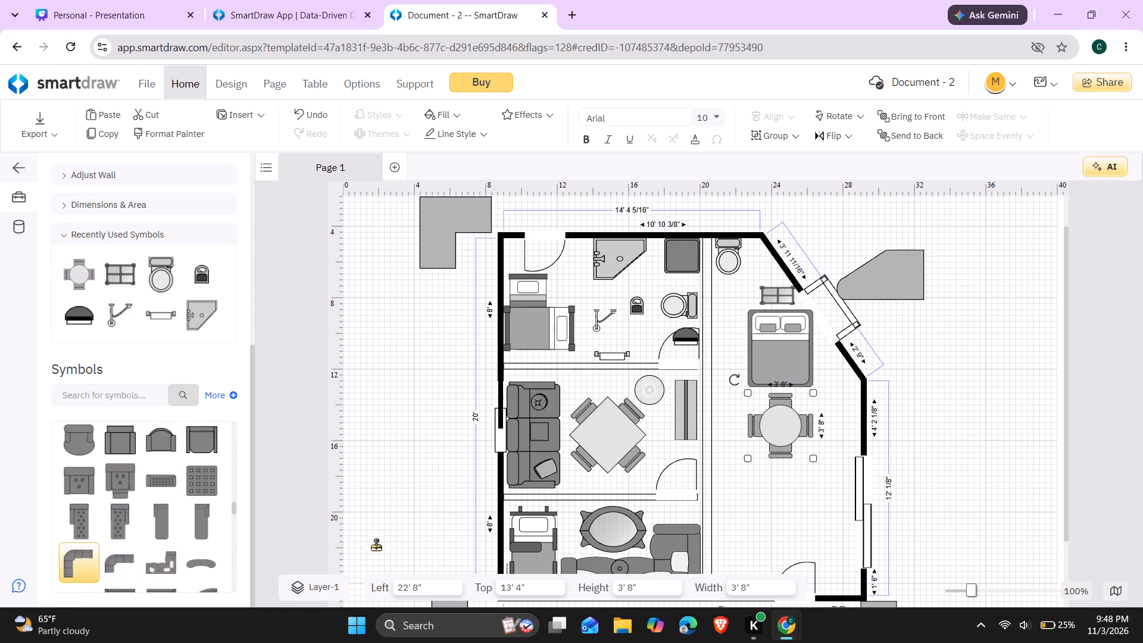
pyautogui.moveTo(376, 546); pyautogui.dragTo(669, 530)
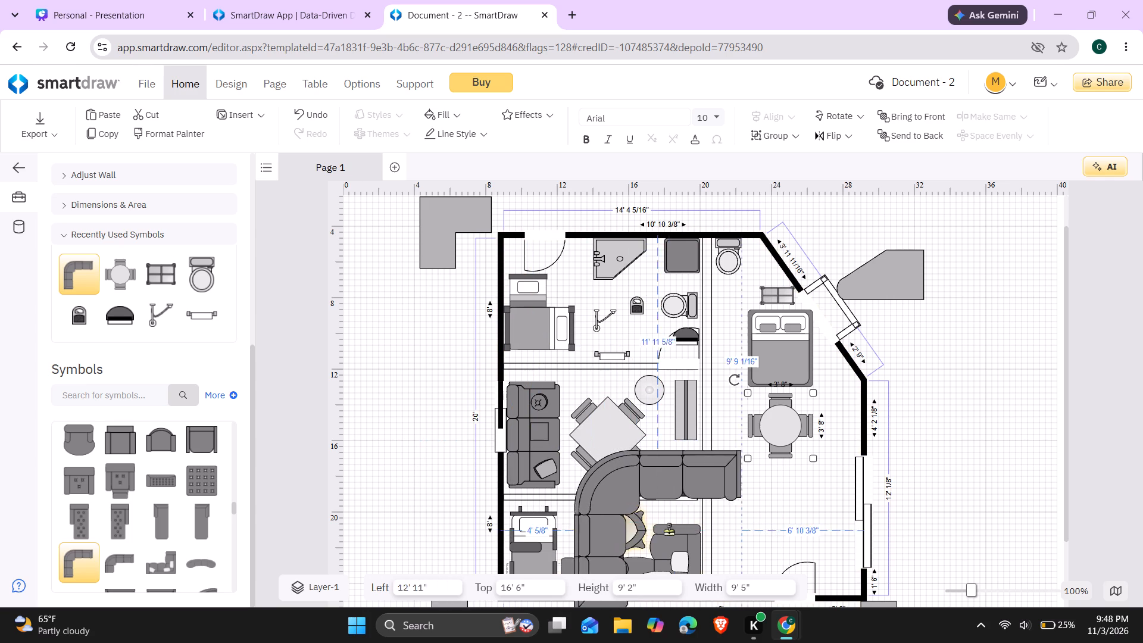
pyautogui.moveTo(669, 530); pyautogui.dragTo(807, 528)
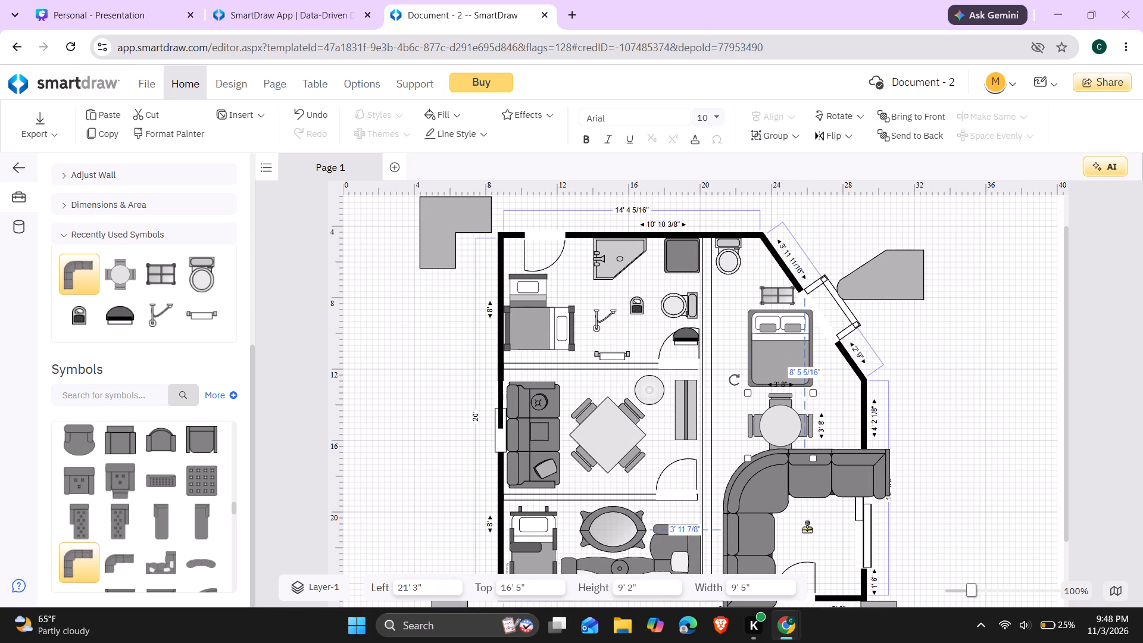
pyautogui.moveTo(807, 528); pyautogui.dragTo(791, 526)
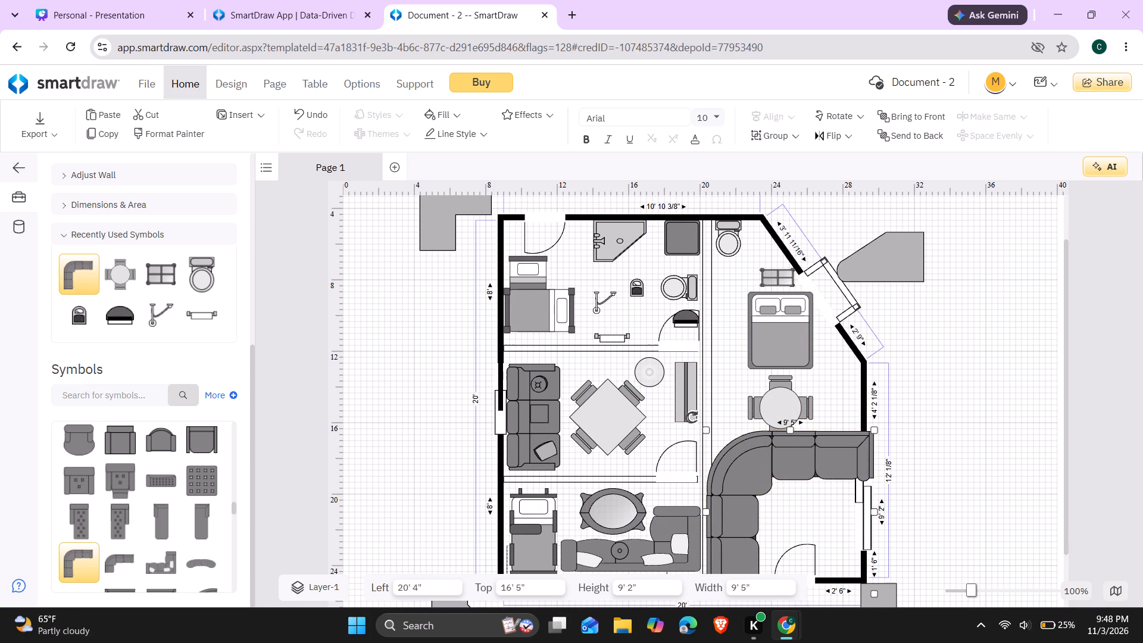
# Rotate the new sectional sofa half a turn so its curved corner faces the large room's lower-right corner.
pyautogui.moveTo(693, 419); pyautogui.dragTo(726, 504)
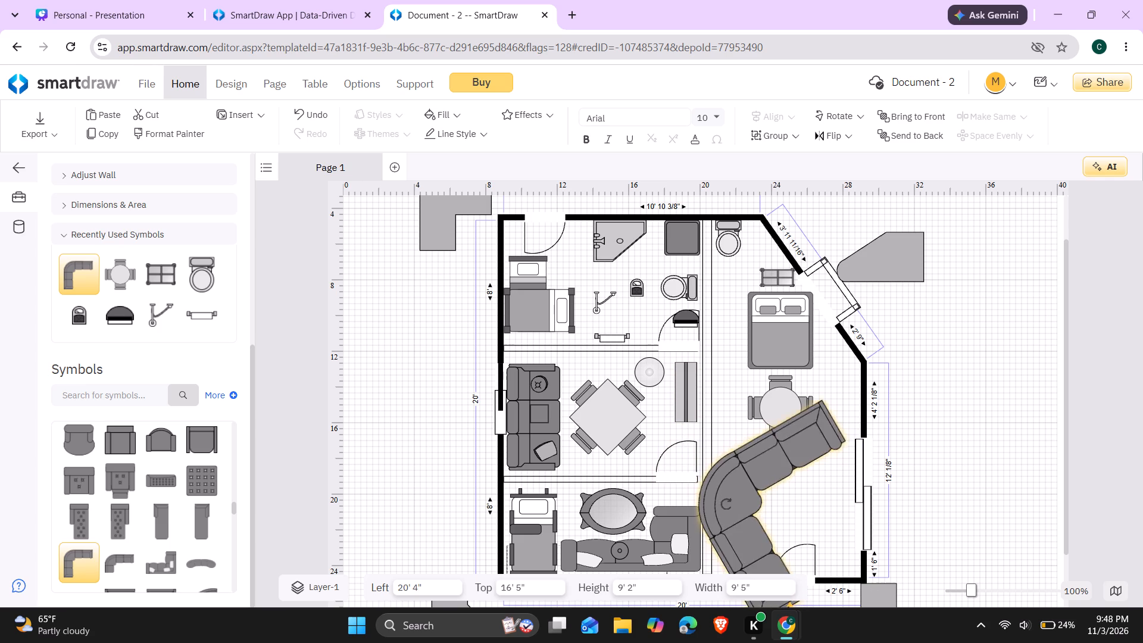
pyautogui.moveTo(726, 504); pyautogui.dragTo(797, 546)
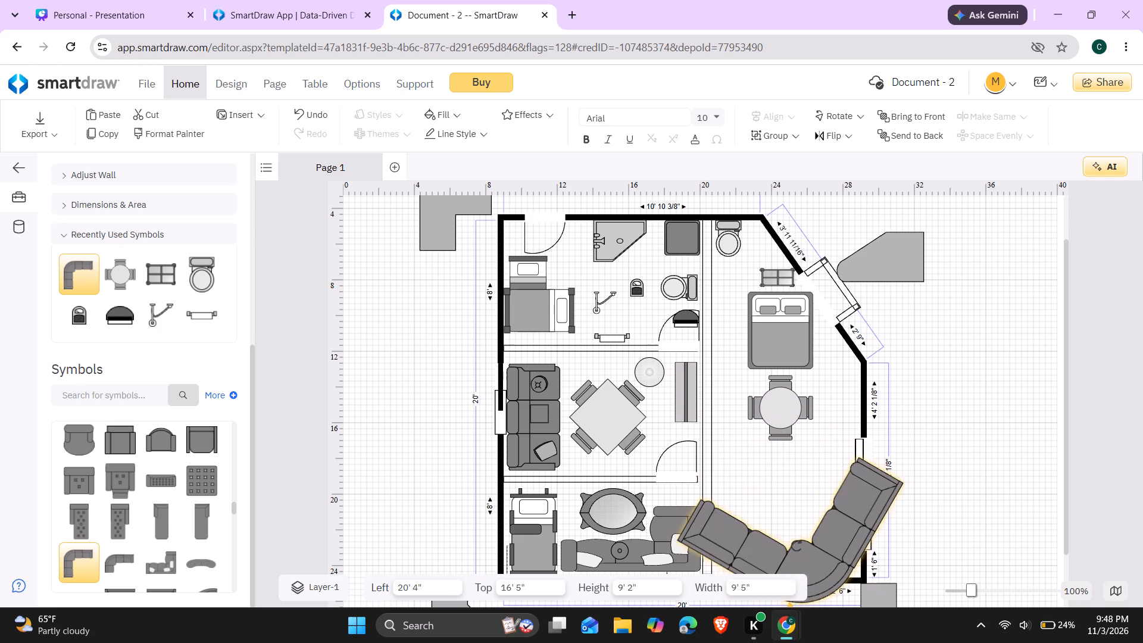
pyautogui.moveTo(797, 546); pyautogui.dragTo(820, 558)
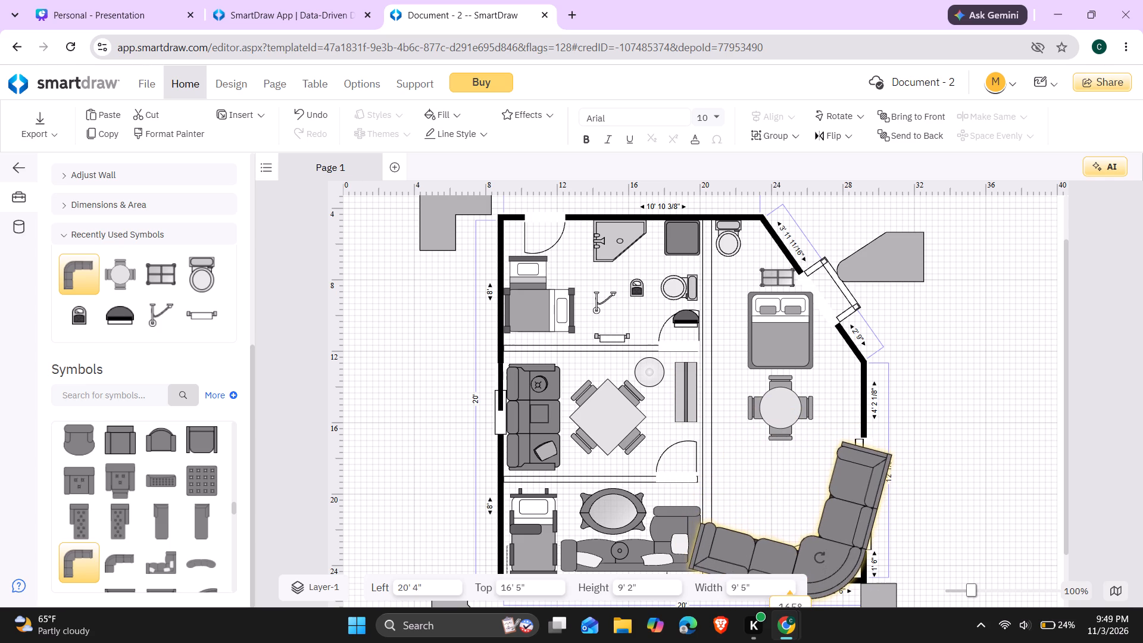
pyautogui.moveTo(820, 558); pyautogui.dragTo(820, 543)
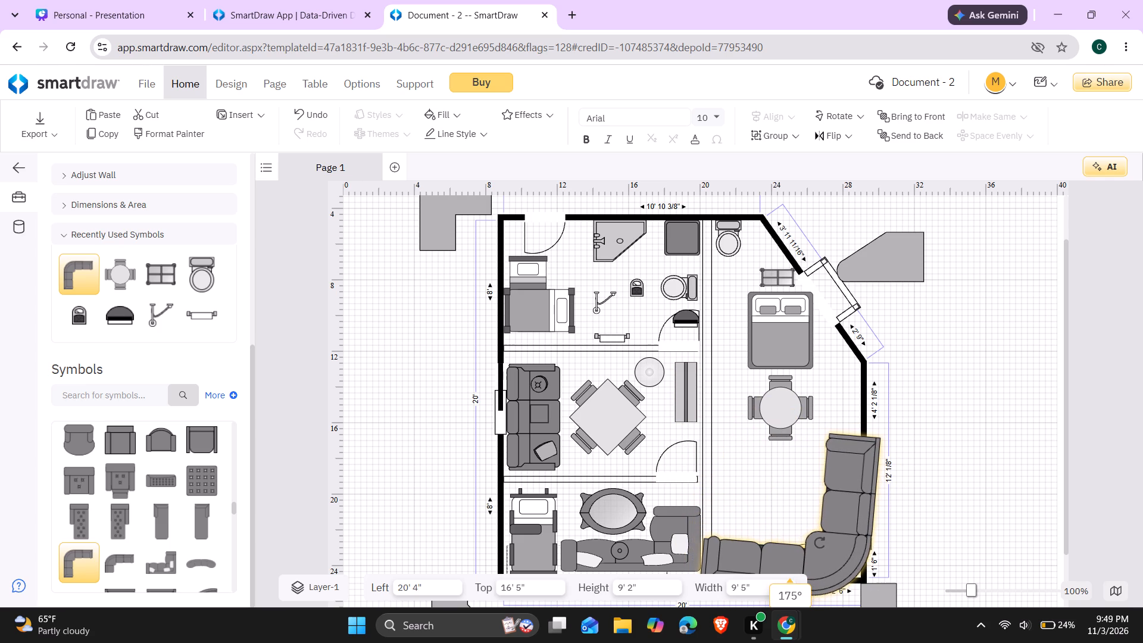
pyautogui.moveTo(820, 543); pyautogui.dragTo(818, 539)
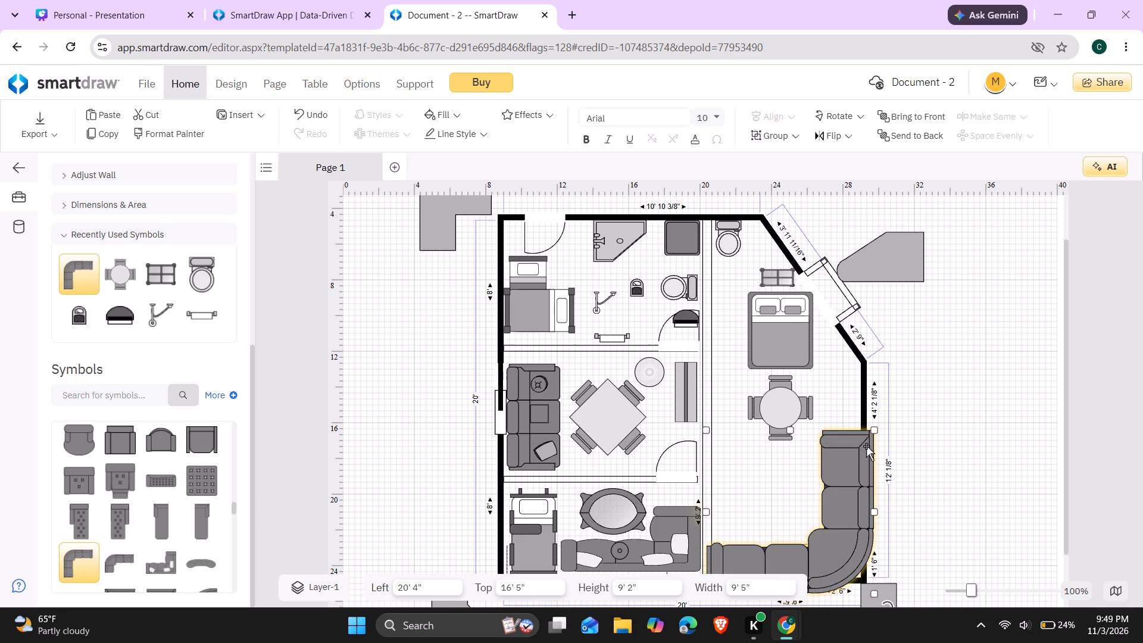
# Shrink the rotated sectional sofa to 7' 4" by 7' 4" and move it around the round table, at 21' 8" left and 12' top.
pyautogui.moveTo(874, 430); pyautogui.dragTo(860, 445)
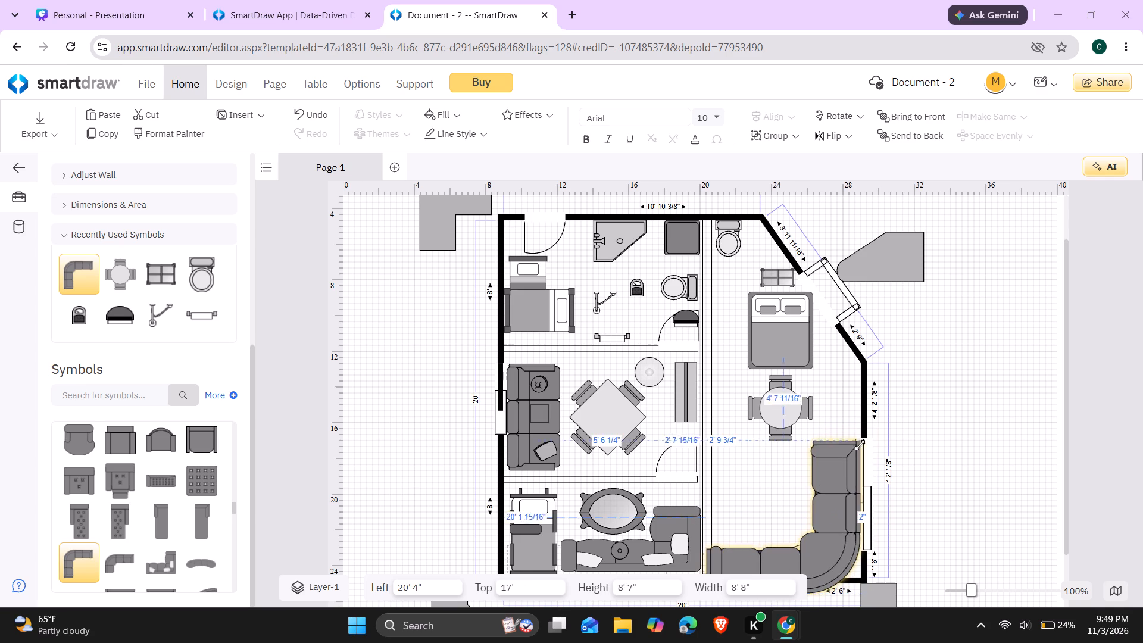
pyautogui.moveTo(860, 445); pyautogui.dragTo(850, 452)
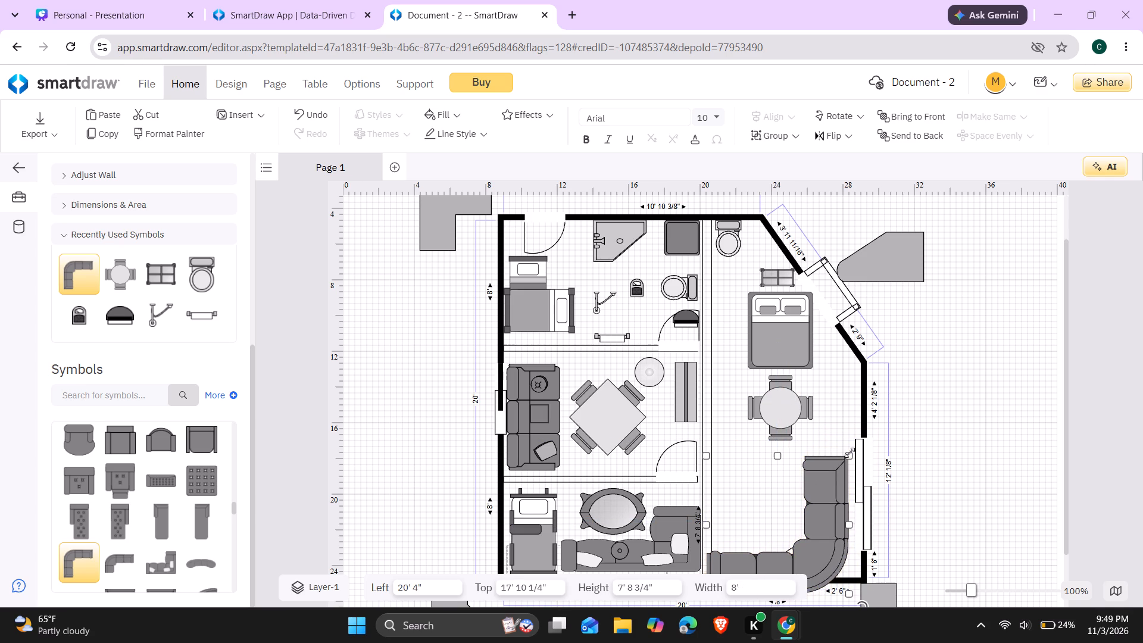
pyautogui.moveTo(824, 502); pyautogui.dragTo(838, 468)
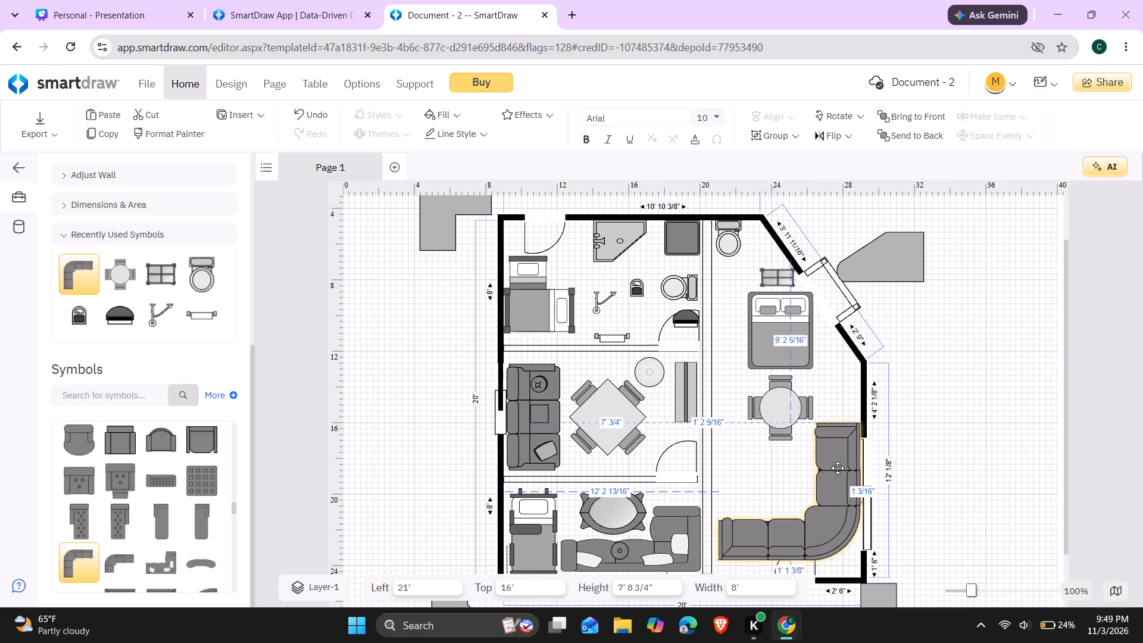
pyautogui.moveTo(838, 468); pyautogui.dragTo(837, 405)
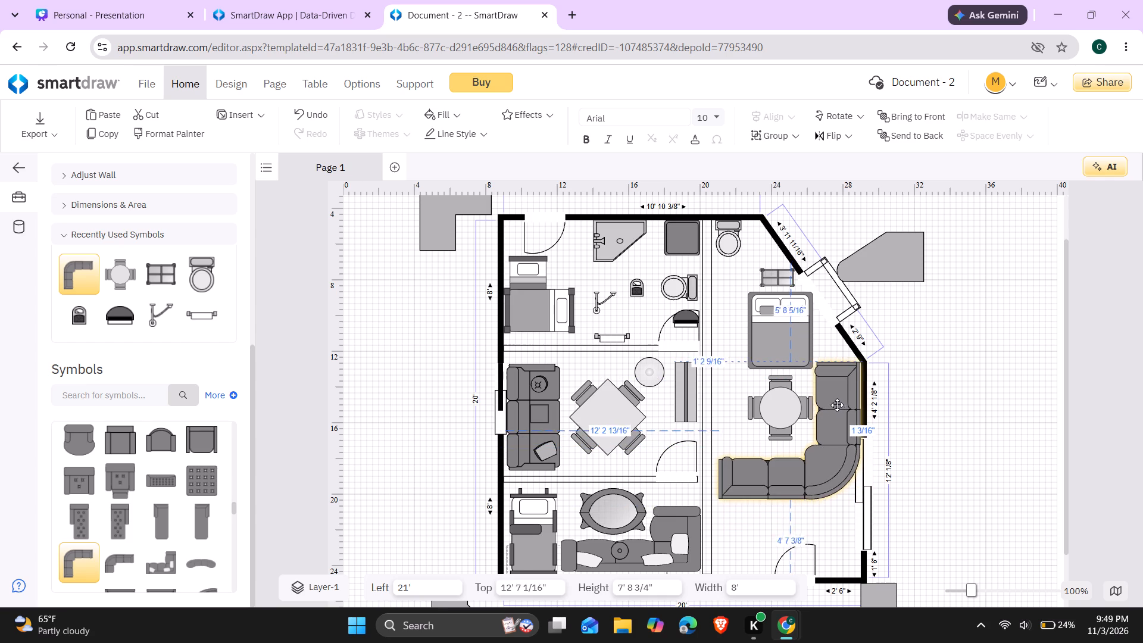
pyautogui.moveTo(837, 405); pyautogui.dragTo(837, 398)
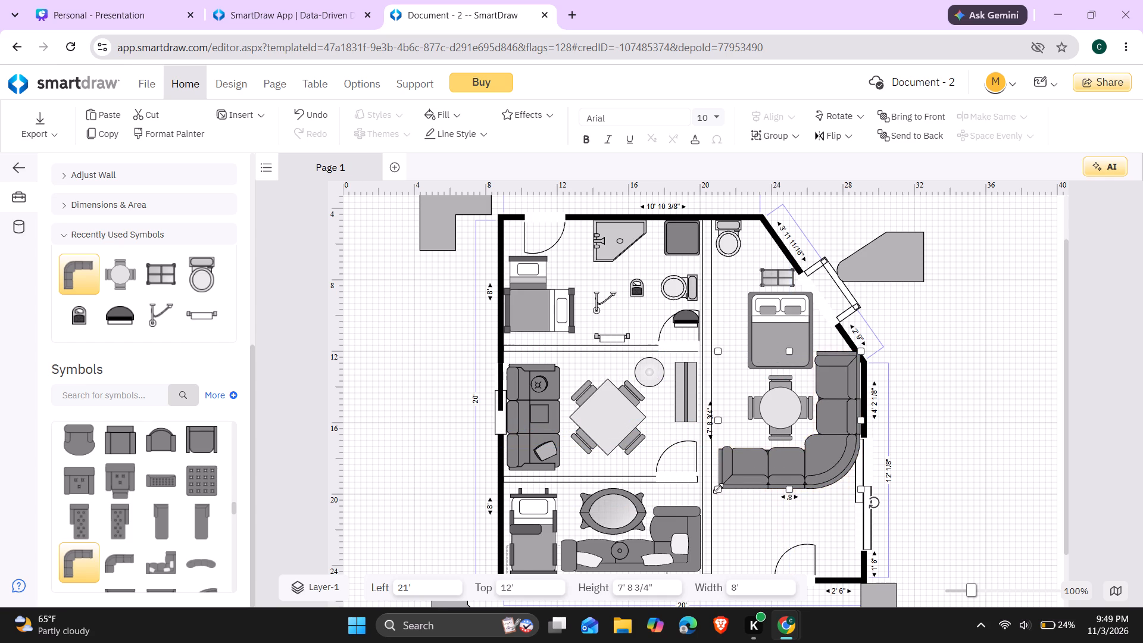
pyautogui.moveTo(718, 489); pyautogui.dragTo(728, 481)
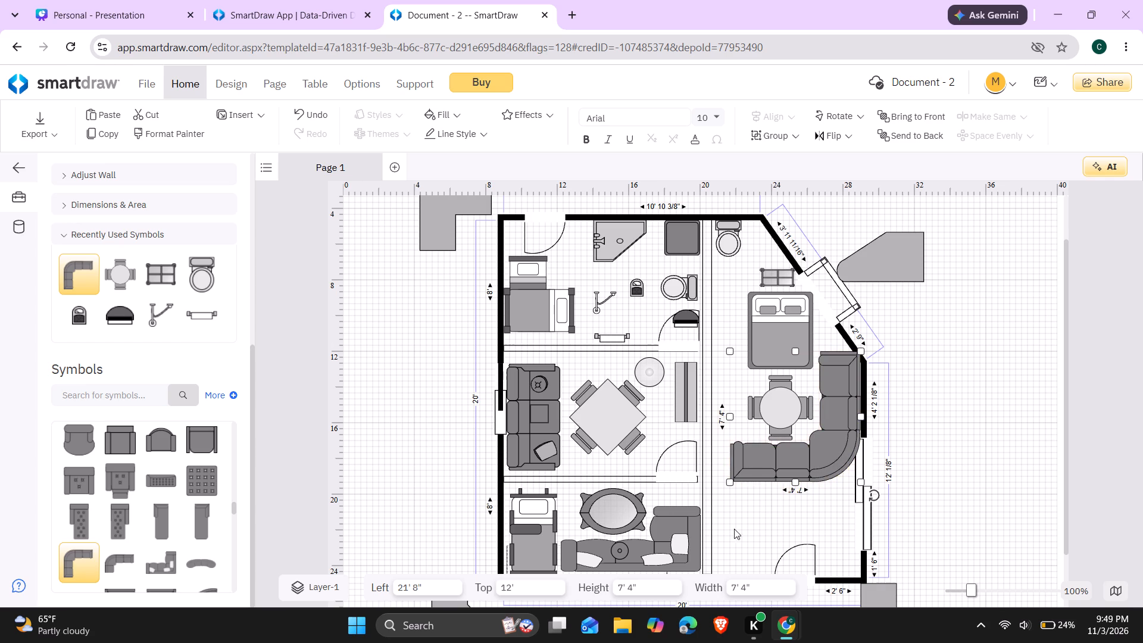
pyautogui.click(967, 391)
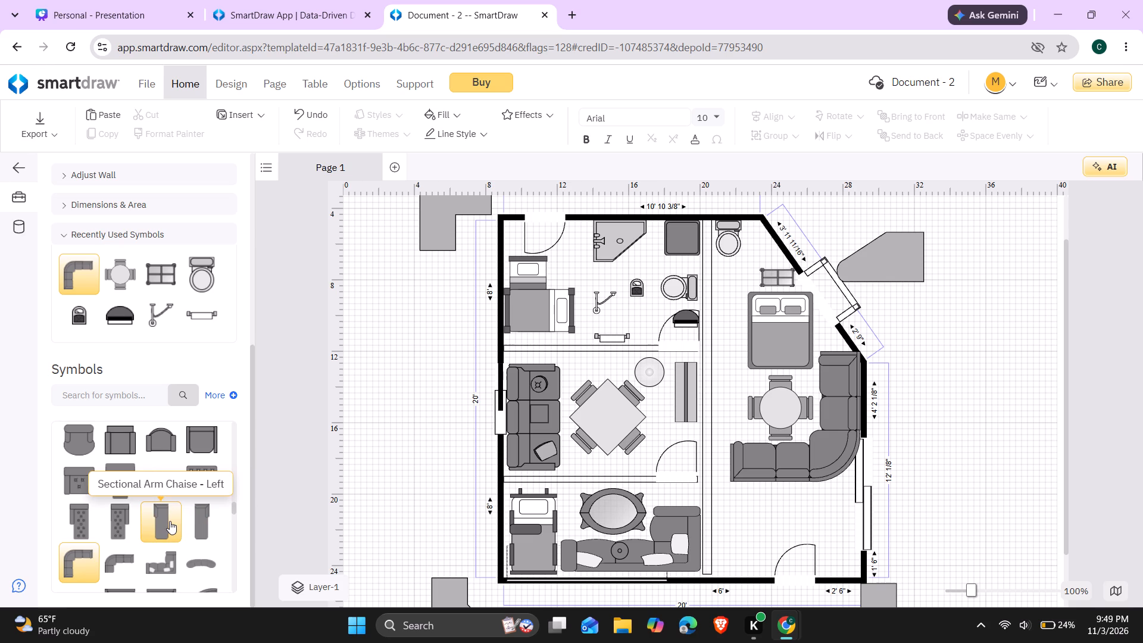
# Place the Bullnose Counter from the Countertops symbols beside the round table, at 19' 10 1/4" left and 12' 8" top.
pyautogui.scroll(1, 170, 521)
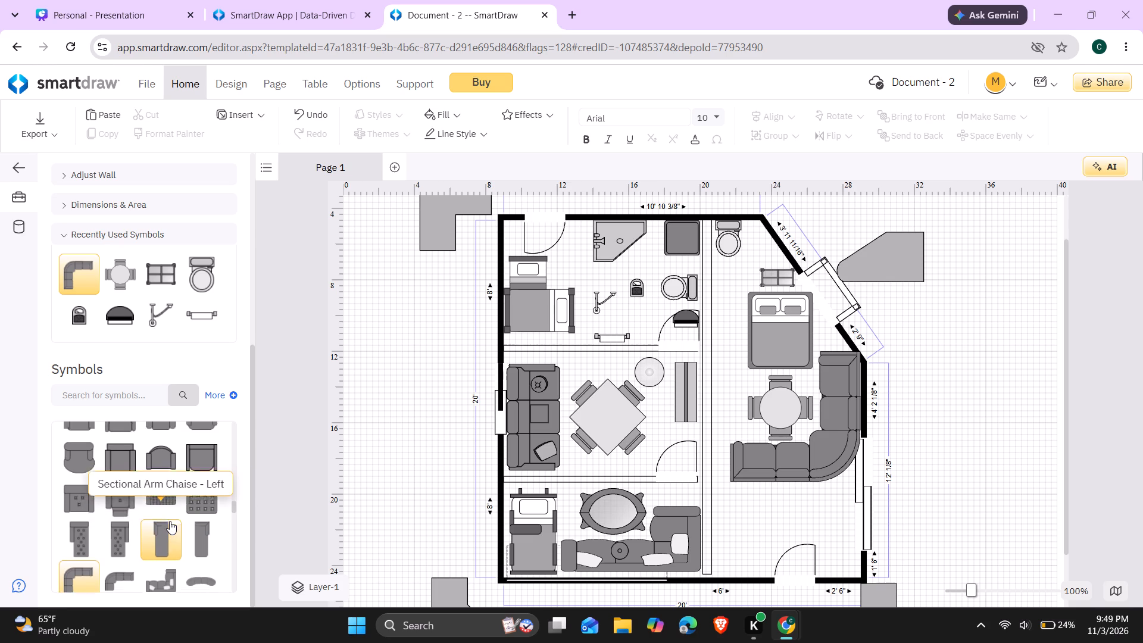
pyautogui.scroll(2, 170, 521)
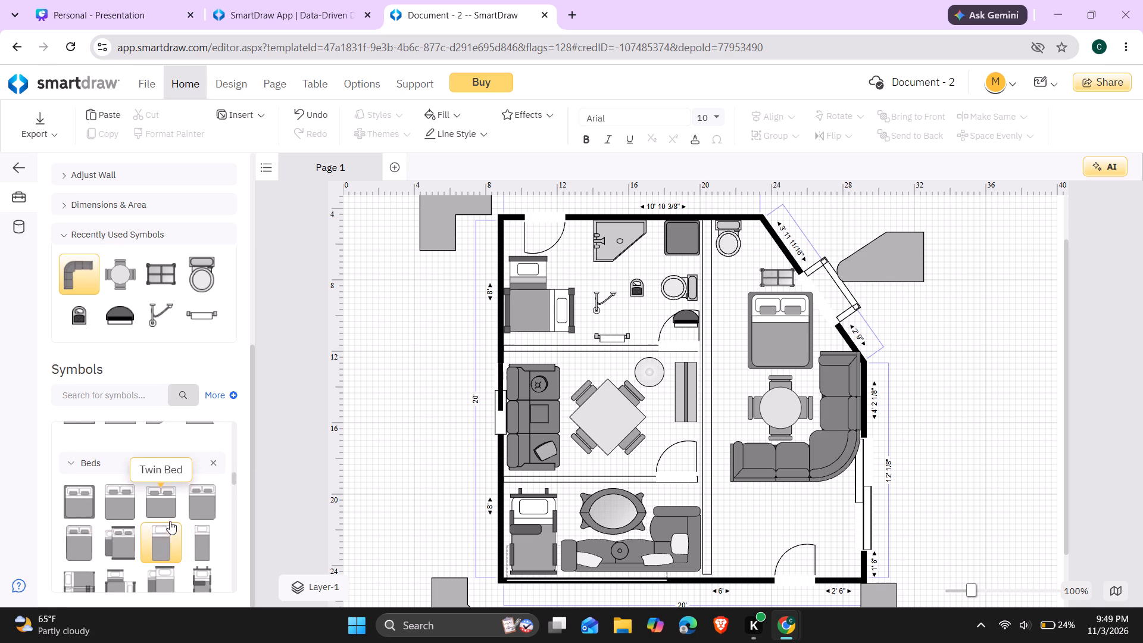
pyautogui.scroll(3, 170, 521)
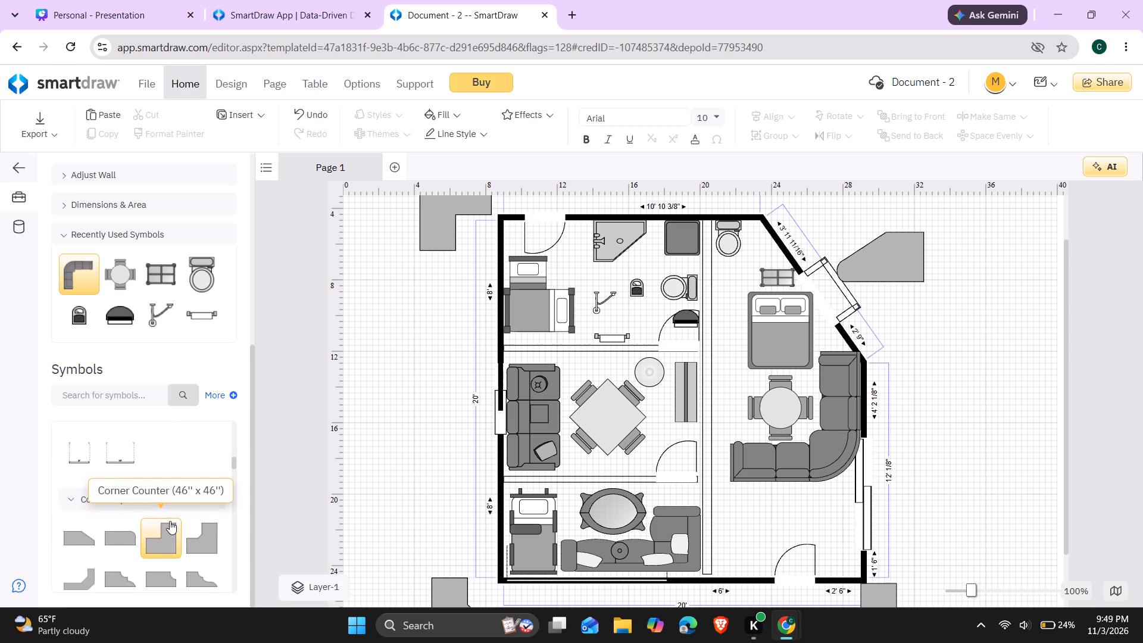
pyautogui.scroll(1, 170, 521)
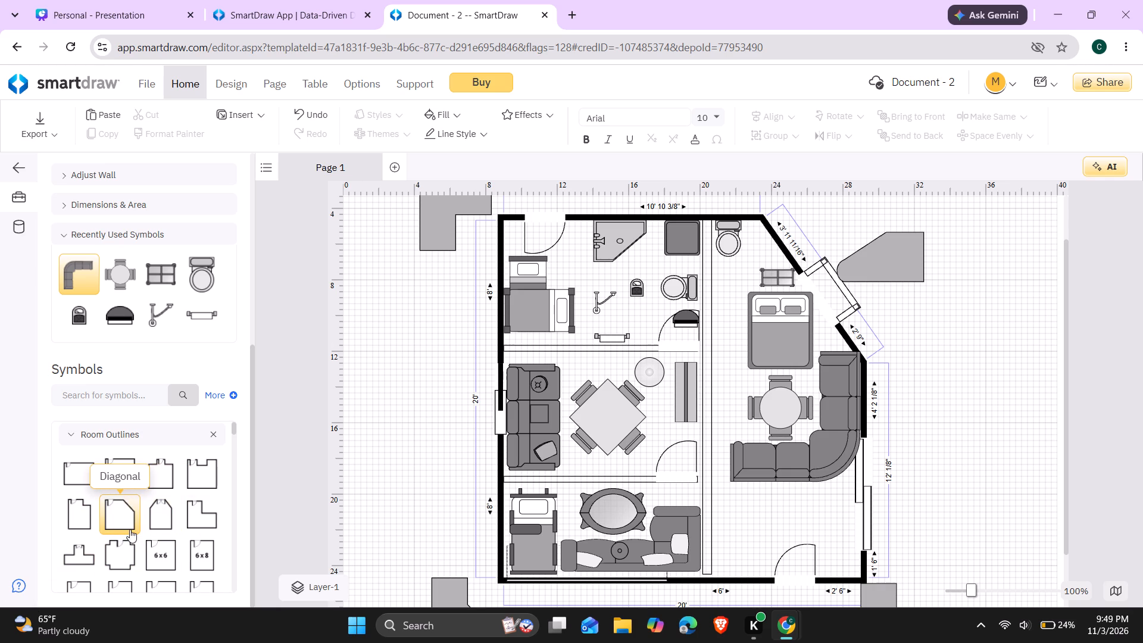
pyautogui.scroll(-5, 130, 529)
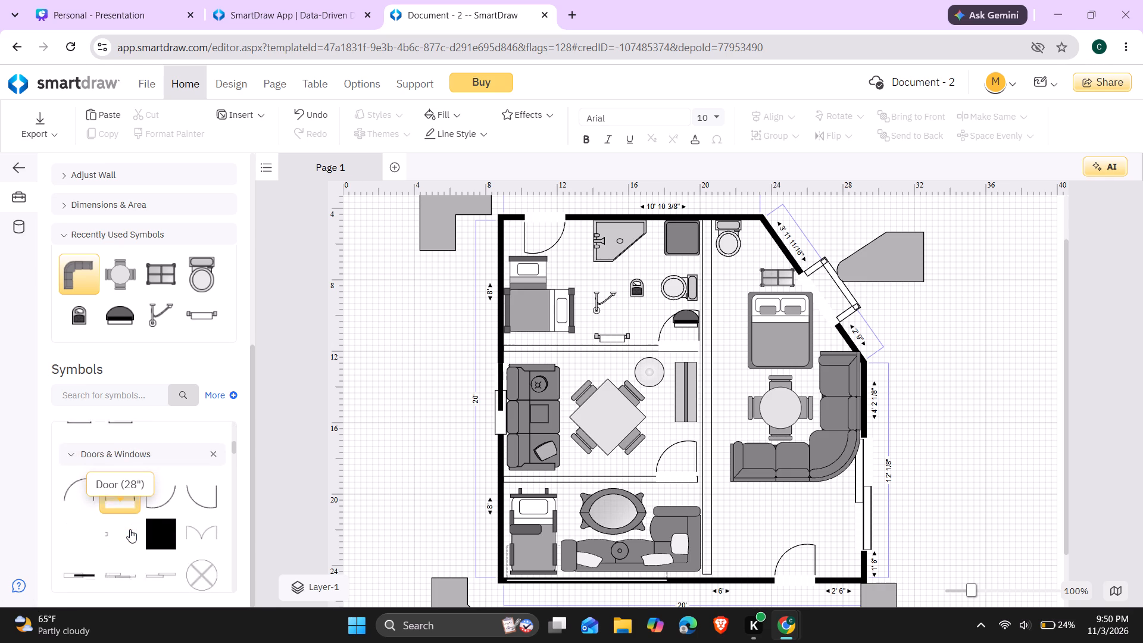
pyautogui.scroll(-2, 130, 529)
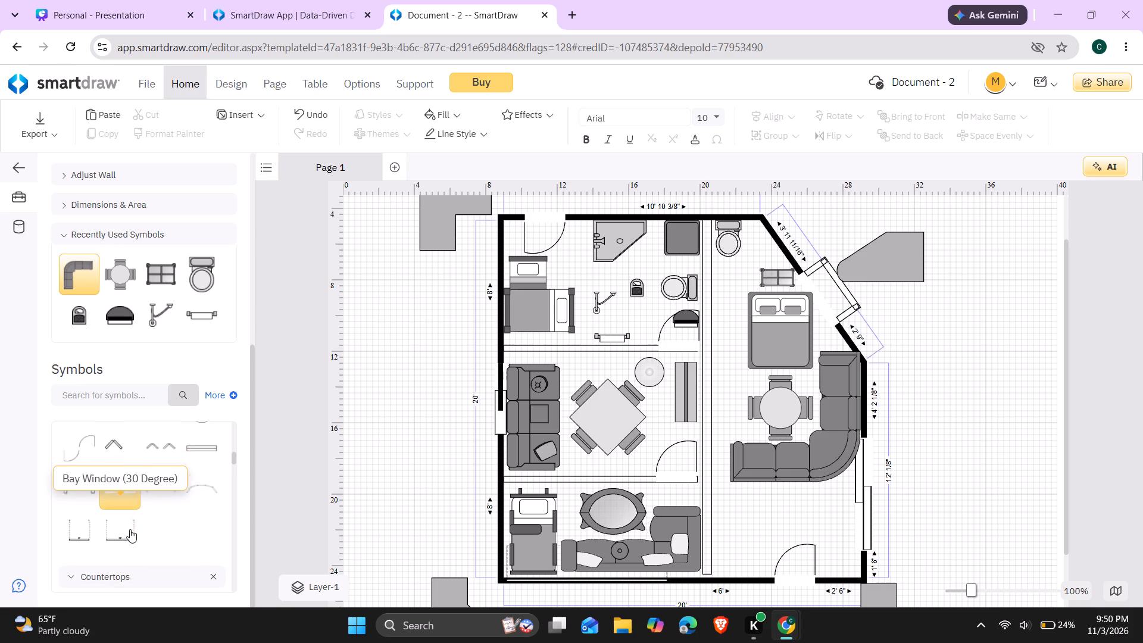
pyautogui.scroll(-2, 130, 529)
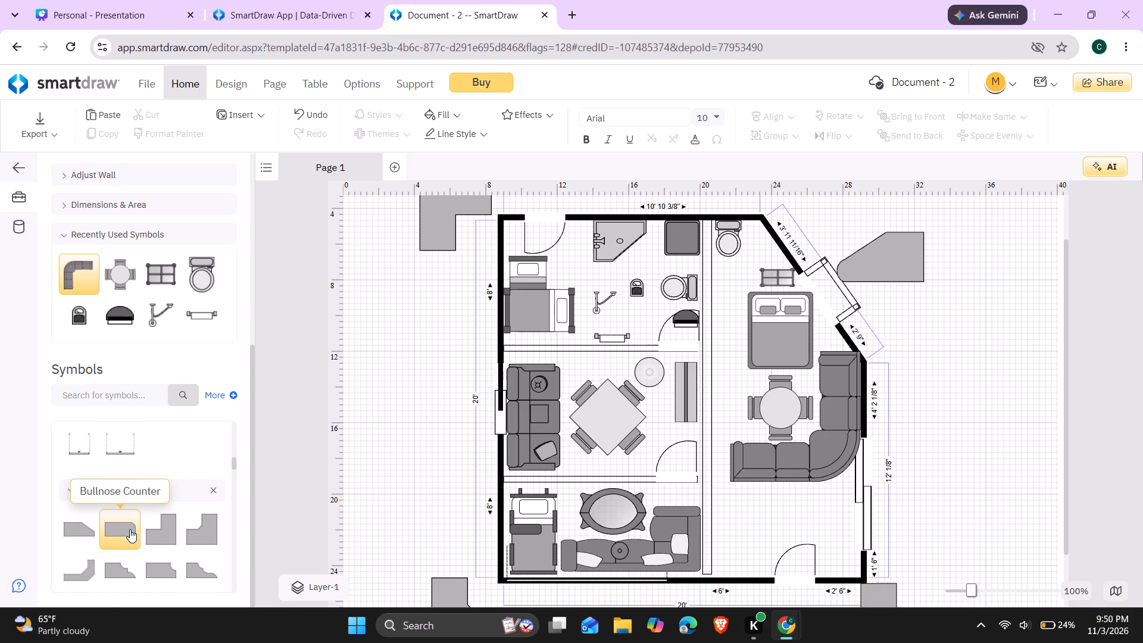
pyautogui.moveTo(130, 529); pyautogui.dragTo(275, 503)
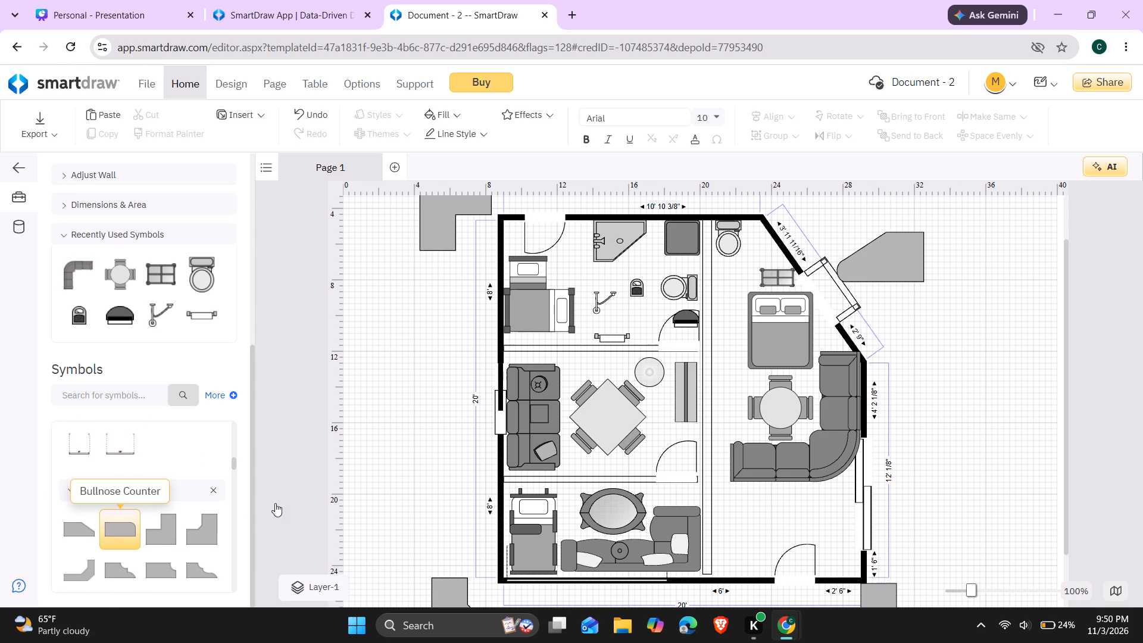
pyautogui.moveTo(275, 503); pyautogui.dragTo(749, 383)
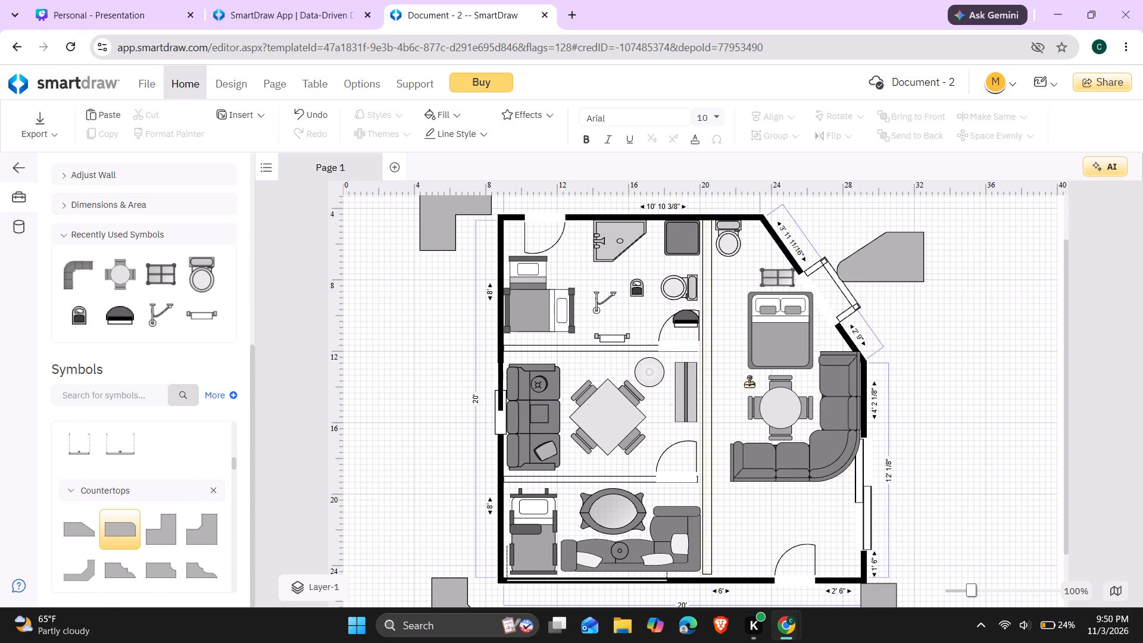
pyautogui.moveTo(749, 383); pyautogui.dragTo(732, 382)
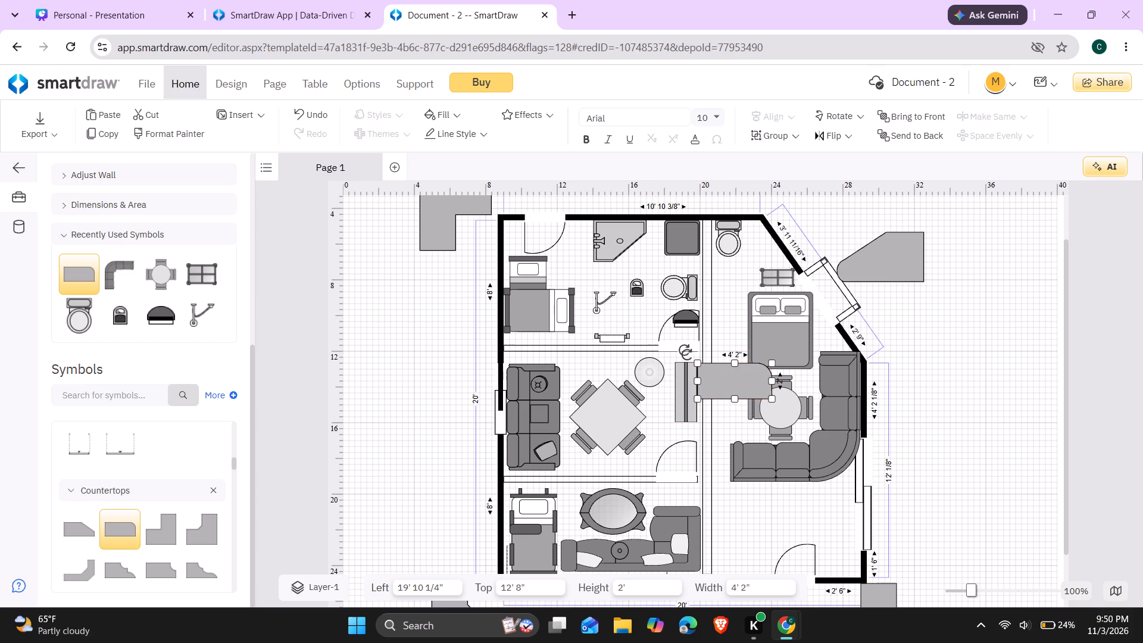
# Rotate the bullnose counter upright and move it against the large room's partition wall, at 19' 6" left and 12' 2" top.
pyautogui.moveTo(687, 353); pyautogui.dragTo(737, 317)
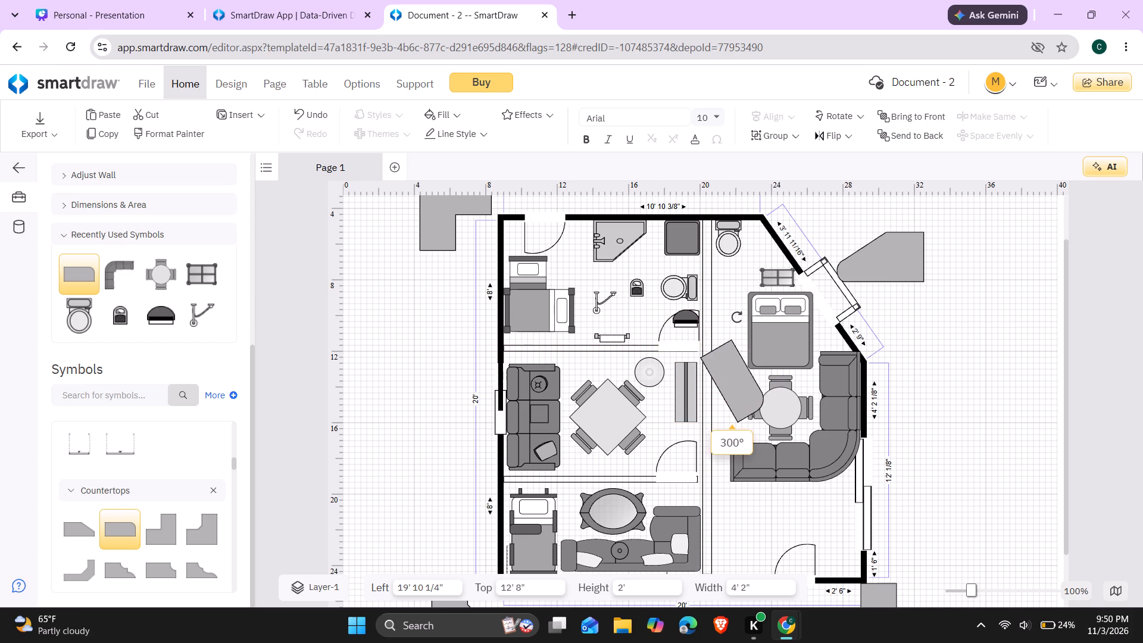
pyautogui.moveTo(737, 317); pyautogui.dragTo(762, 319)
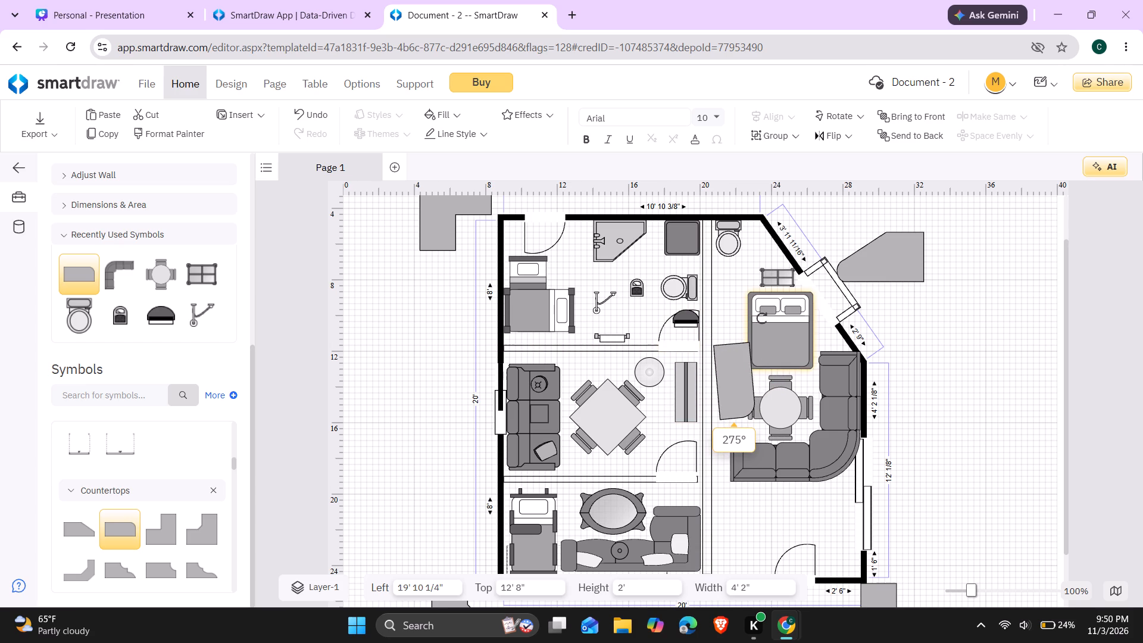
pyautogui.moveTo(762, 319); pyautogui.dragTo(771, 323)
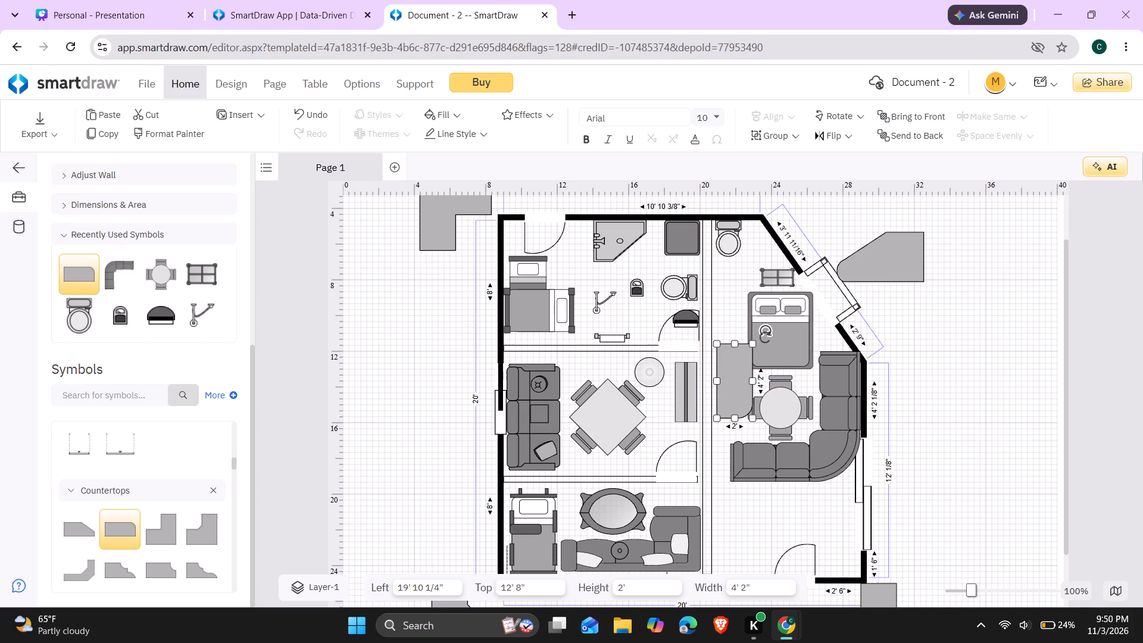
pyautogui.moveTo(732, 374); pyautogui.dragTo(726, 373)
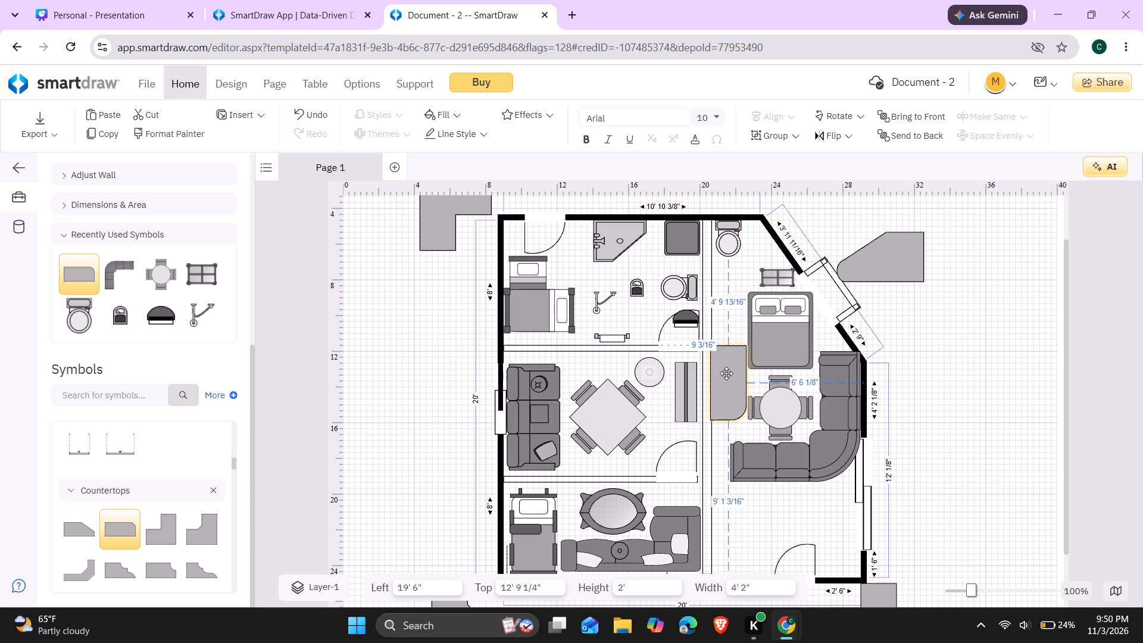
pyautogui.moveTo(726, 373); pyautogui.dragTo(725, 368)
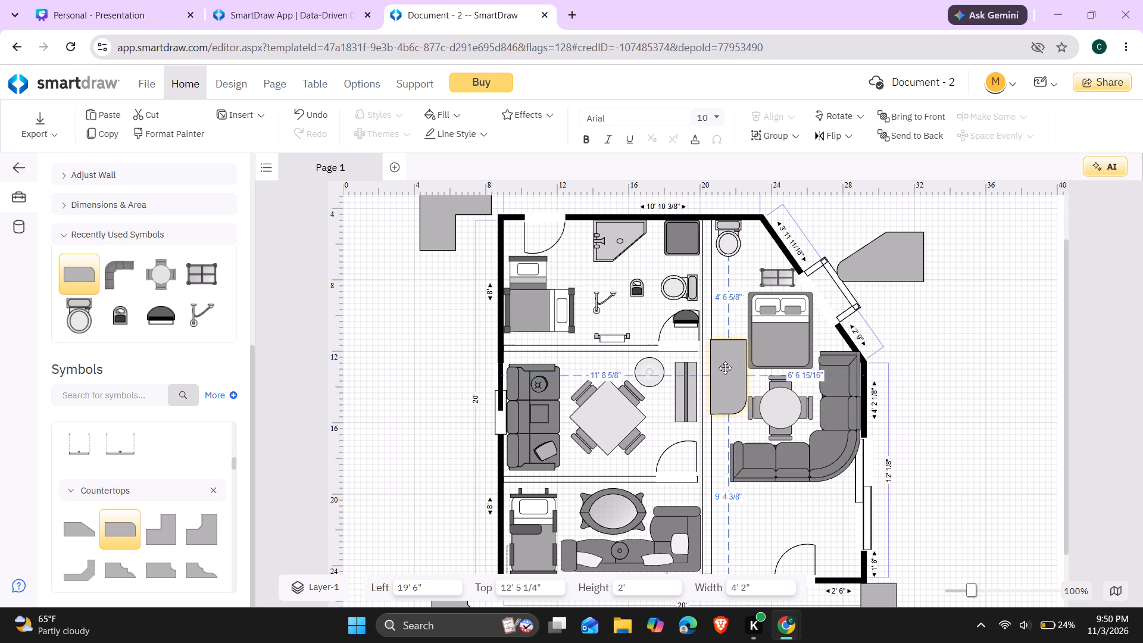
pyautogui.moveTo(725, 368); pyautogui.dragTo(725, 366)
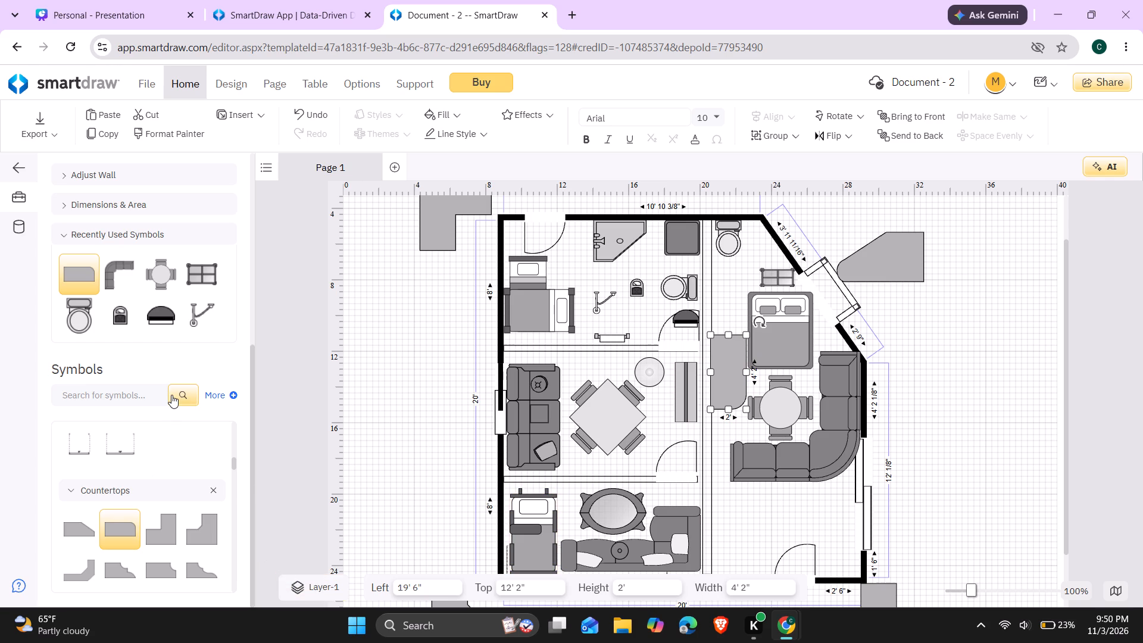
# Place a second copy of the bathroom's shower fixture symbol below the large room's toilet, at 20' 10" left and 7' 9 3/4" top.
pyautogui.moveTo(195, 311); pyautogui.dragTo(249, 313)
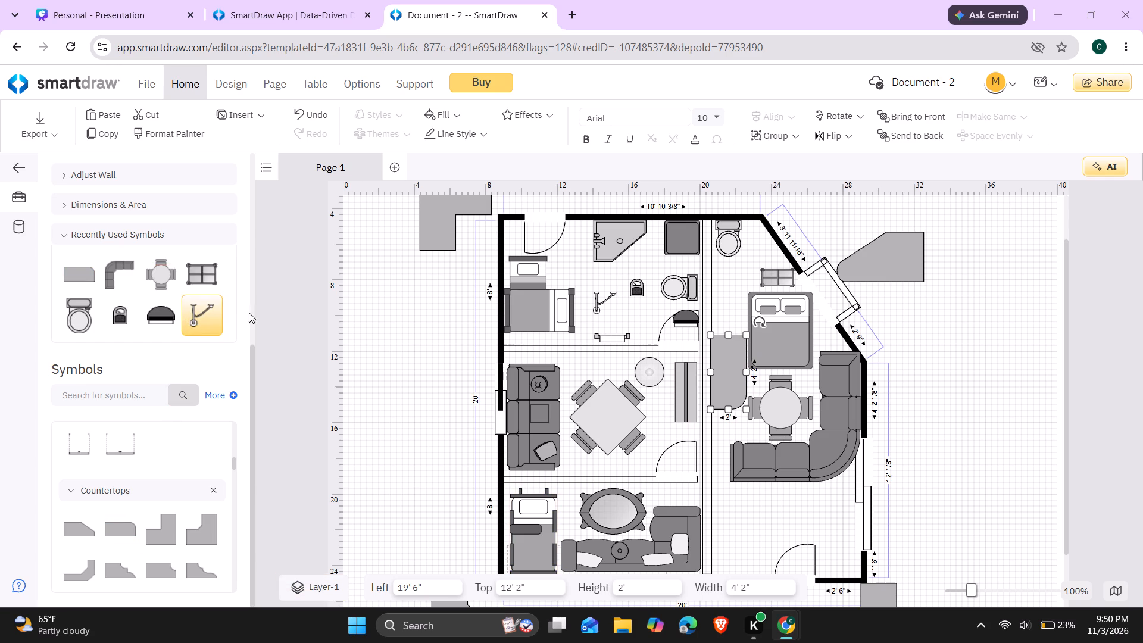
pyautogui.moveTo(249, 313); pyautogui.dragTo(736, 284)
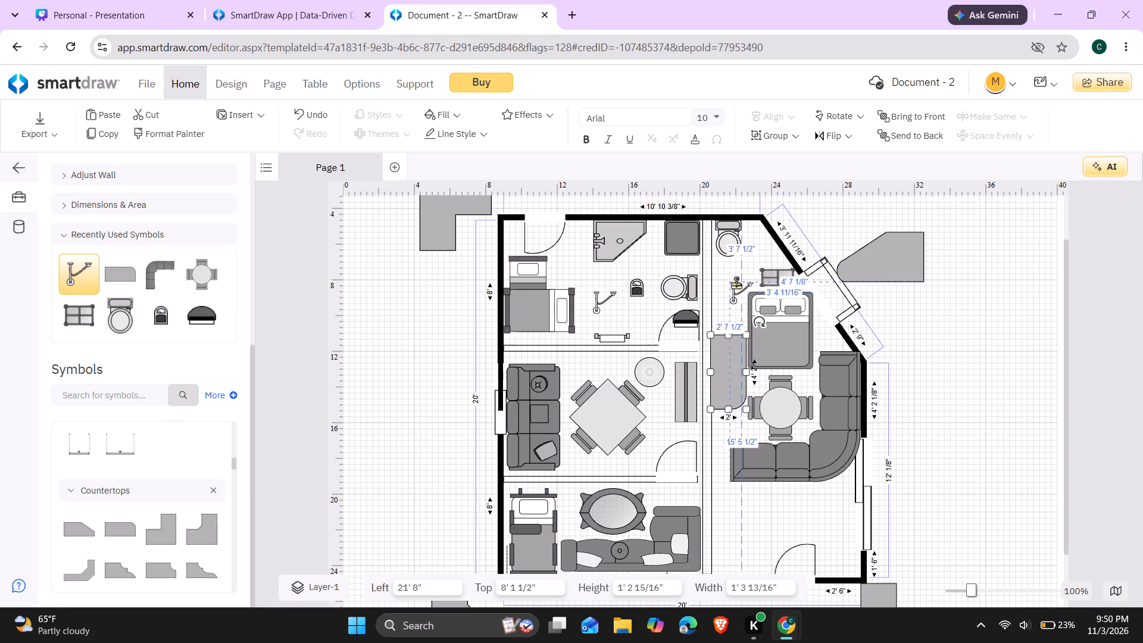
pyautogui.moveTo(736, 284); pyautogui.dragTo(727, 288)
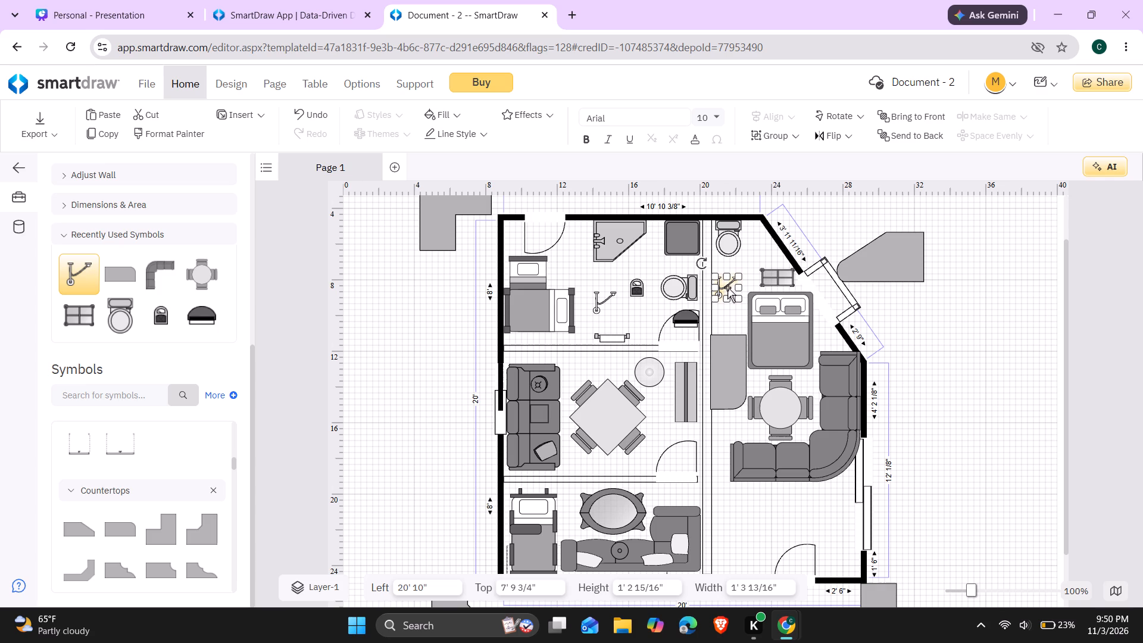
pyautogui.click(955, 322)
# Place the Spa Tub from the Bathtubs & Showers symbols below the large room's sectional sofa, at 22' 8" left and 19' 10" top.
pyautogui.scroll(-2, 955, 322)
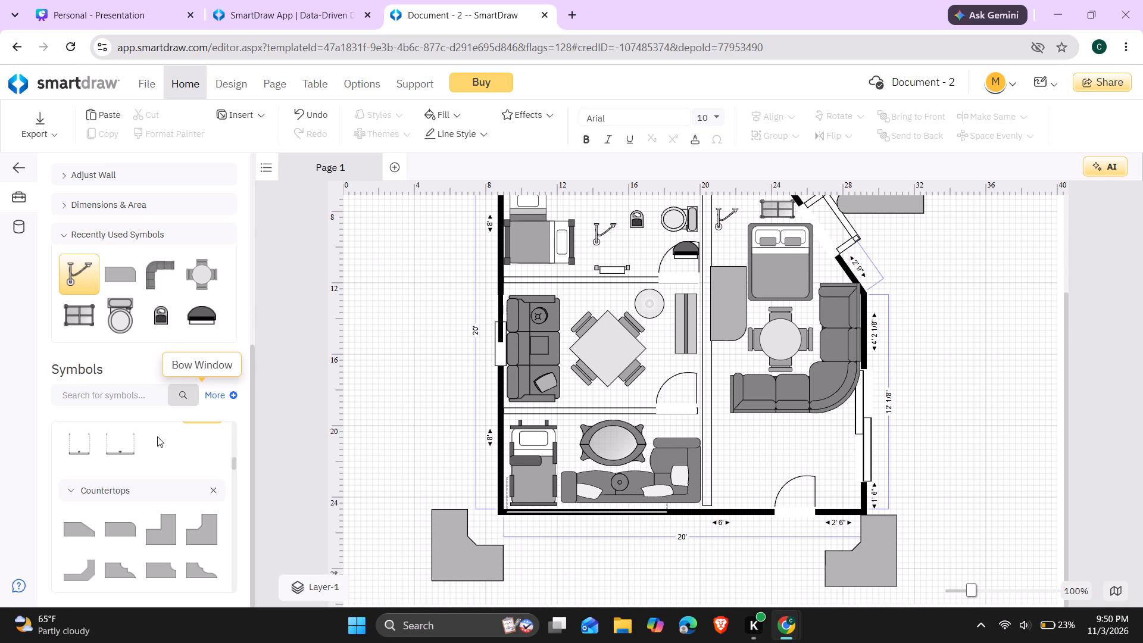
pyautogui.scroll(-4, 134, 537)
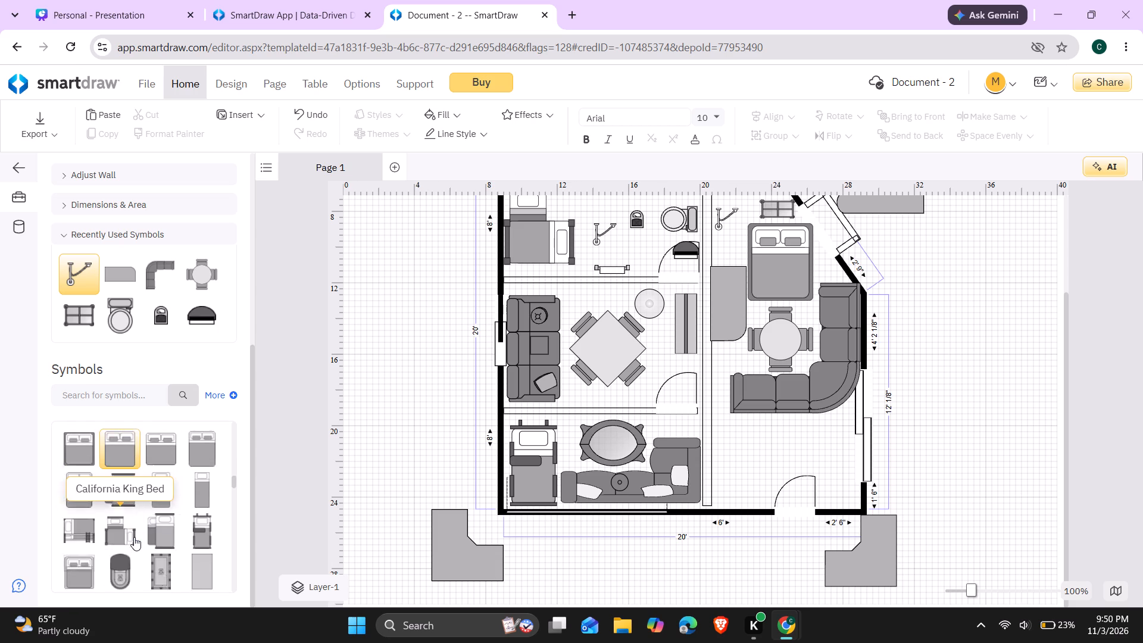
pyautogui.scroll(-3, 134, 537)
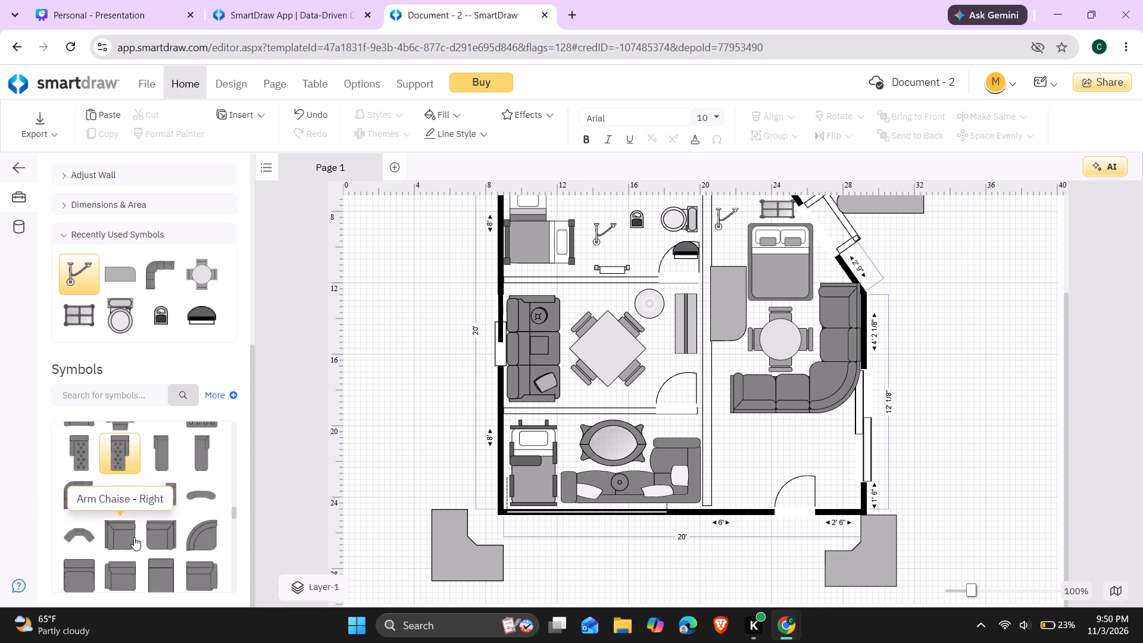
pyautogui.scroll(-3, 134, 537)
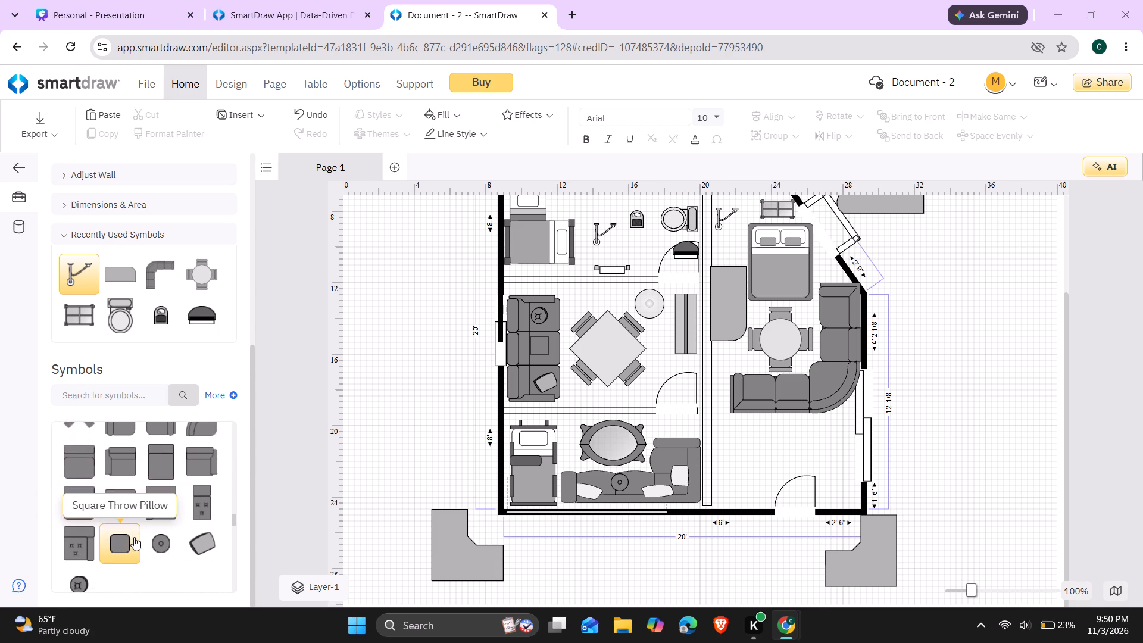
pyautogui.scroll(-3, 134, 537)
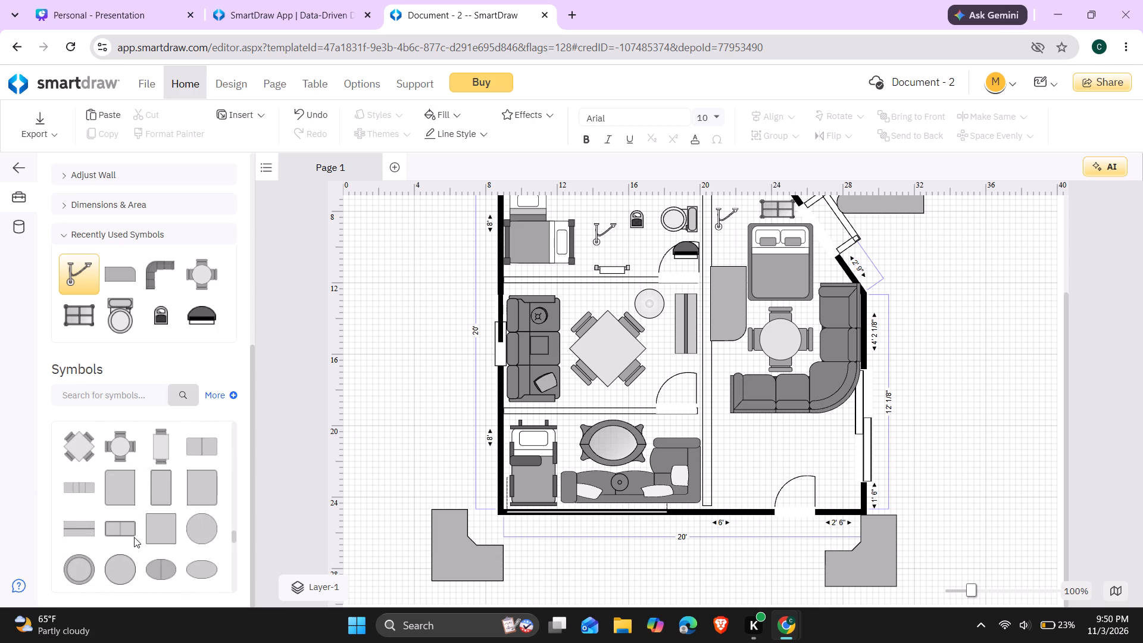
pyautogui.scroll(-2, 134, 537)
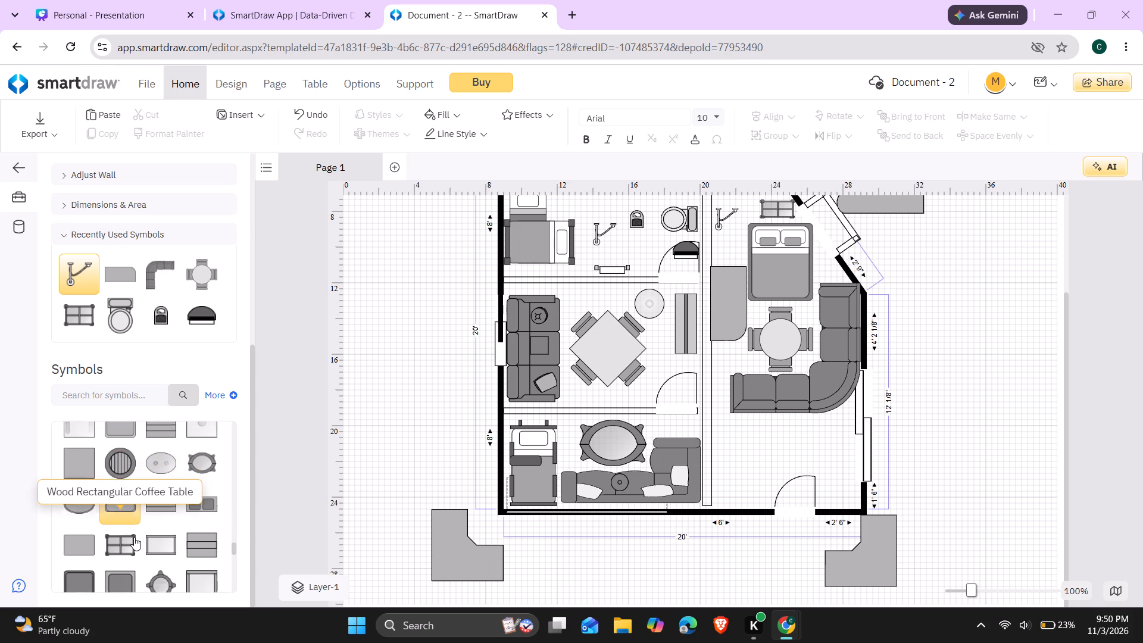
pyautogui.scroll(-3, 134, 537)
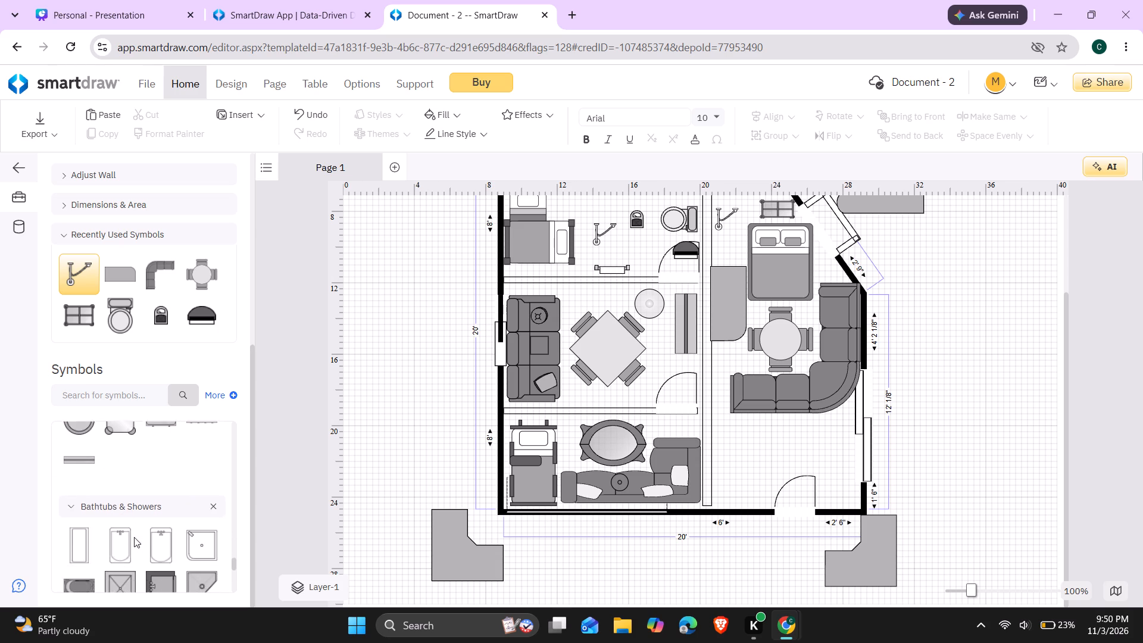
pyautogui.scroll(-2, 134, 537)
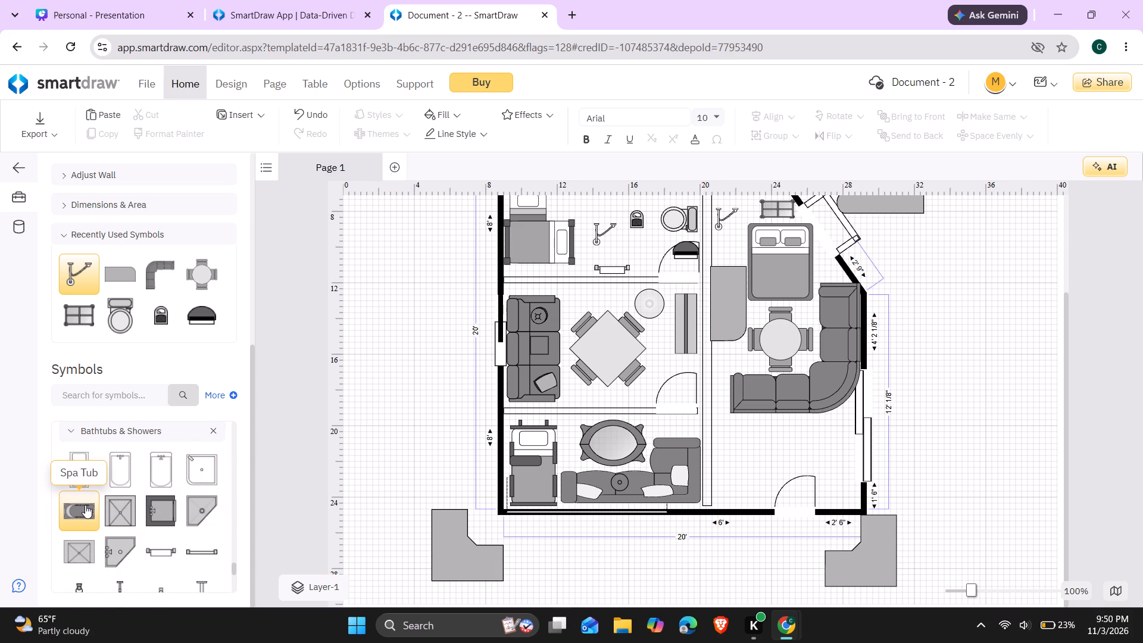
pyautogui.moveTo(85, 505); pyautogui.dragTo(462, 478)
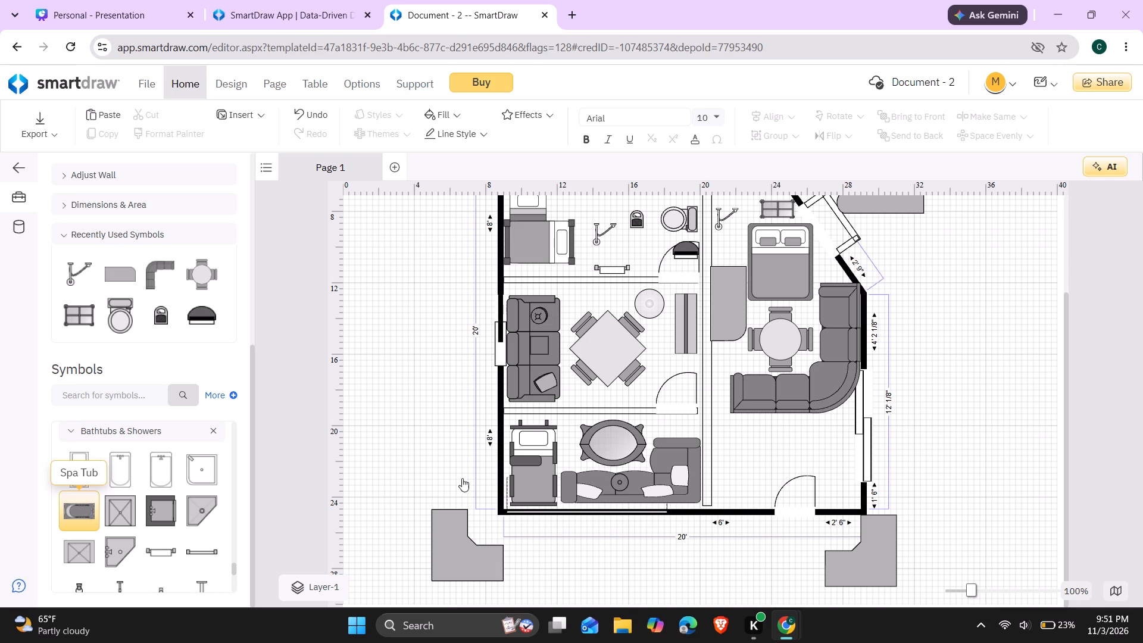
pyautogui.moveTo(462, 478); pyautogui.dragTo(794, 452)
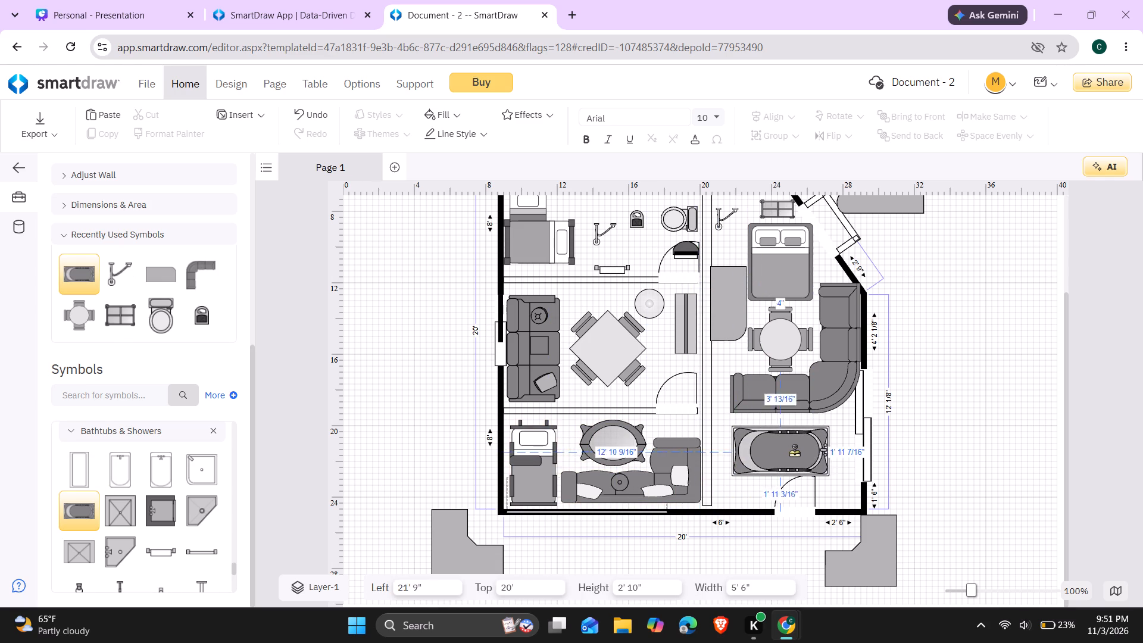
pyautogui.moveTo(794, 452); pyautogui.dragTo(802, 448)
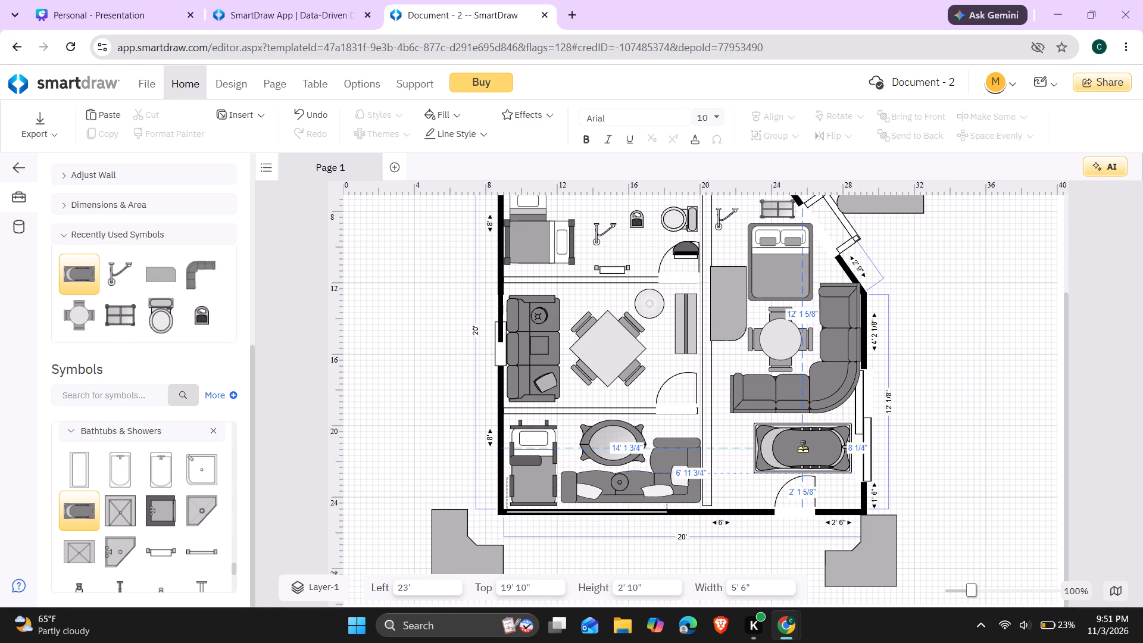
pyautogui.moveTo(802, 448); pyautogui.dragTo(800, 447)
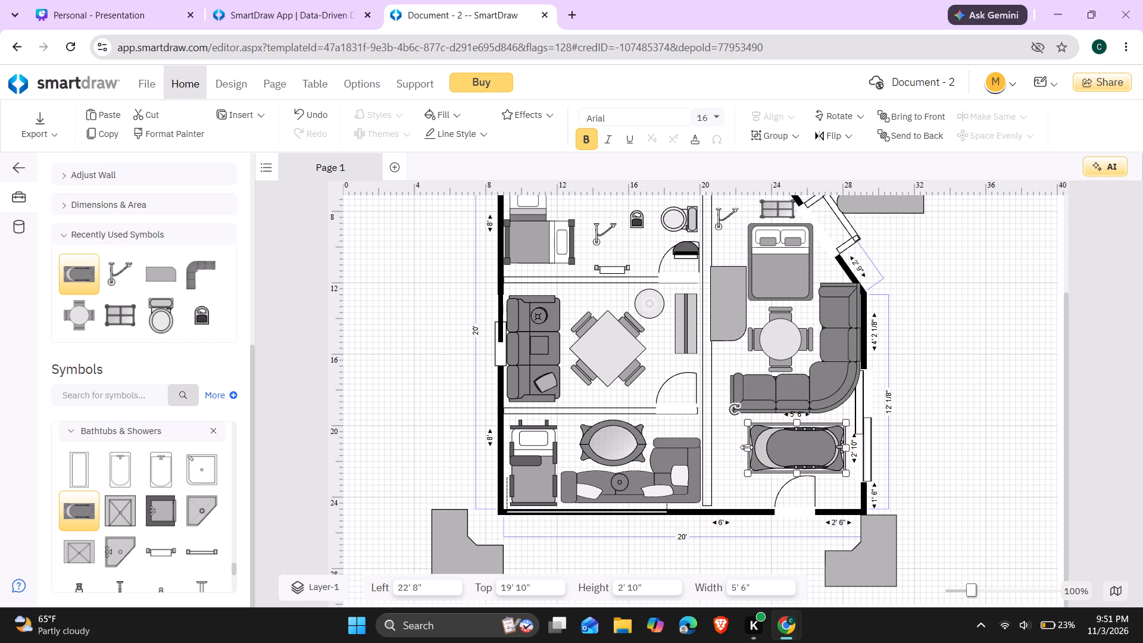
# Shrink the spa tub to 4' 4" wide by 2' 2" high, with its left edge at 24'.
pyautogui.click(747, 447)
pyautogui.moveTo(747, 447); pyautogui.dragTo(771, 452)
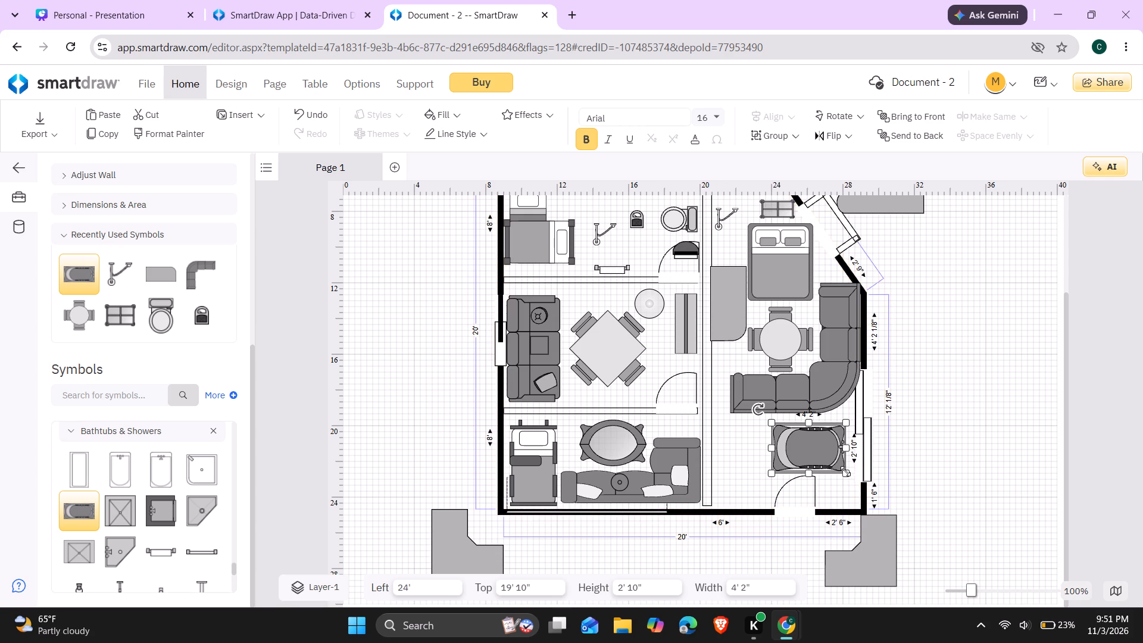
pyautogui.moveTo(845, 471); pyautogui.dragTo(850, 458)
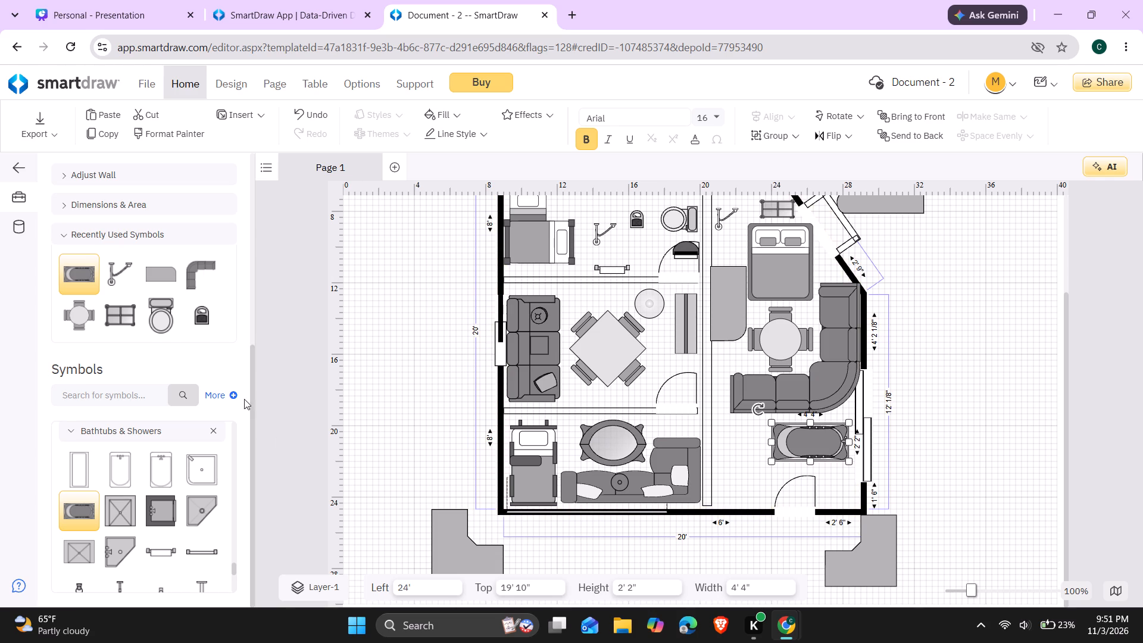
# Place the round slatted table from the Tables symbols between the partition wall and the bottom door, at 20' 6 3/4" left and 21' 4" top.
pyautogui.scroll(-1, 193, 425)
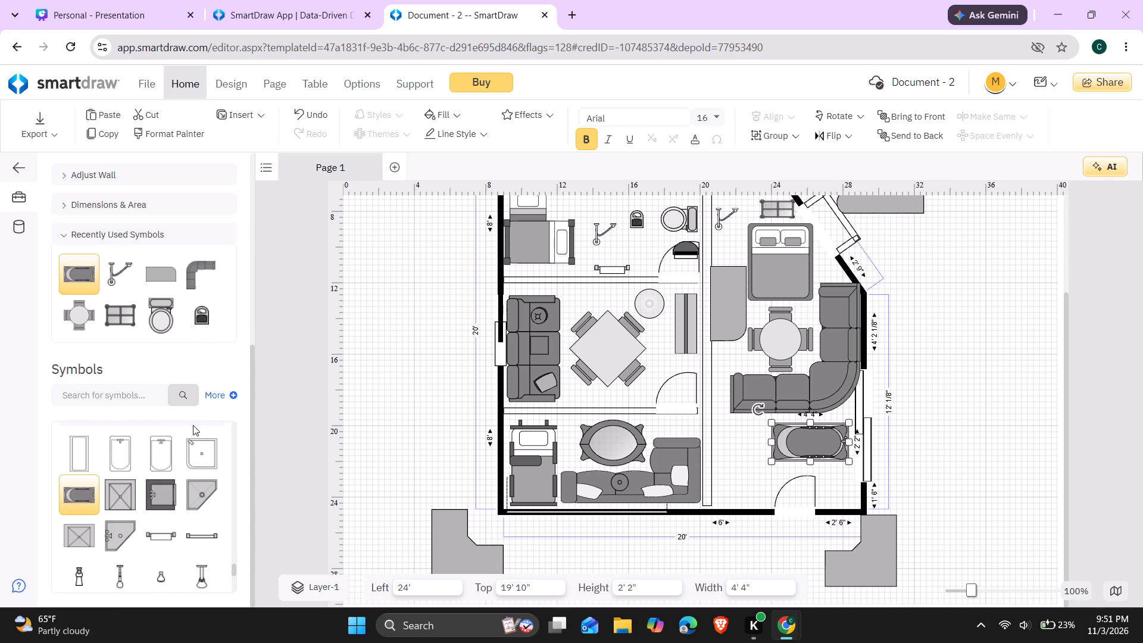
pyautogui.scroll(-1, 193, 425)
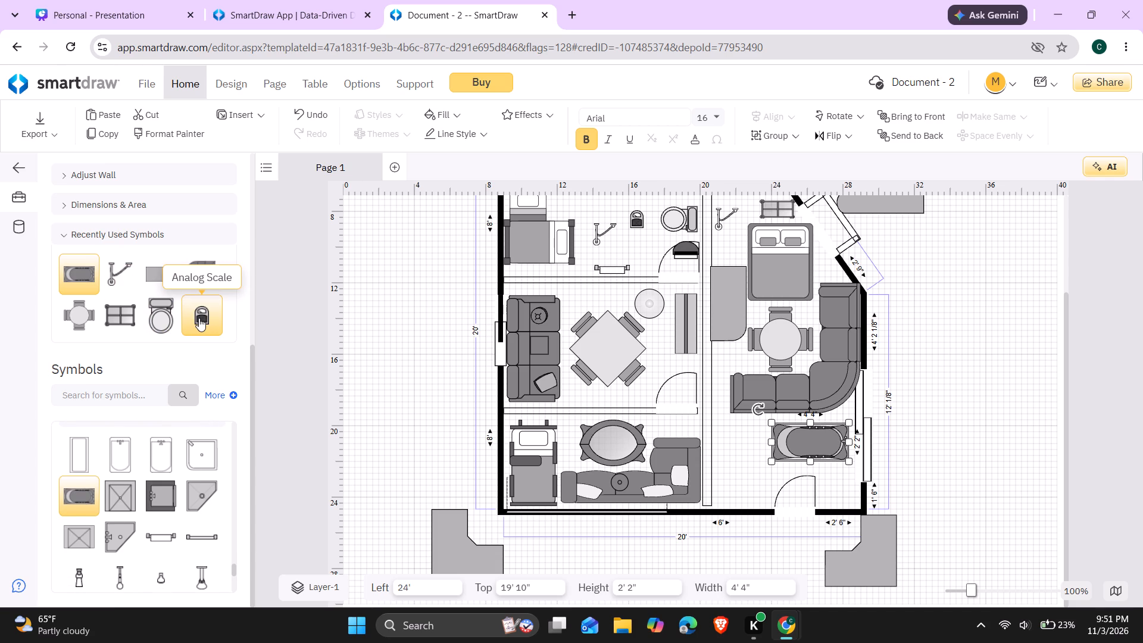
pyautogui.scroll(-2, 148, 459)
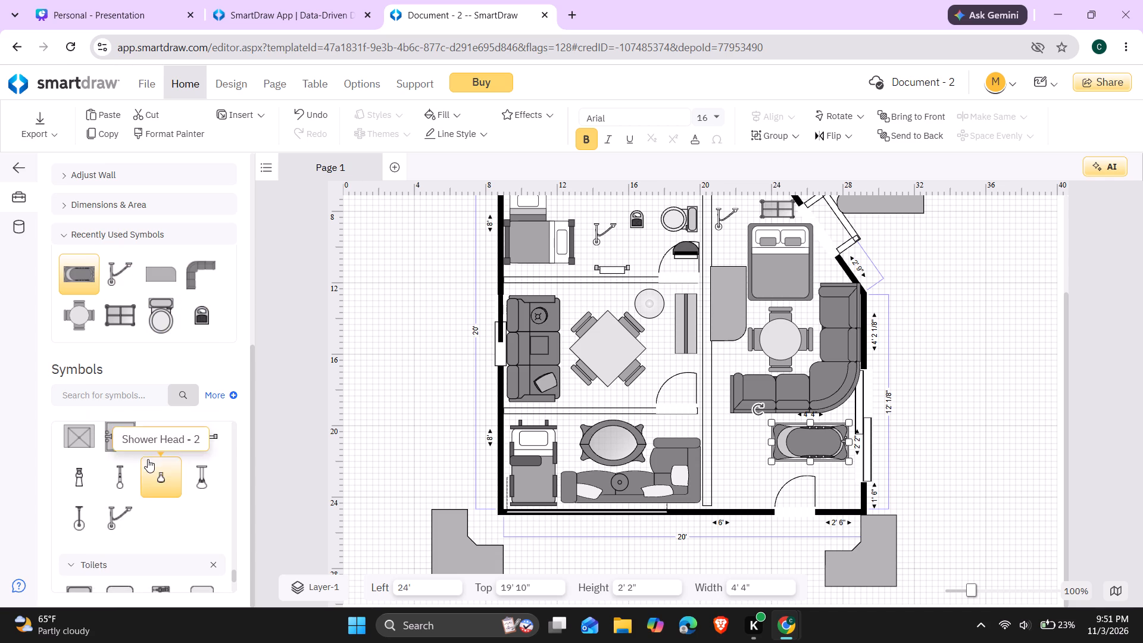
pyautogui.scroll(-3, 149, 536)
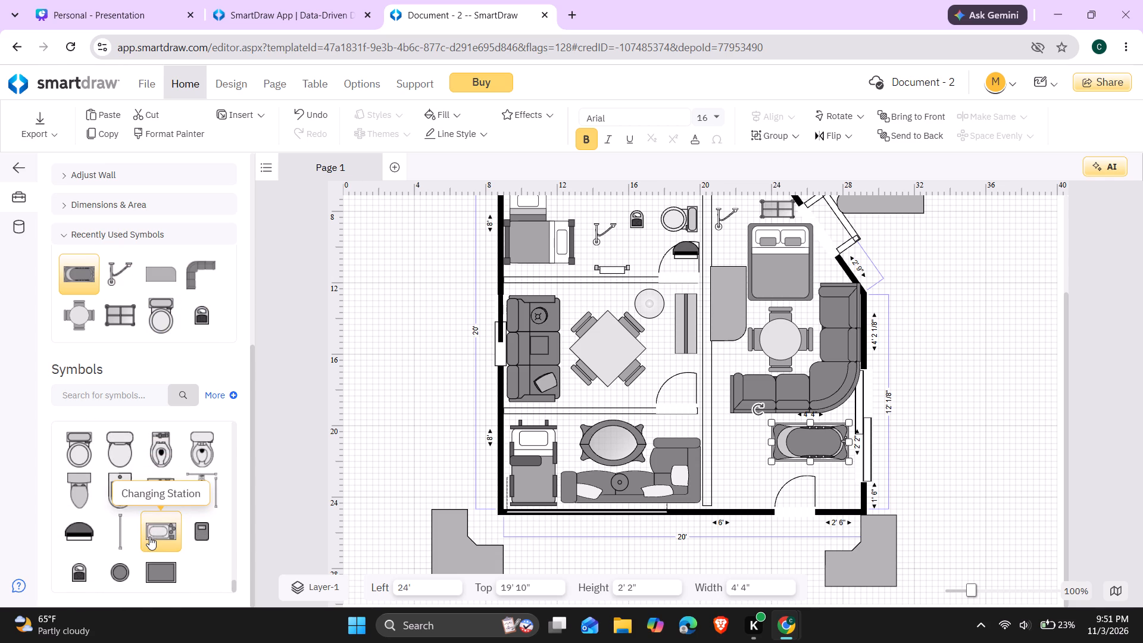
pyautogui.scroll(-2, 149, 536)
pyautogui.scroll(8, 149, 536)
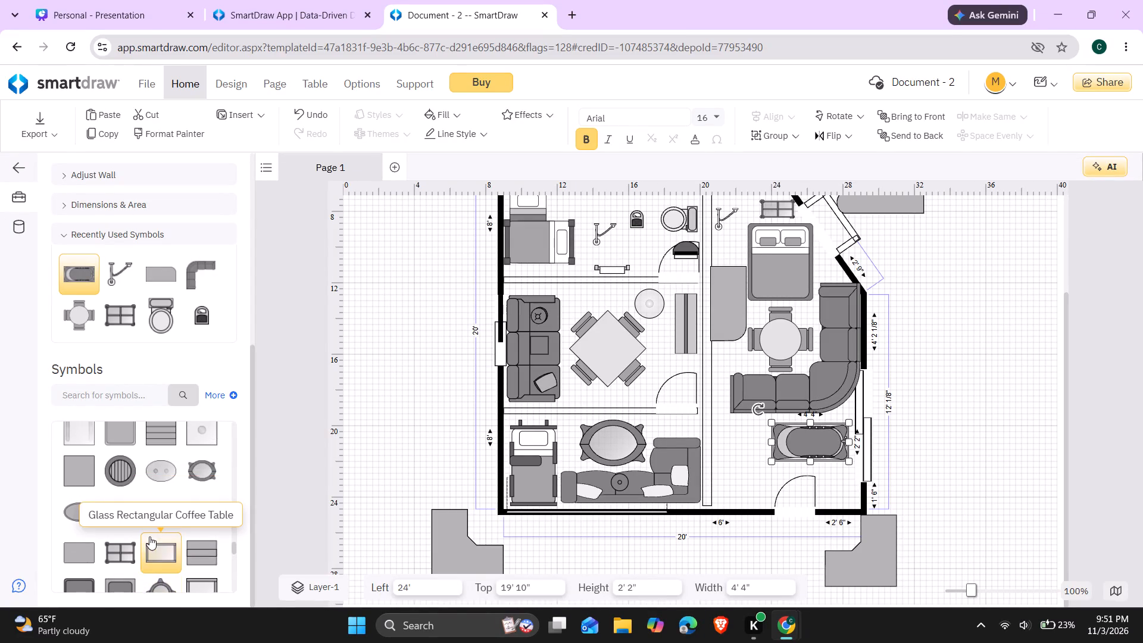
pyautogui.scroll(2, 149, 536)
pyautogui.scroll(-1, 149, 536)
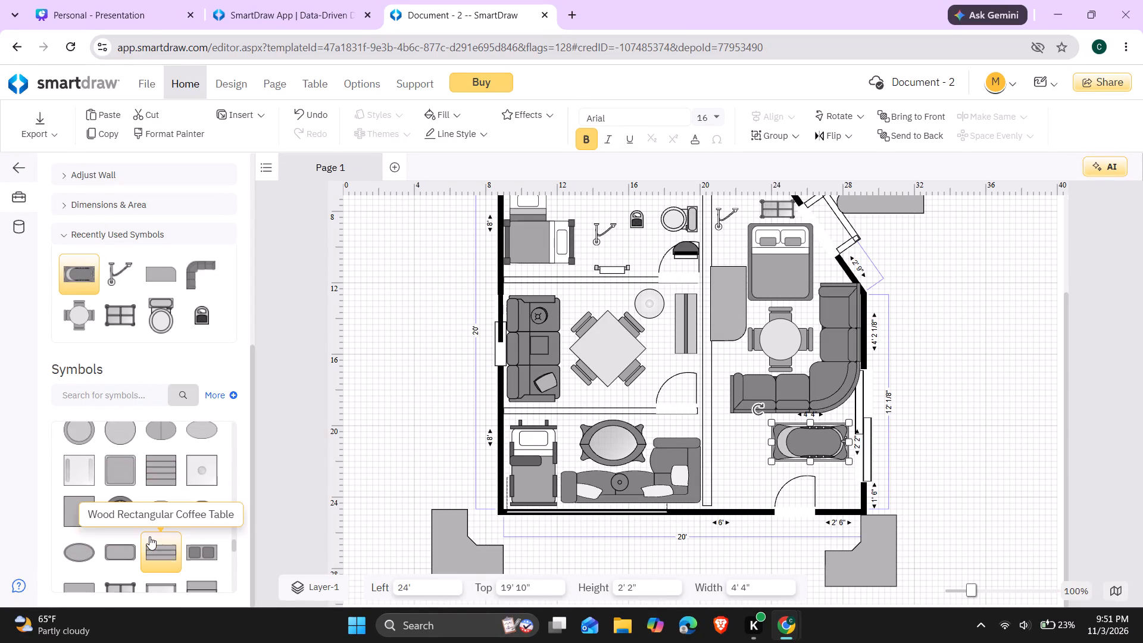
pyautogui.moveTo(129, 514); pyautogui.dragTo(597, 482)
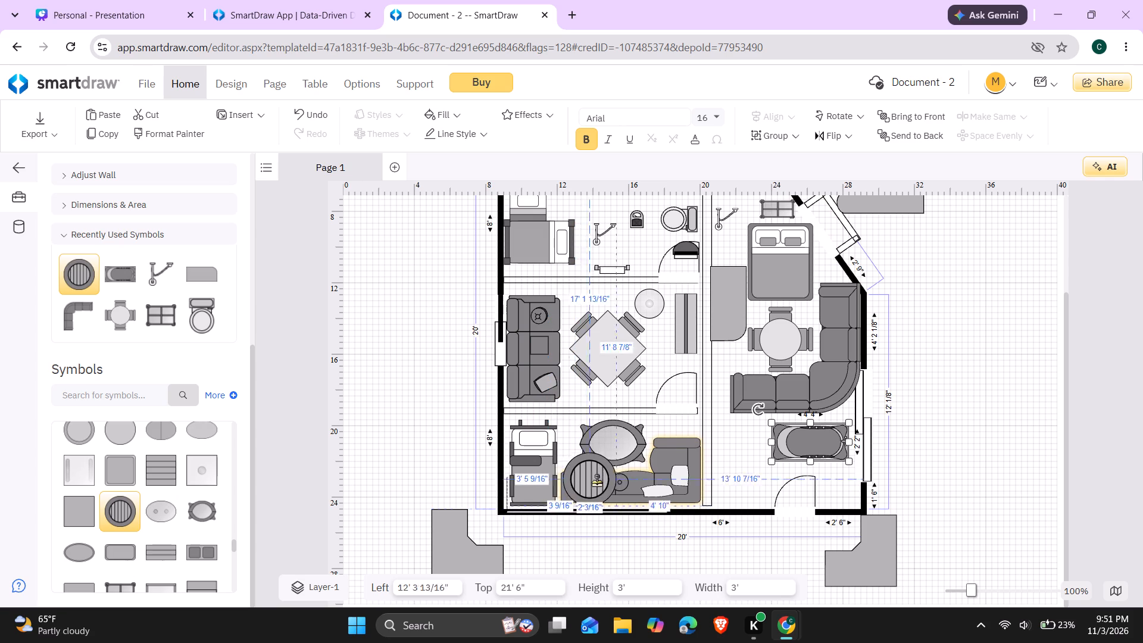
pyautogui.moveTo(597, 482); pyautogui.dragTo(717, 477)
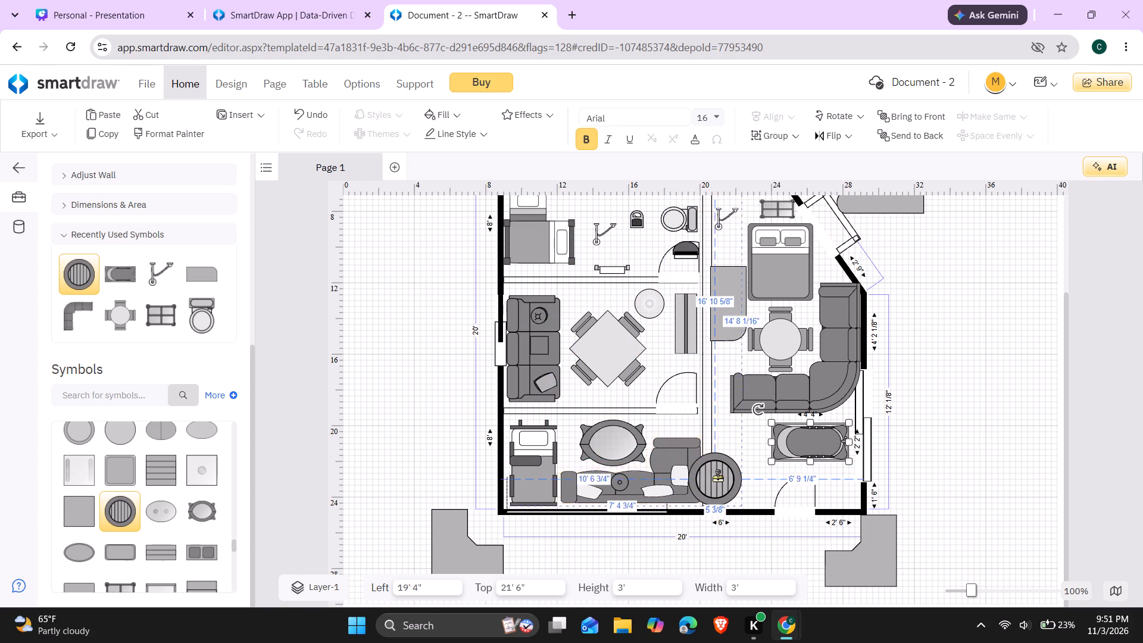
pyautogui.moveTo(717, 477); pyautogui.dragTo(730, 478)
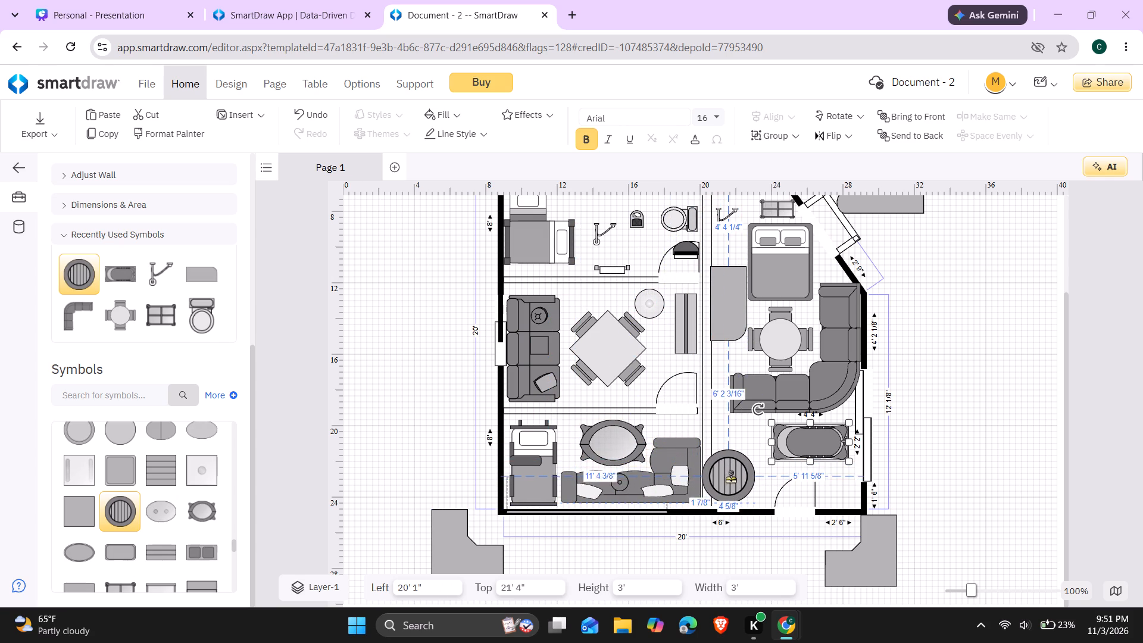
pyautogui.moveTo(730, 478); pyautogui.dragTo(736, 476)
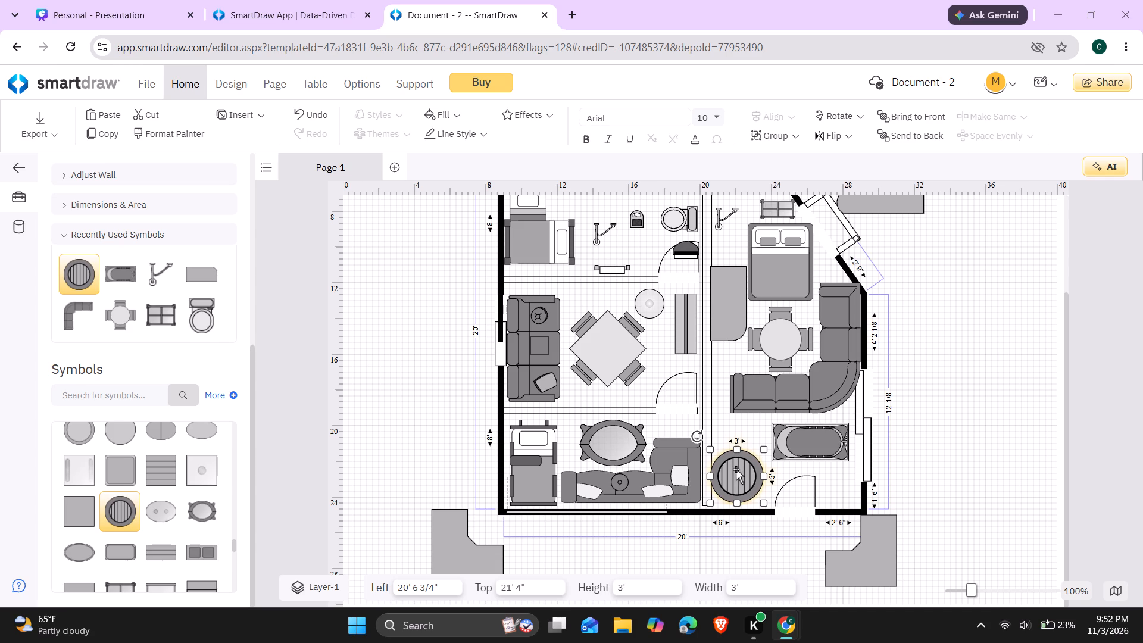
# Widen the round slatted table to 3' 1 1/4" and move it away from the partition wall, at 21' left and 21' 4" top.
pyautogui.click(736, 449)
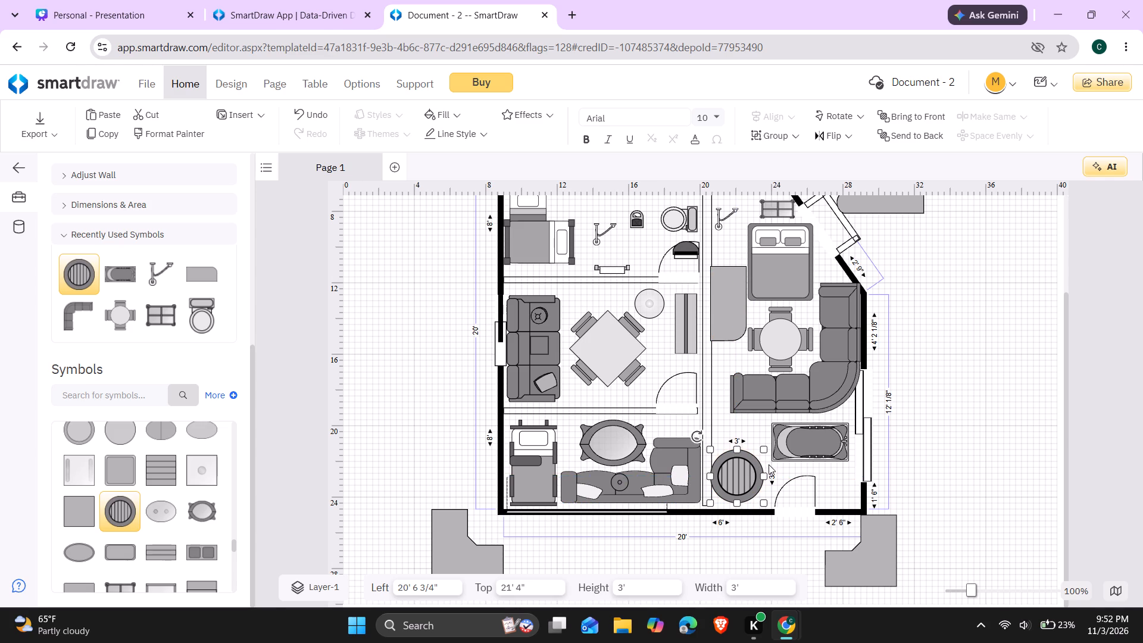
pyautogui.click(766, 474)
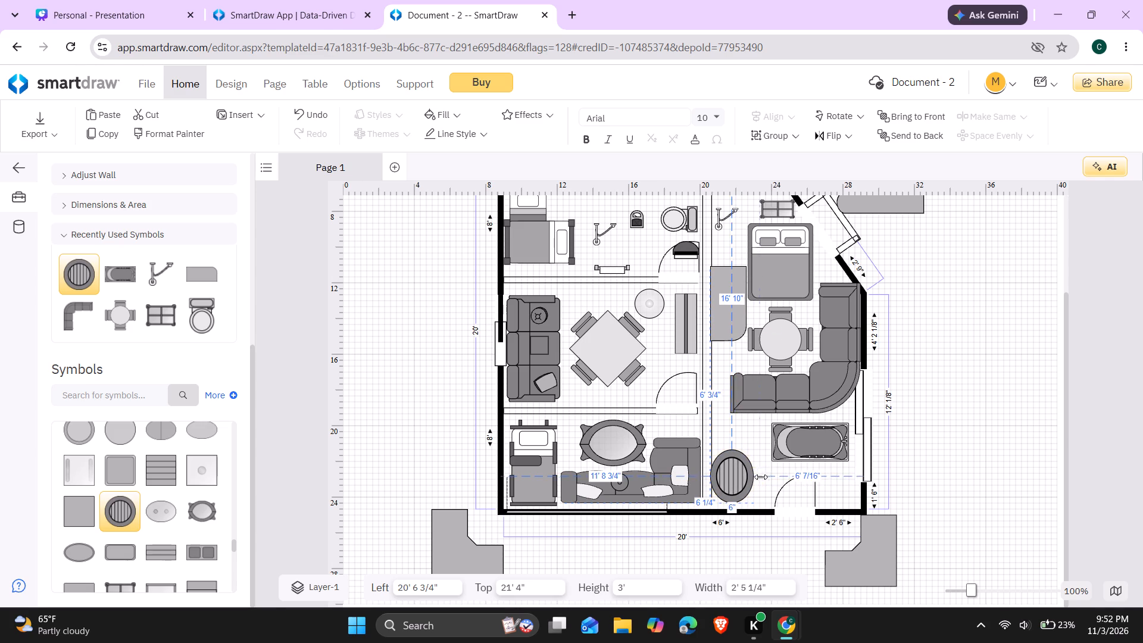
pyautogui.moveTo(736, 473); pyautogui.dragTo(741, 473)
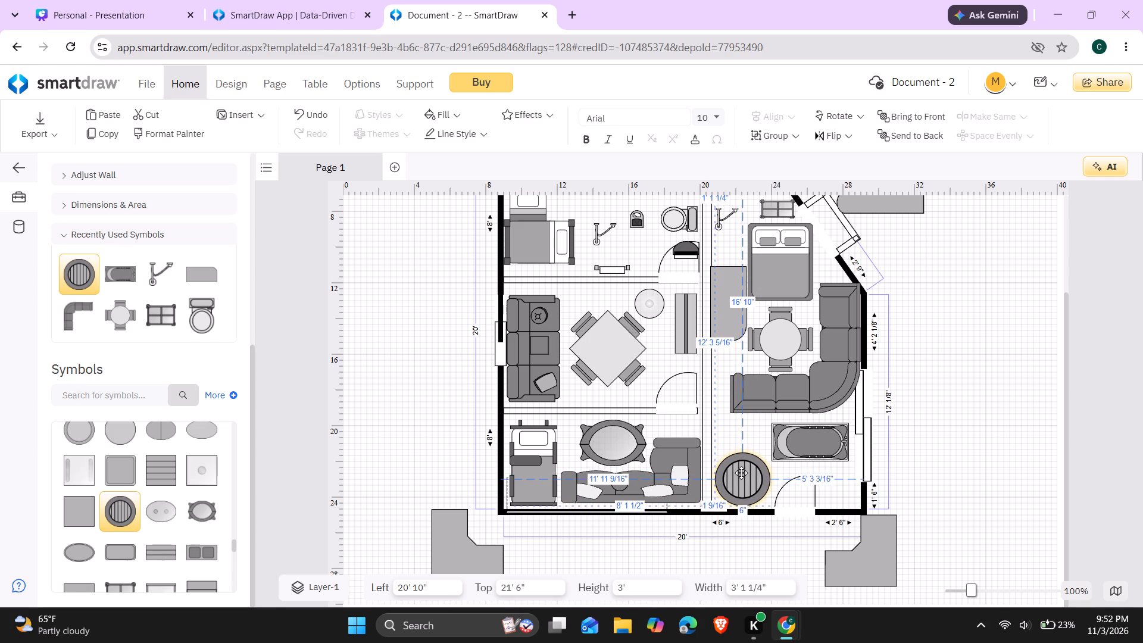
pyautogui.moveTo(741, 473); pyautogui.dragTo(745, 471)
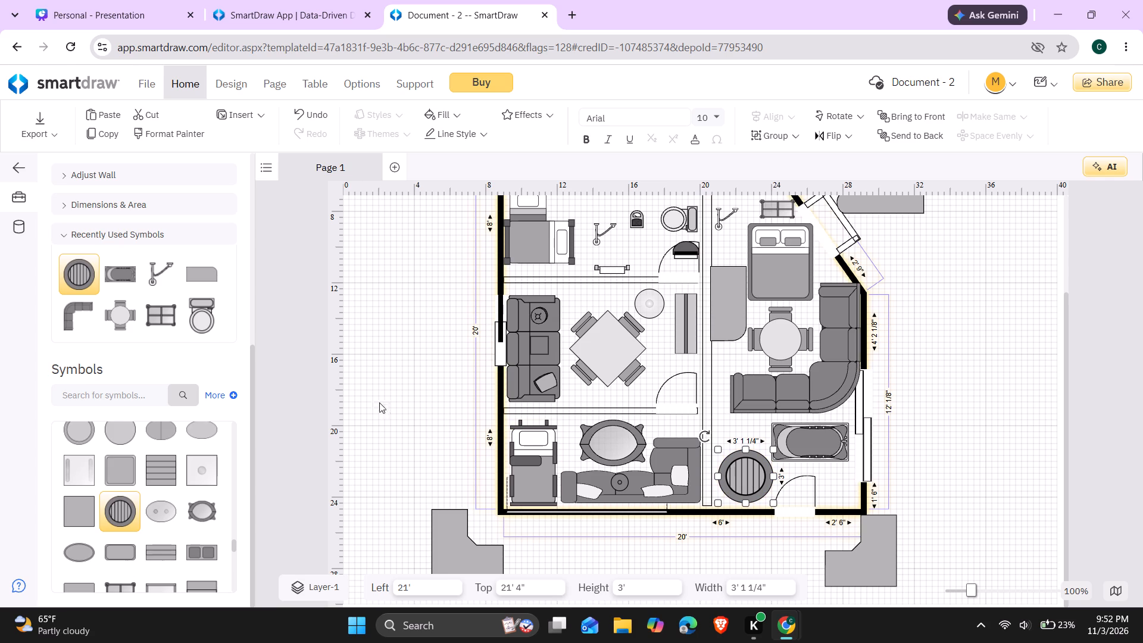
pyautogui.click(298, 364)
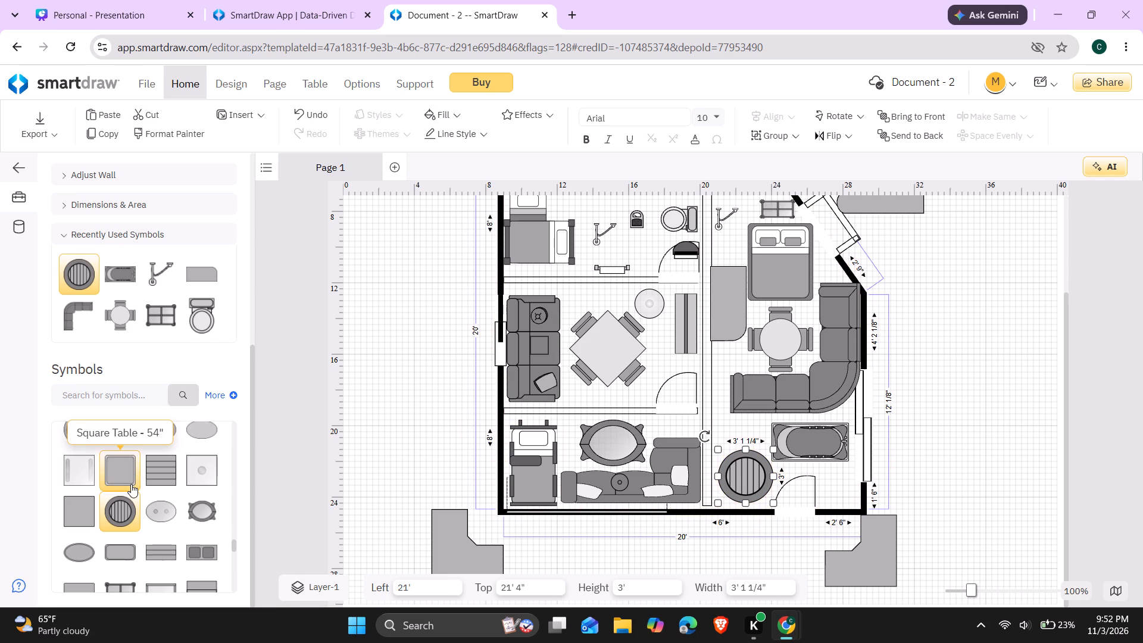
# Look through the symbol library from Tables back to Room Outlines, including sofas, beds, countertops, doors and windows, for further items to place.
pyautogui.scroll(2, 131, 484)
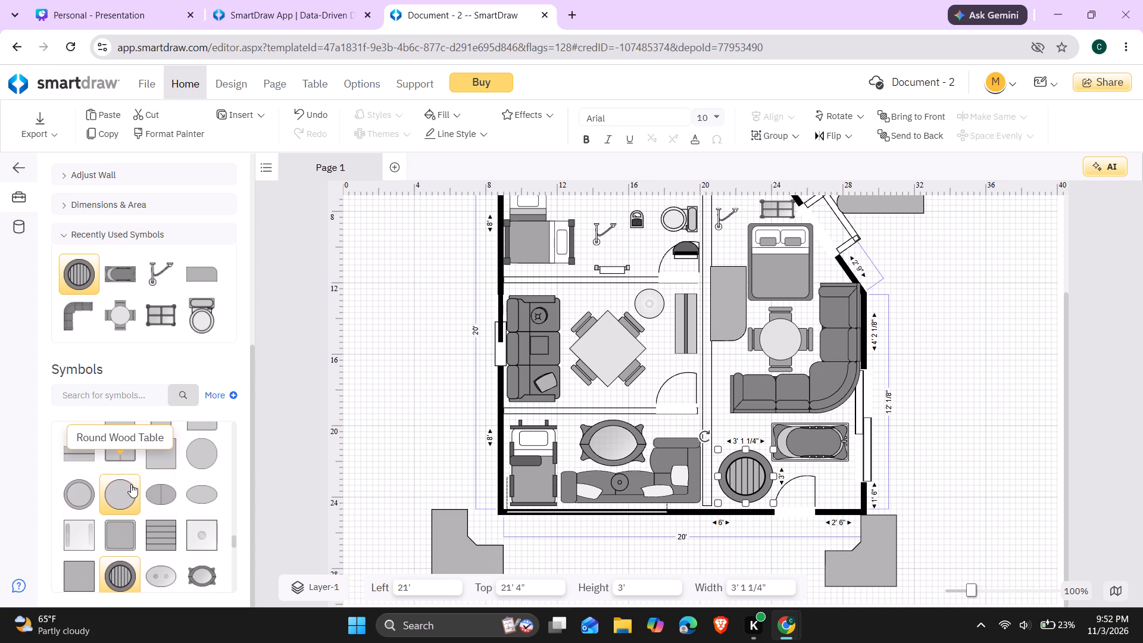
pyautogui.scroll(1, 131, 484)
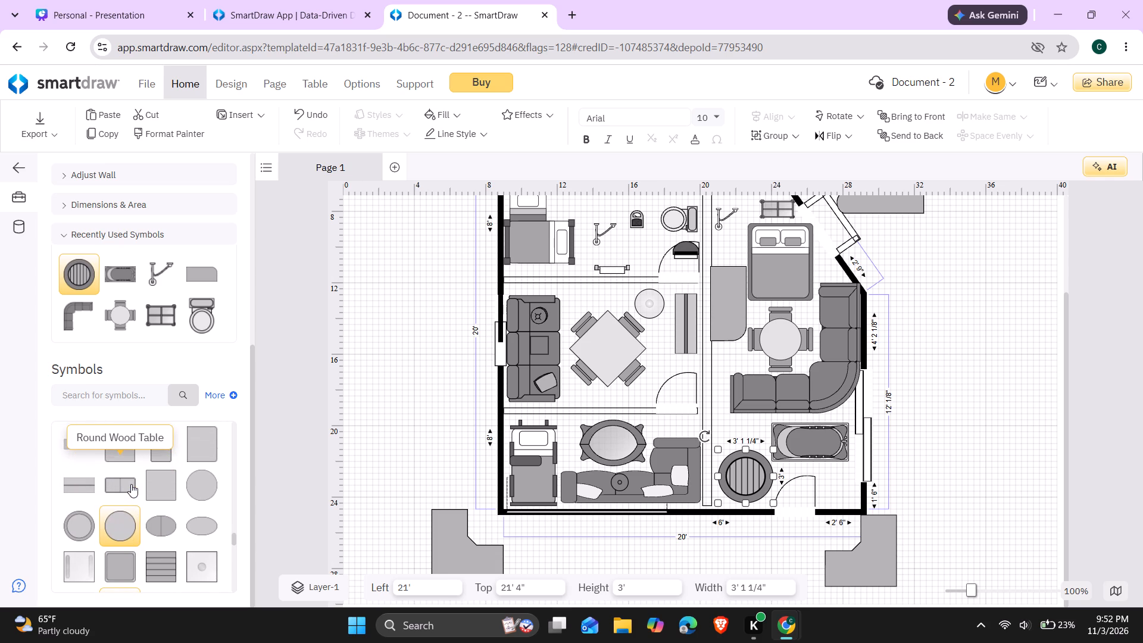
pyautogui.scroll(1, 131, 484)
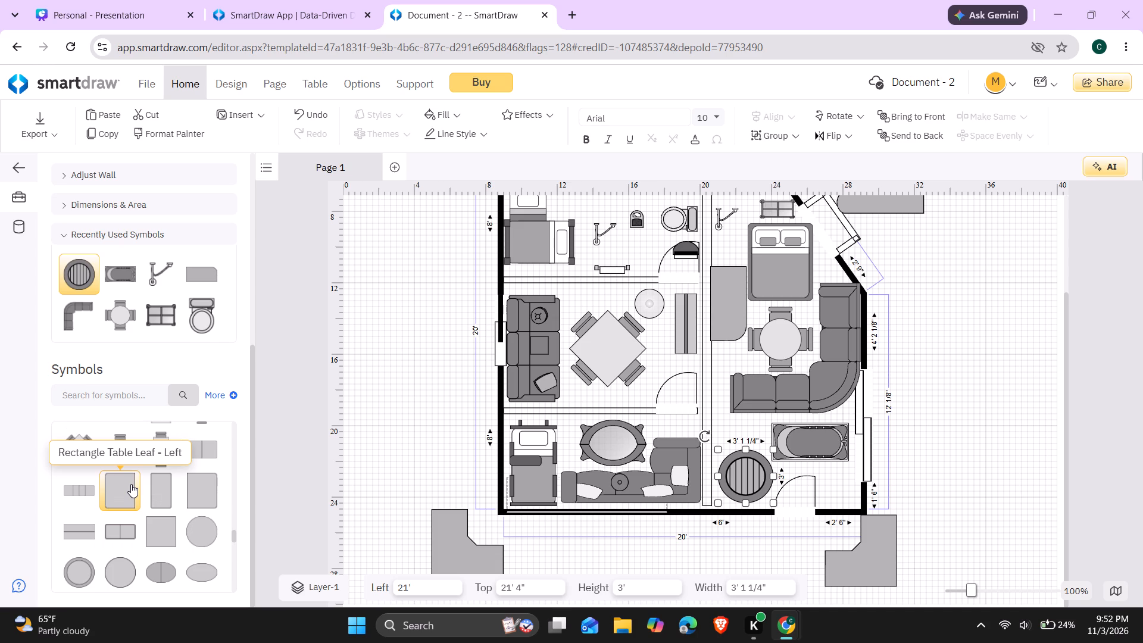
pyautogui.scroll(1, 131, 484)
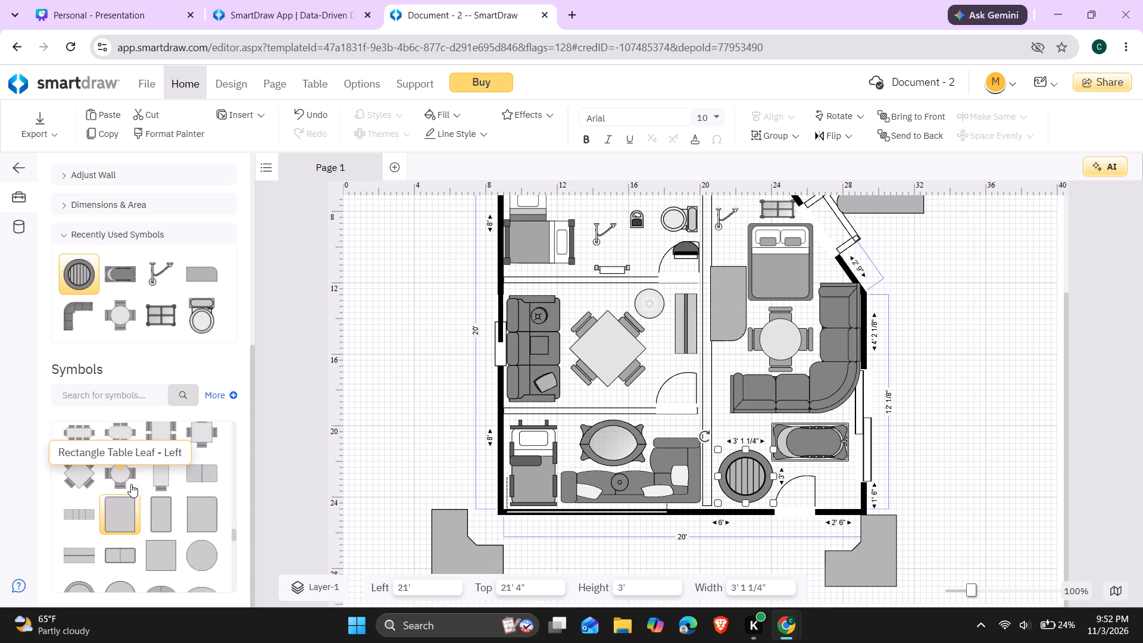
pyautogui.scroll(3, 131, 484)
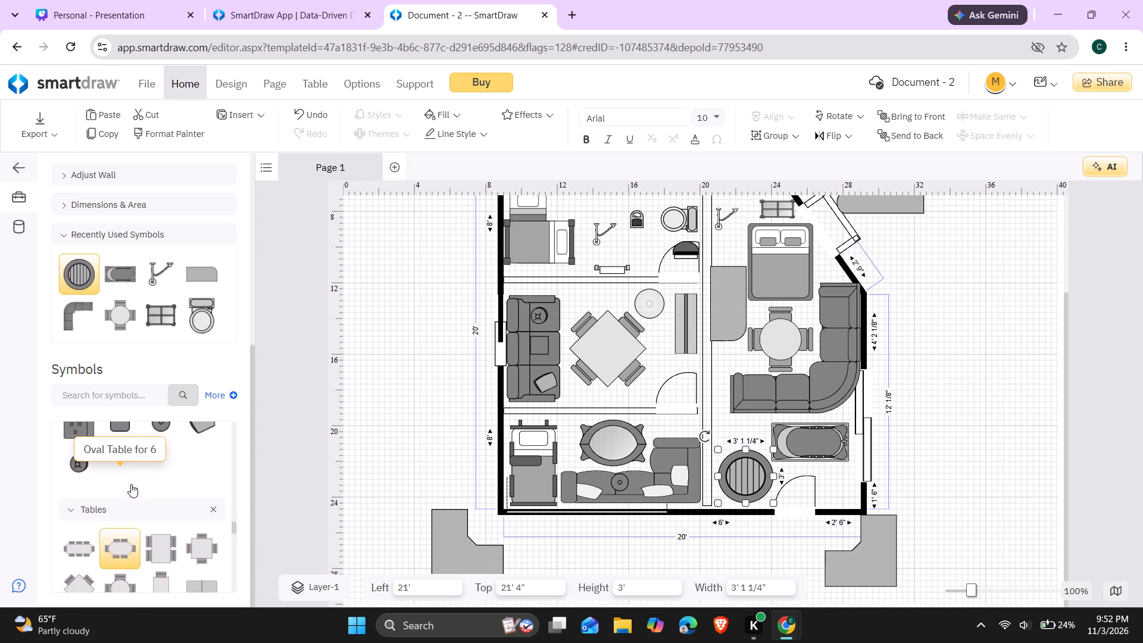
pyautogui.scroll(4, 131, 484)
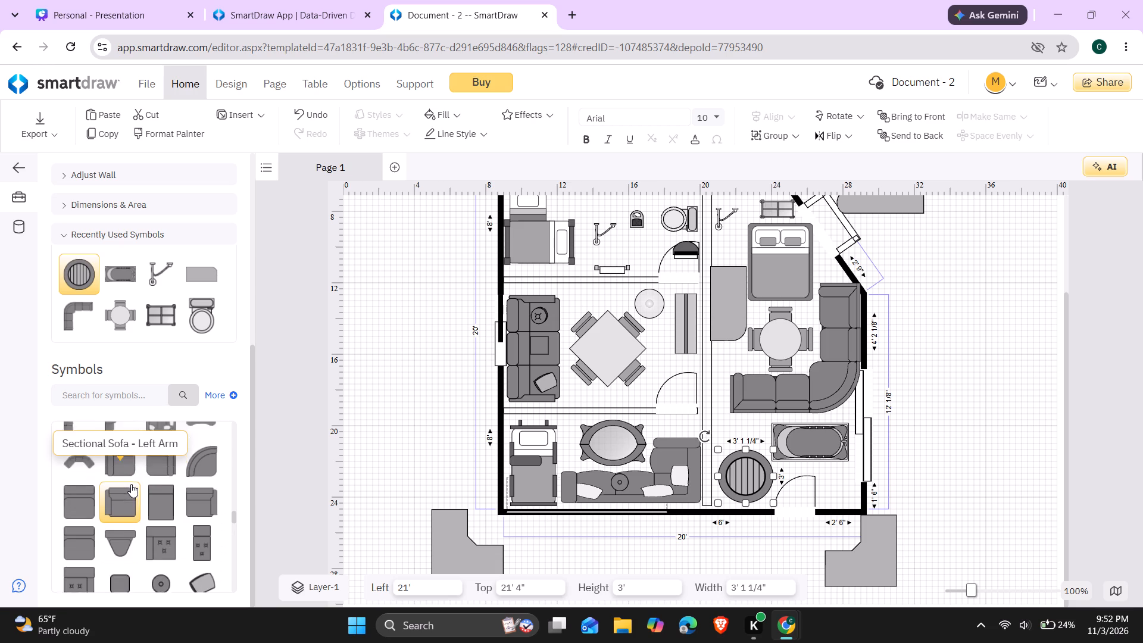
pyautogui.scroll(1, 131, 484)
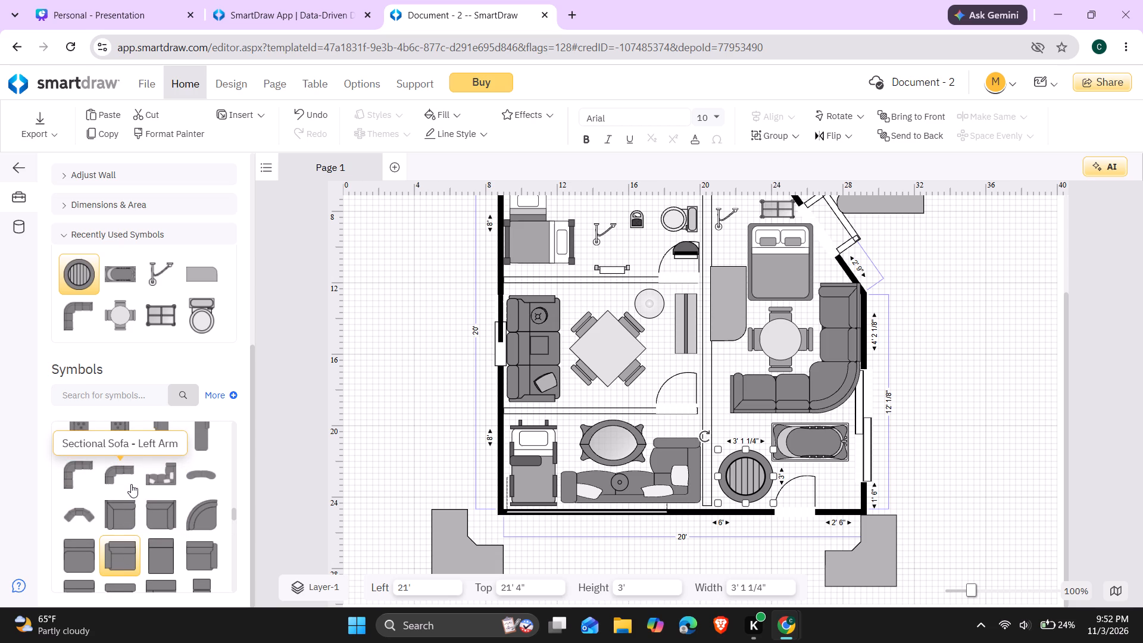
pyautogui.scroll(3, 131, 484)
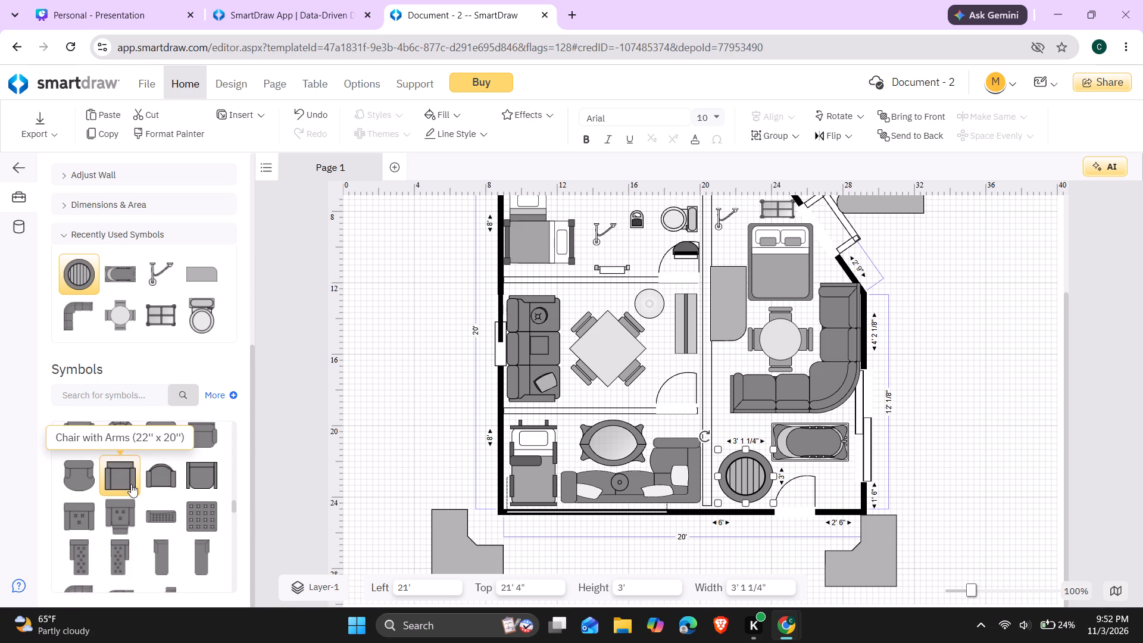
pyautogui.scroll(3, 131, 484)
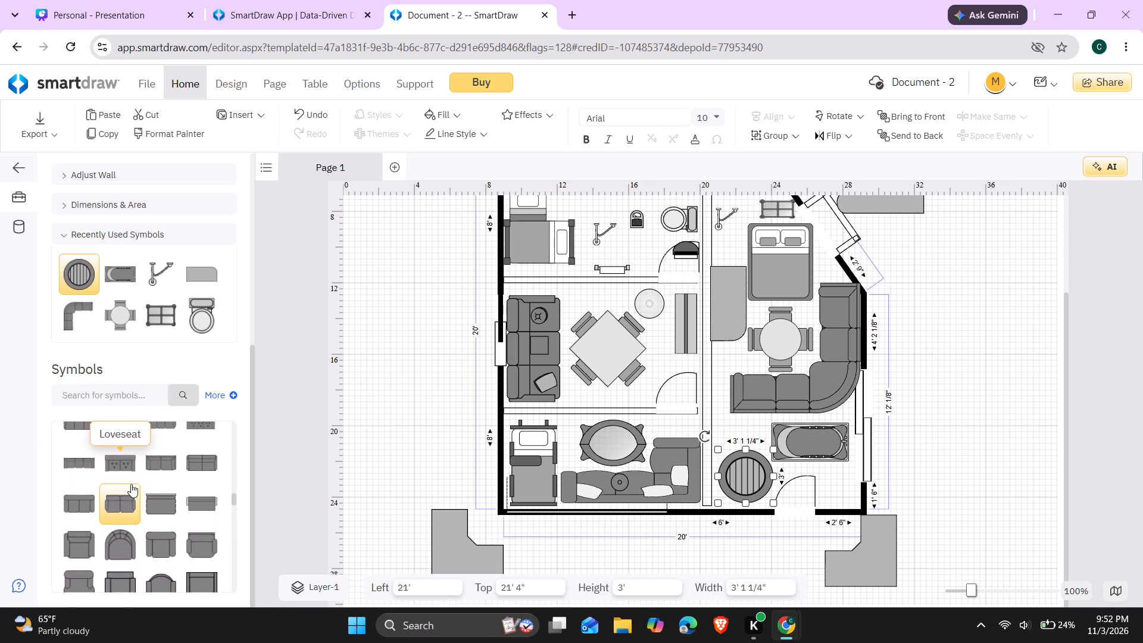
pyautogui.scroll(6, 131, 484)
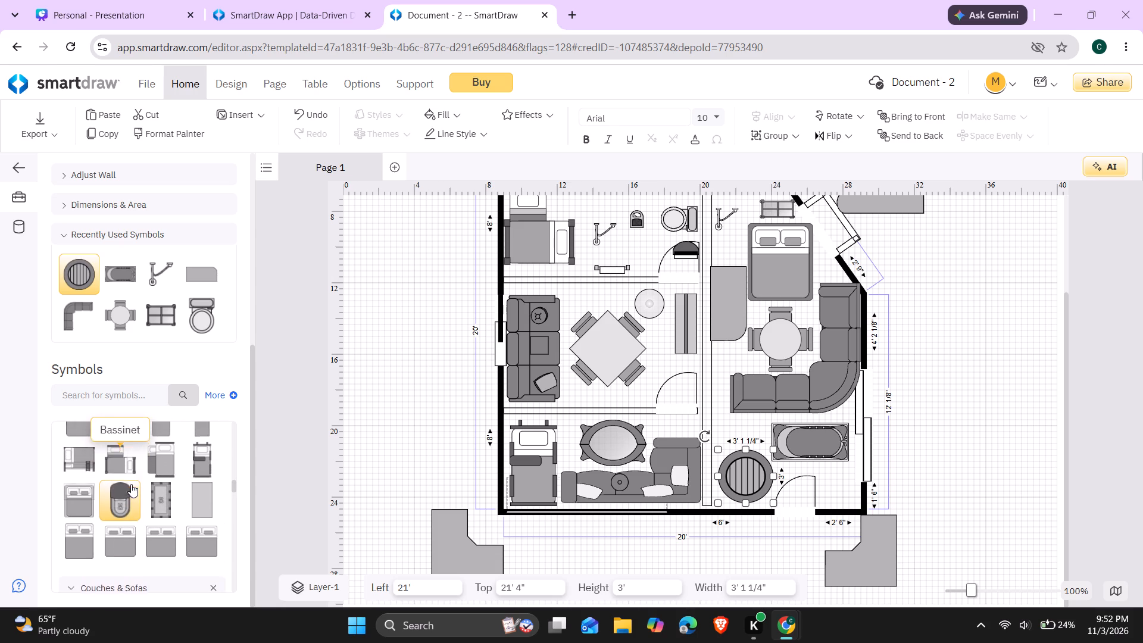
pyautogui.scroll(3, 131, 484)
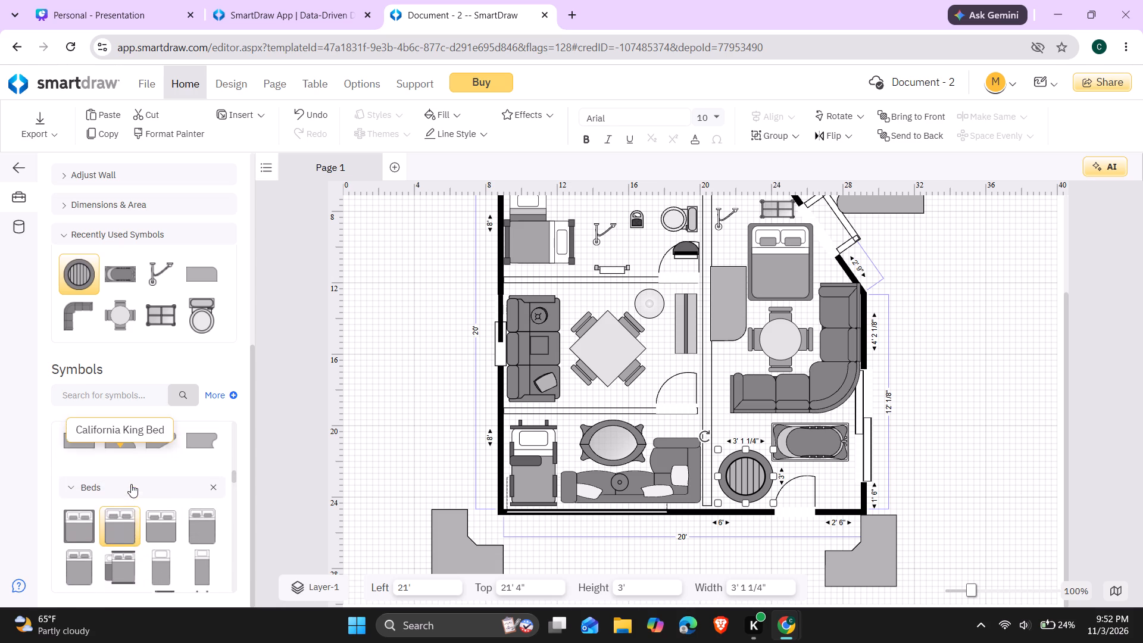
pyautogui.scroll(2, 131, 484)
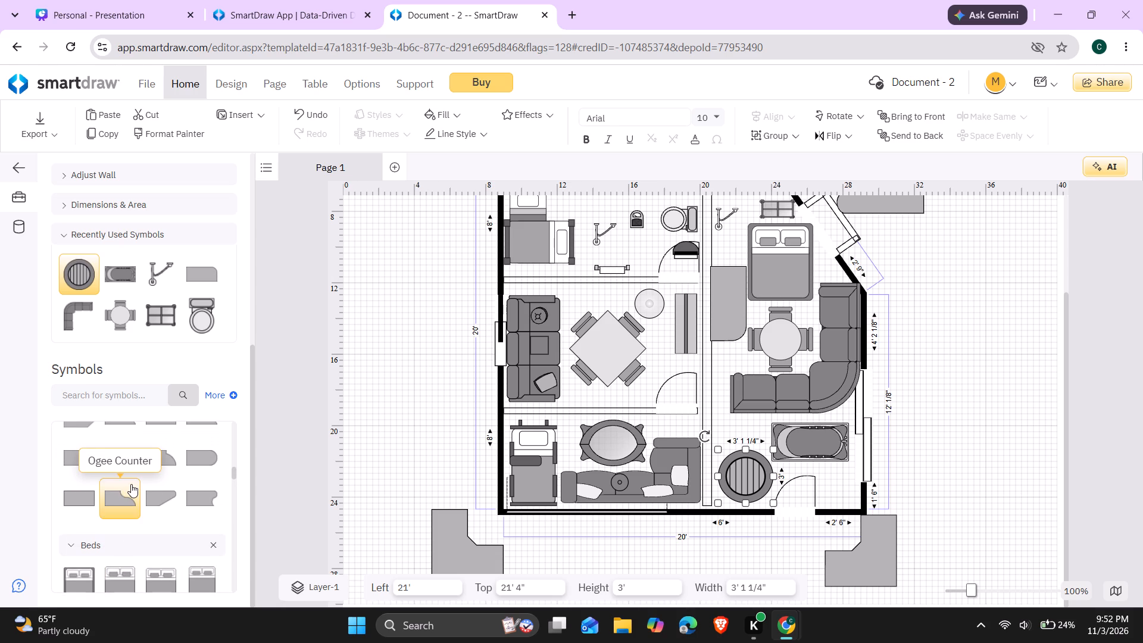
pyautogui.scroll(1, 131, 484)
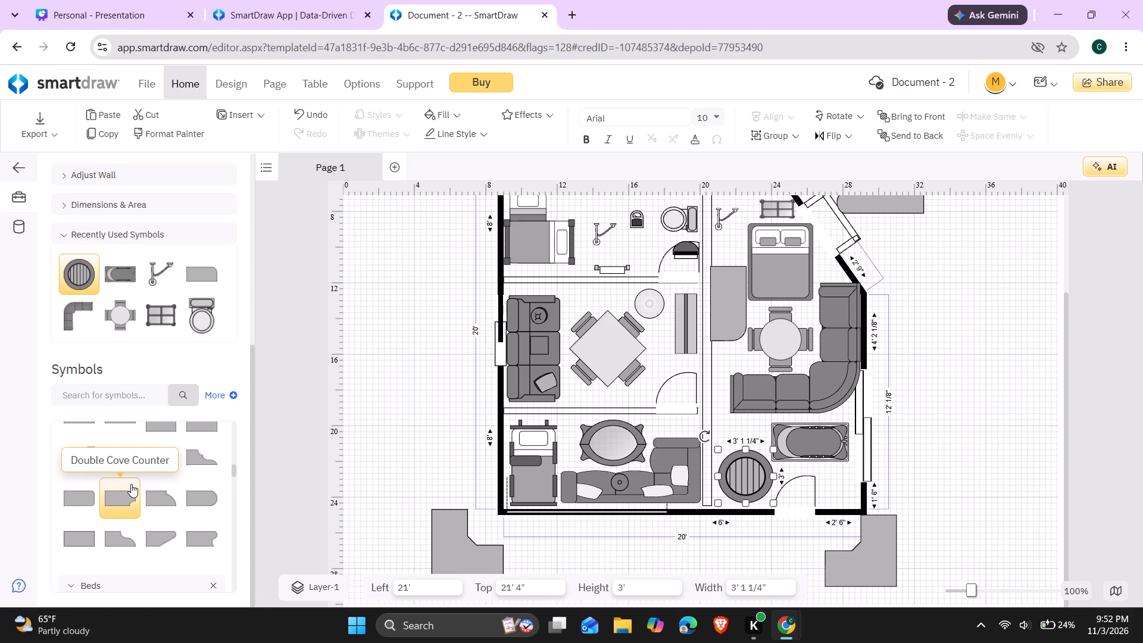
pyautogui.scroll(3, 131, 484)
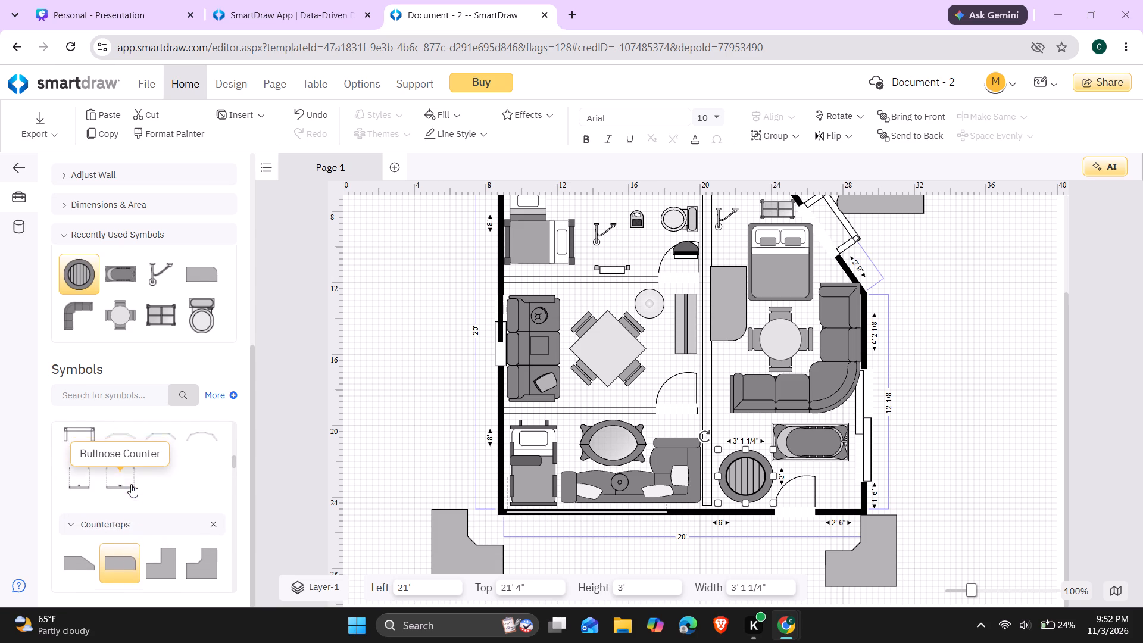
pyautogui.scroll(3, 131, 484)
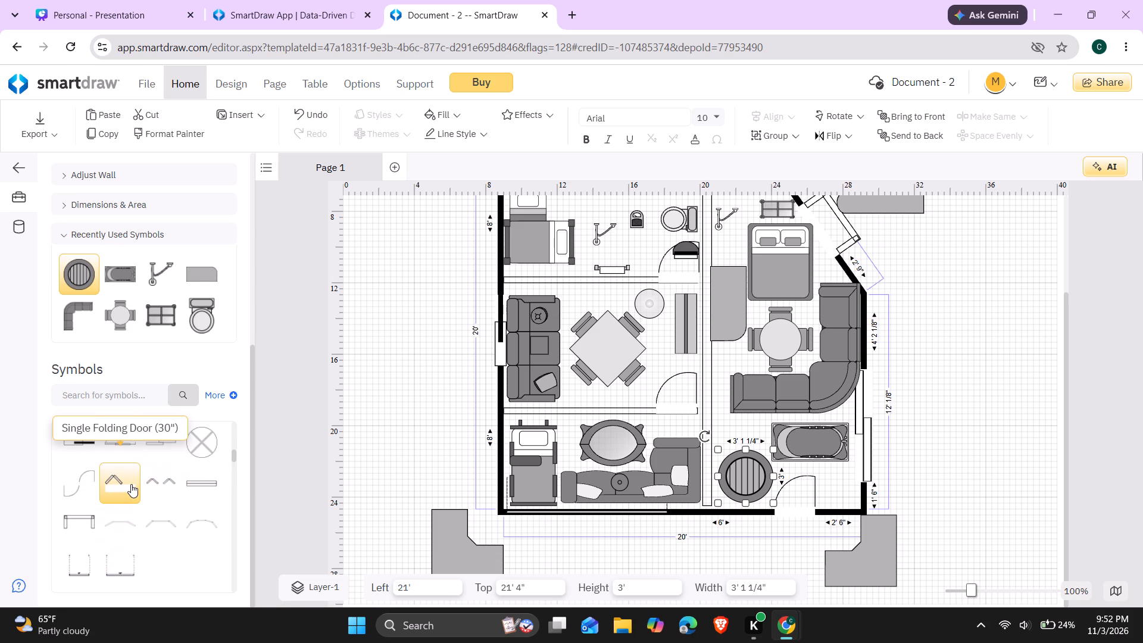
pyautogui.scroll(5, 131, 484)
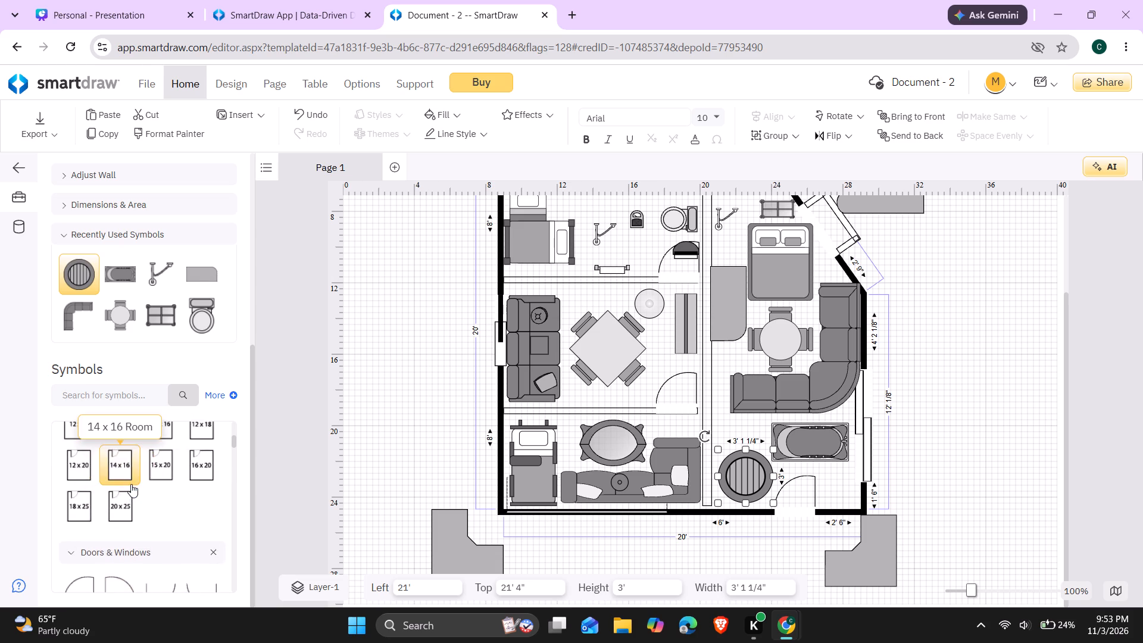
pyautogui.scroll(4, 131, 484)
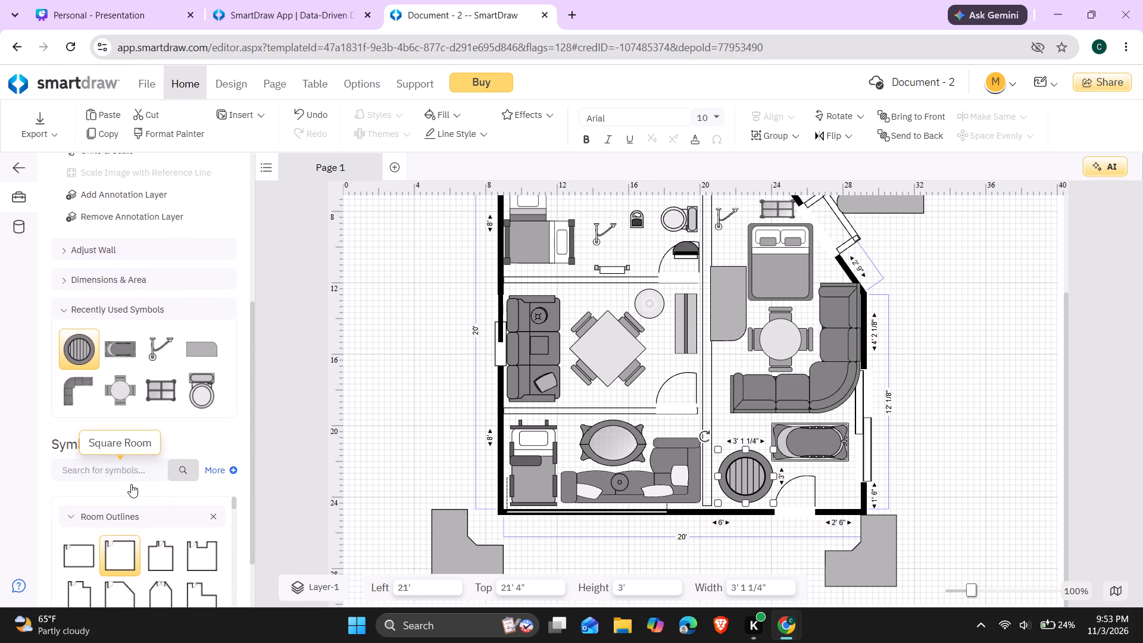
pyautogui.scroll(1, 131, 484)
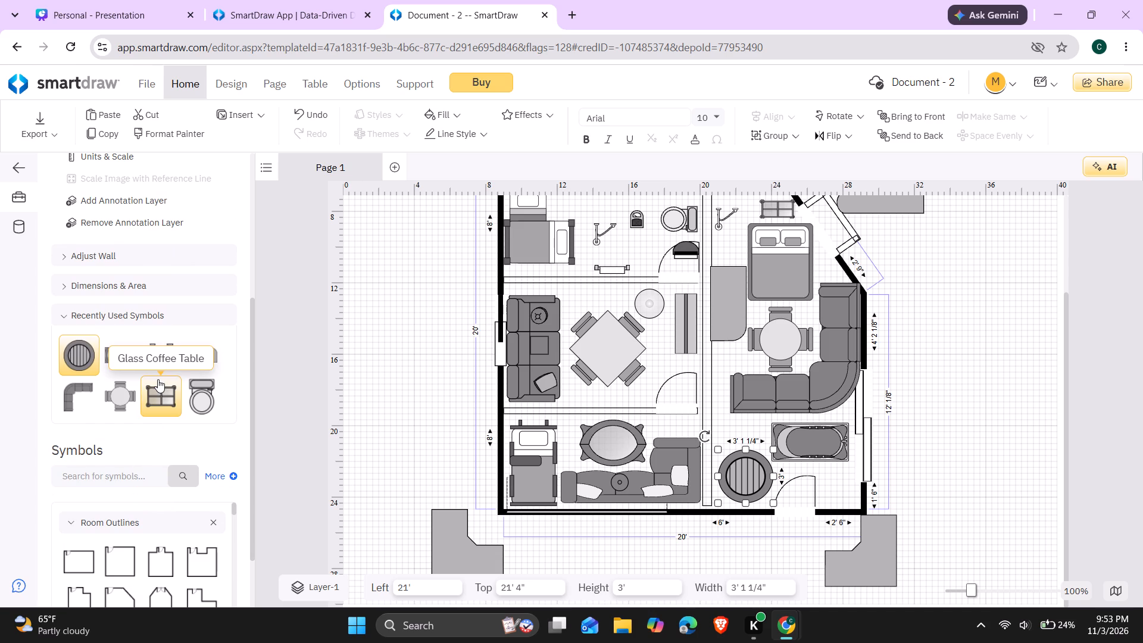
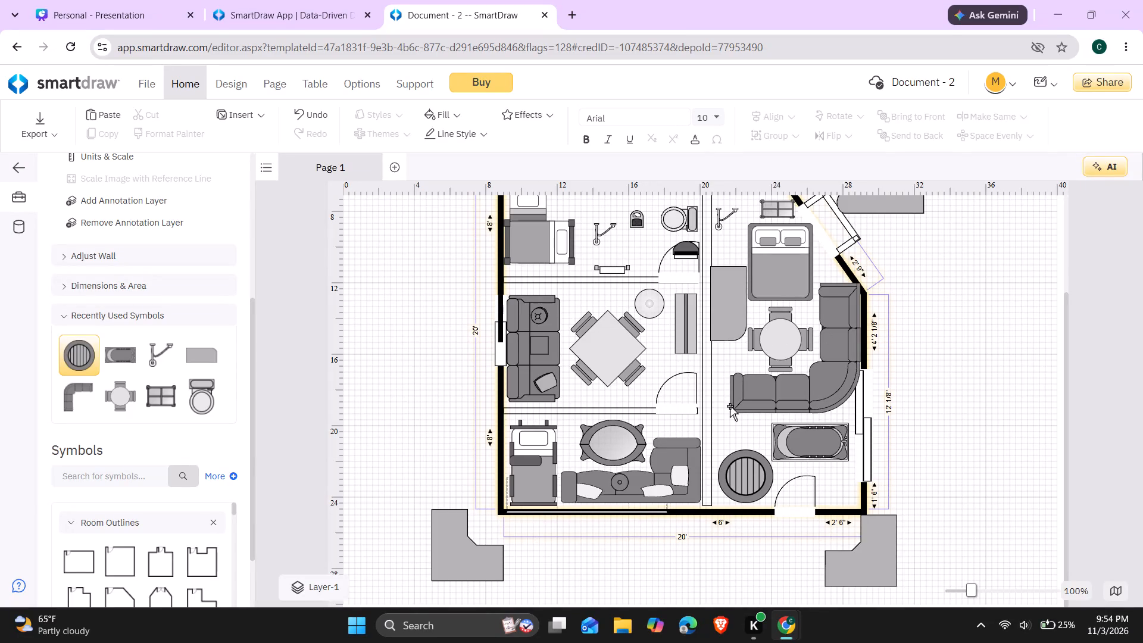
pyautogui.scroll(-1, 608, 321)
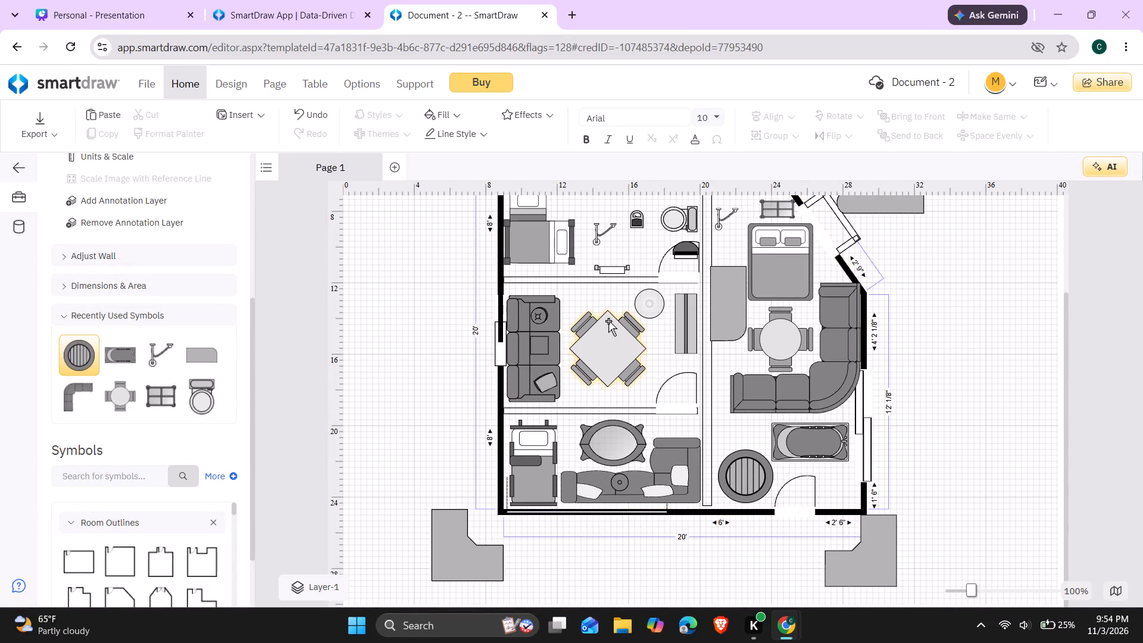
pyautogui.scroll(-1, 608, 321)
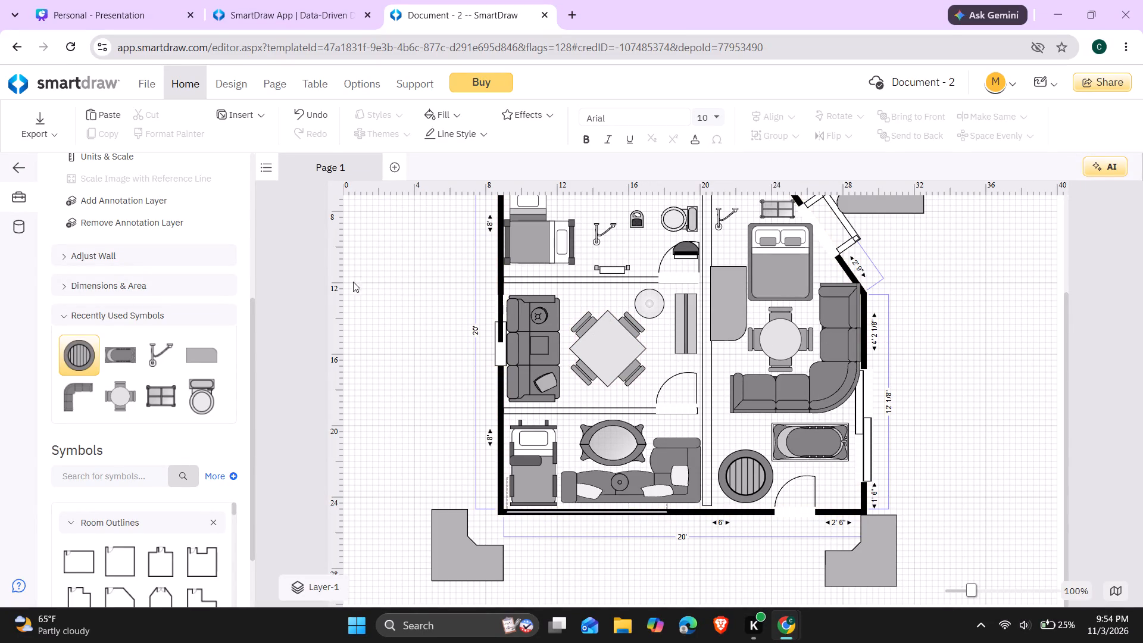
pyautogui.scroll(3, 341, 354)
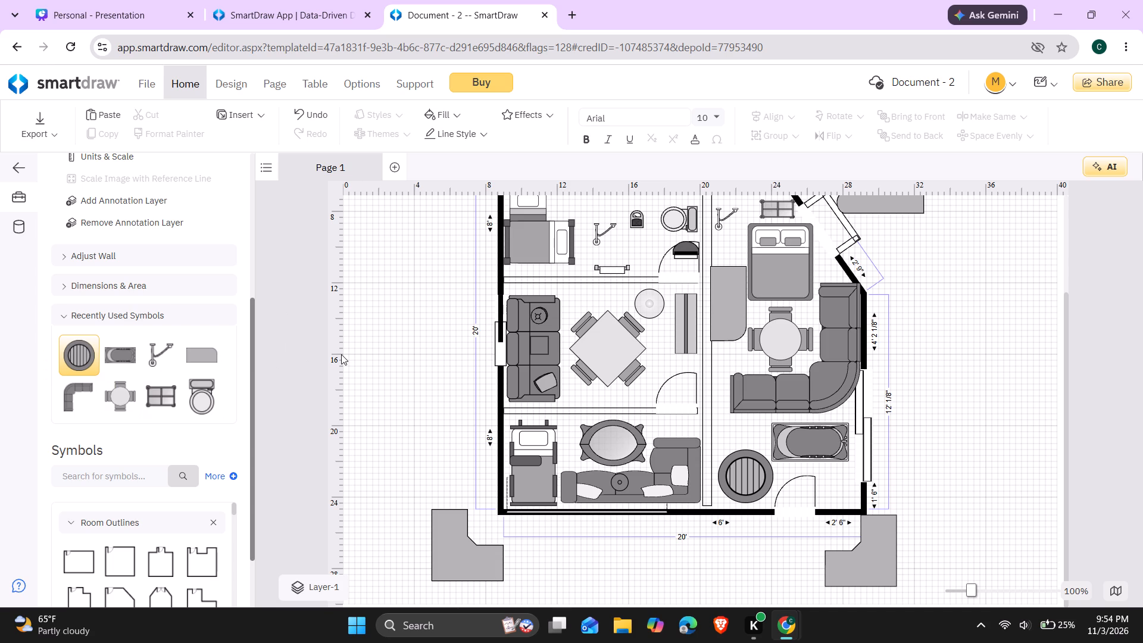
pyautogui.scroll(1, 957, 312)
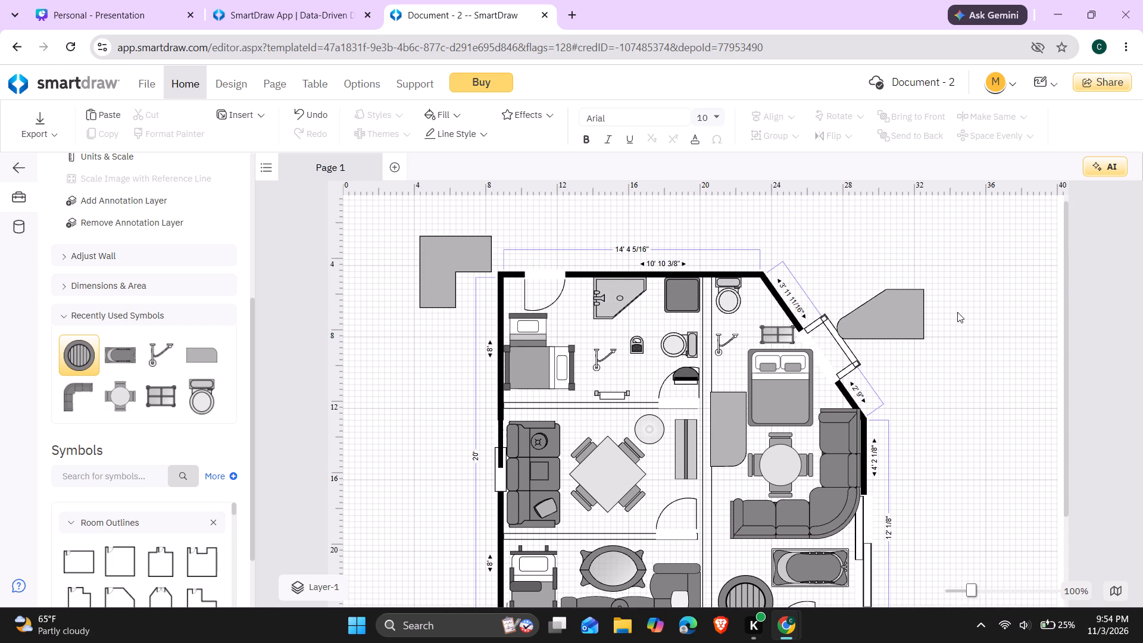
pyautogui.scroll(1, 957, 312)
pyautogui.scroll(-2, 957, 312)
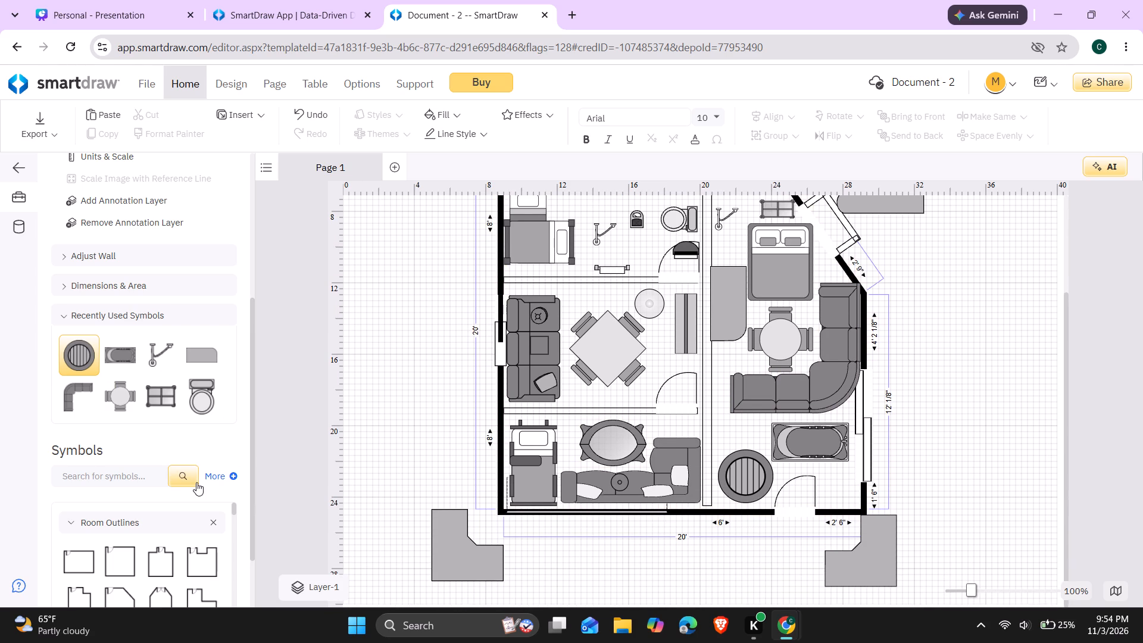
# Add a 4' Wall Opening (Edged) to the plan's left exterior wall beside the lower bed, at 6' 10" left and 22' 1/2" top.
pyautogui.scroll(-5, 196, 482)
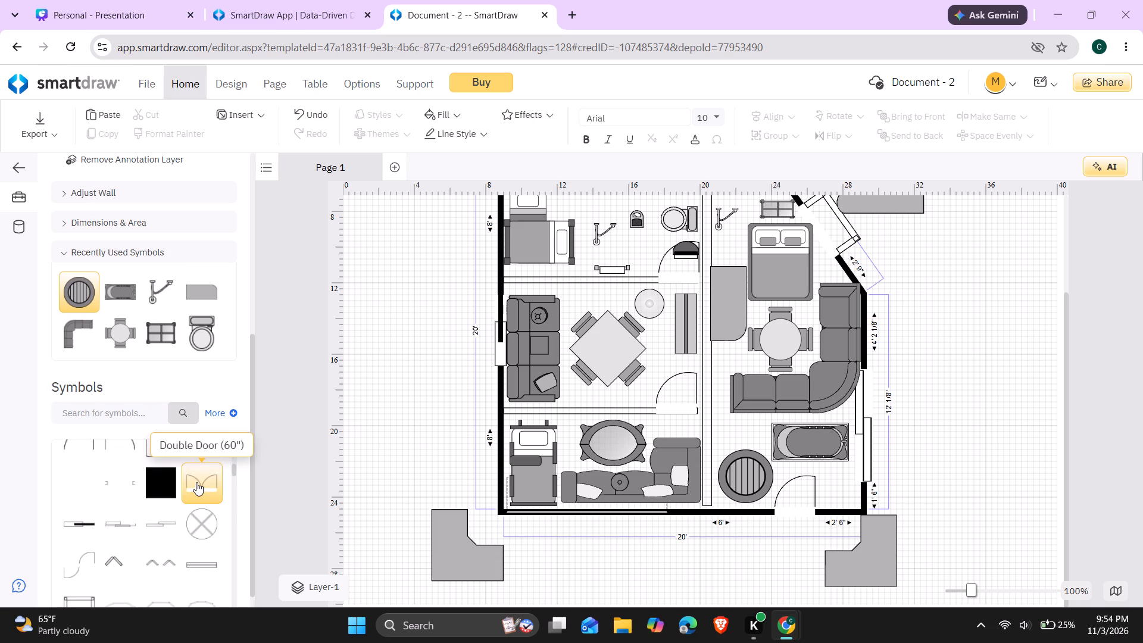
pyautogui.moveTo(134, 491); pyautogui.dragTo(444, 406)
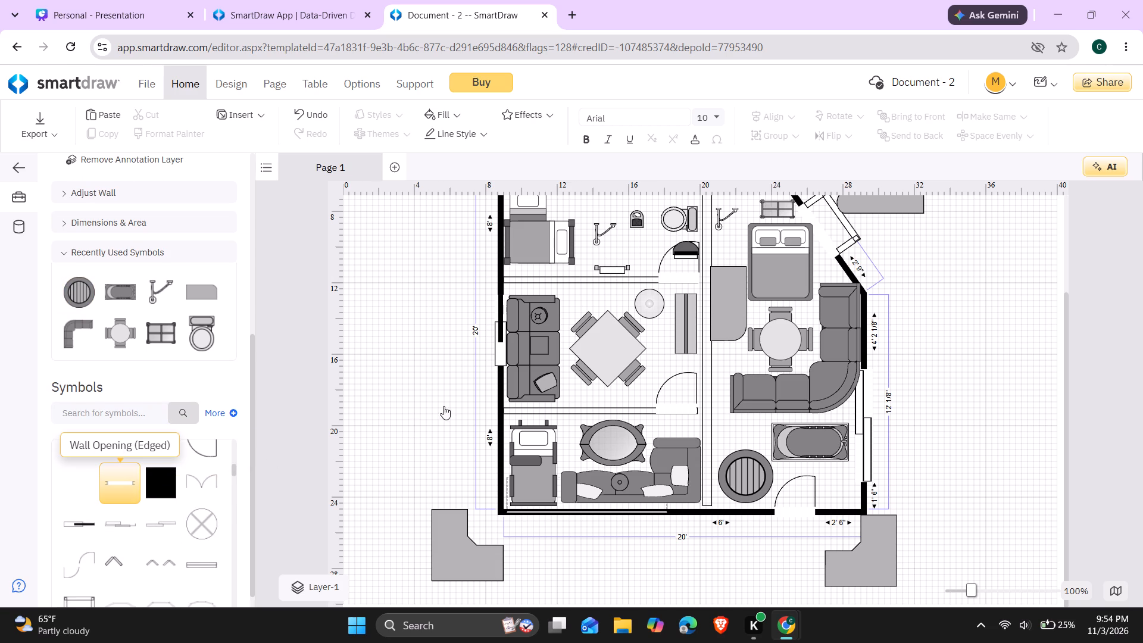
pyautogui.moveTo(444, 406); pyautogui.dragTo(501, 408)
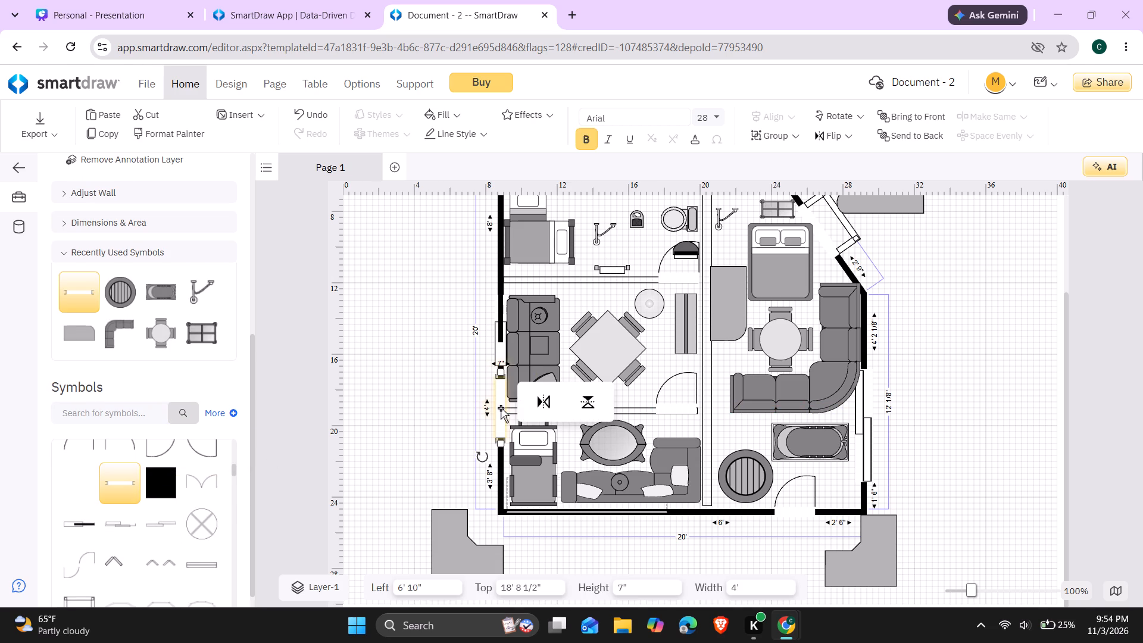
pyautogui.moveTo(498, 414); pyautogui.dragTo(503, 469)
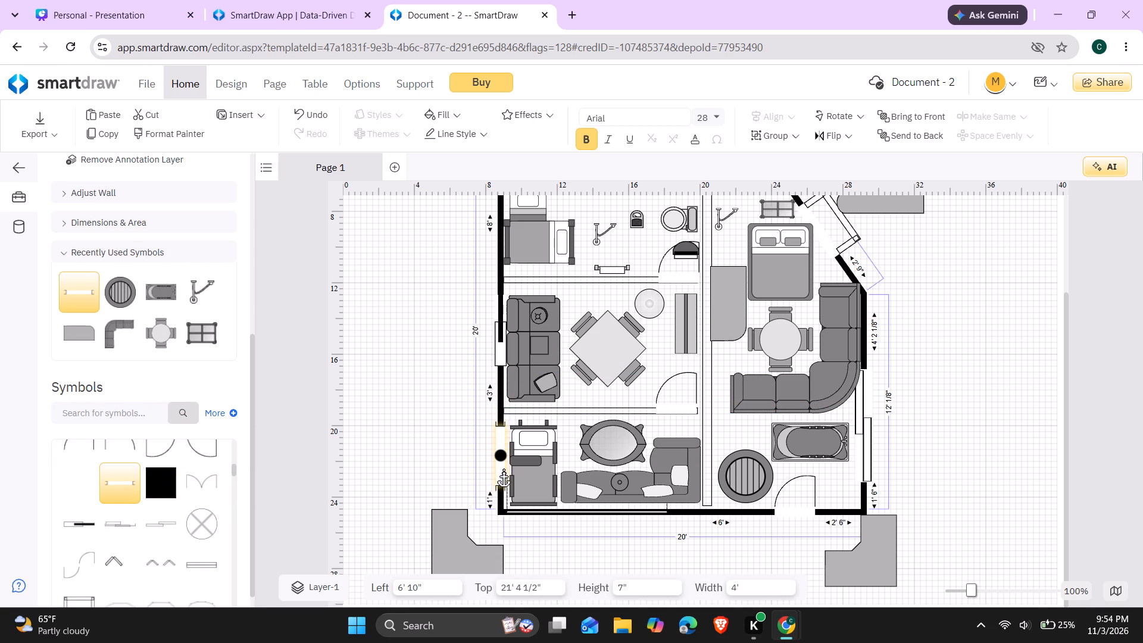
pyautogui.moveTo(503, 469); pyautogui.dragTo(503, 472)
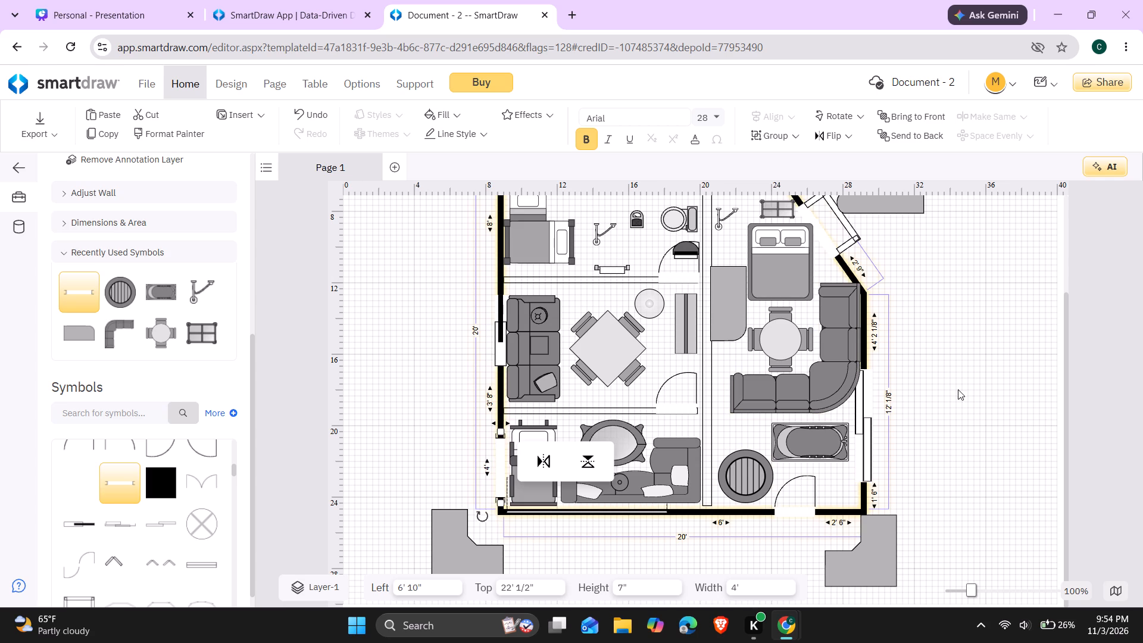
pyautogui.scroll(1, 962, 389)
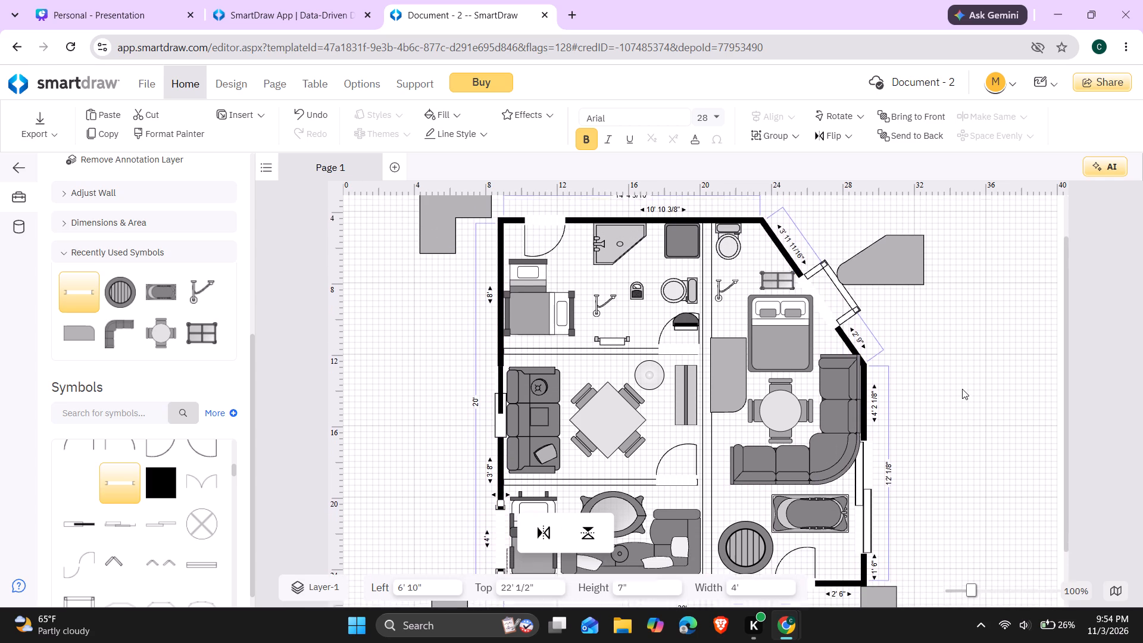
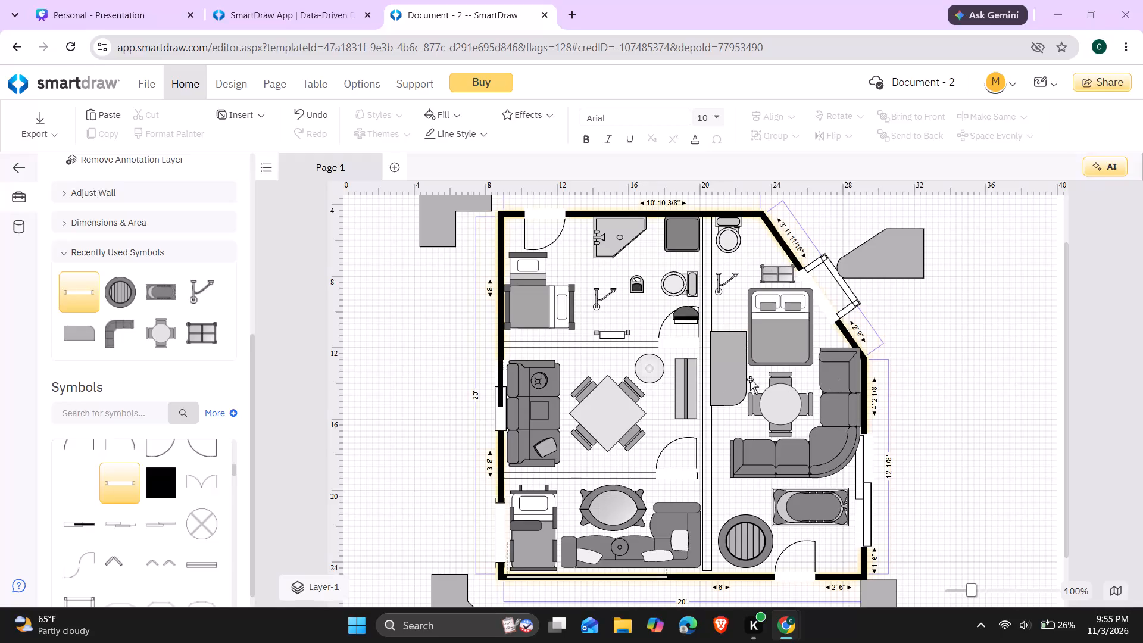
# Place a Bassinet symbol outside the plan's left exterior wall beside the lower wall opening, at 4' 8" left and 20' 7" top.
pyautogui.scroll(-2, 304, 448)
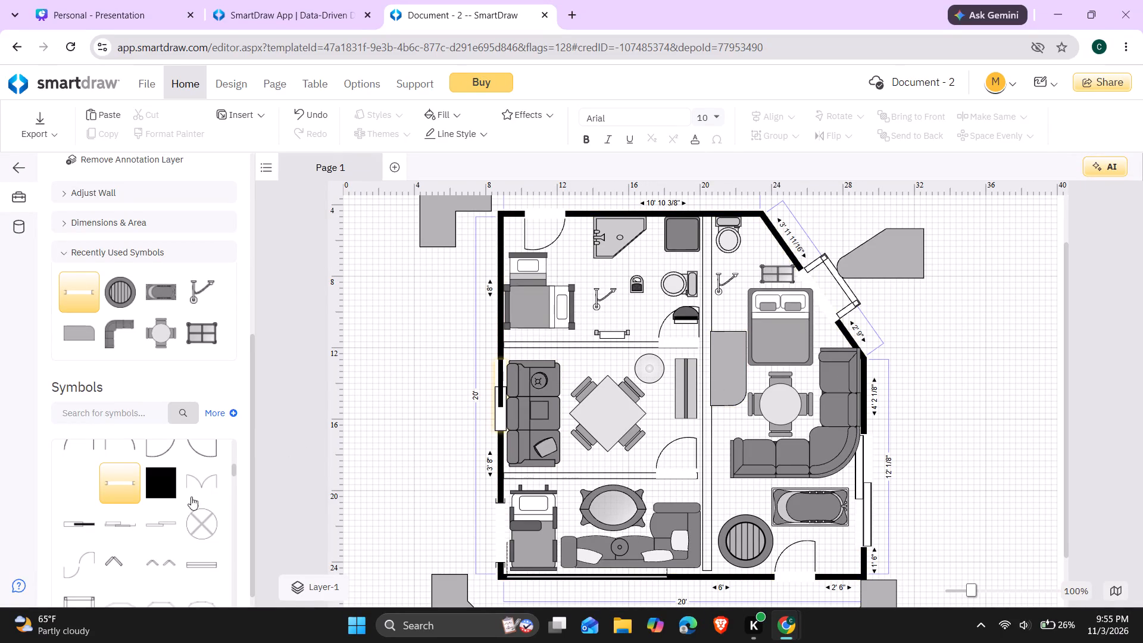
pyautogui.scroll(-3, 162, 522)
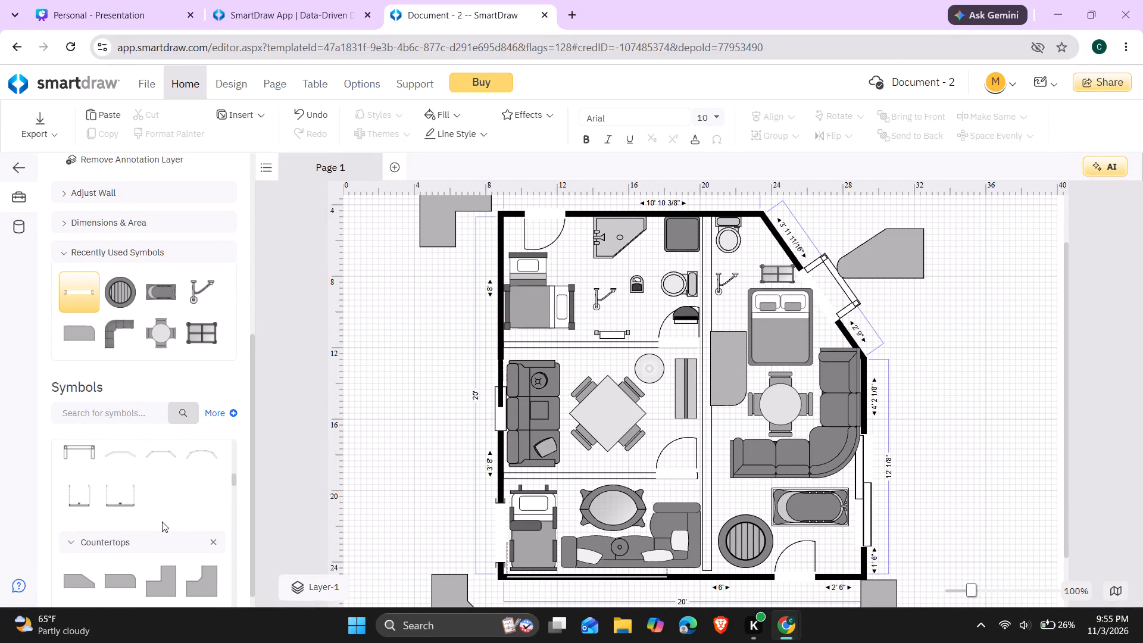
pyautogui.scroll(-4, 162, 522)
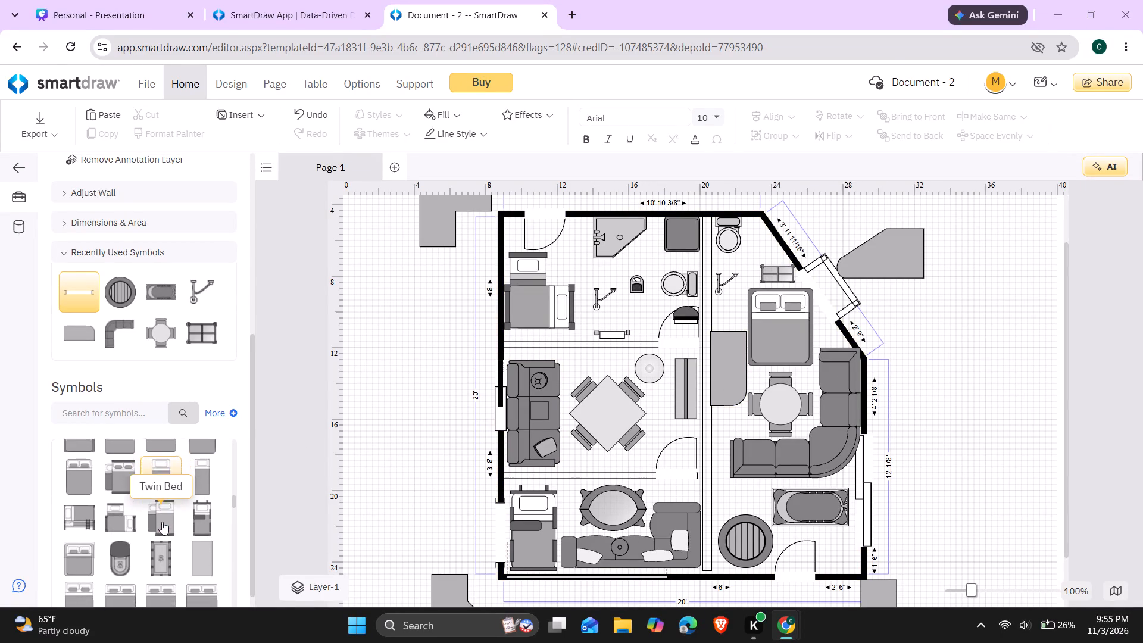
pyautogui.scroll(-1, 162, 522)
pyautogui.moveTo(115, 538); pyautogui.dragTo(393, 480)
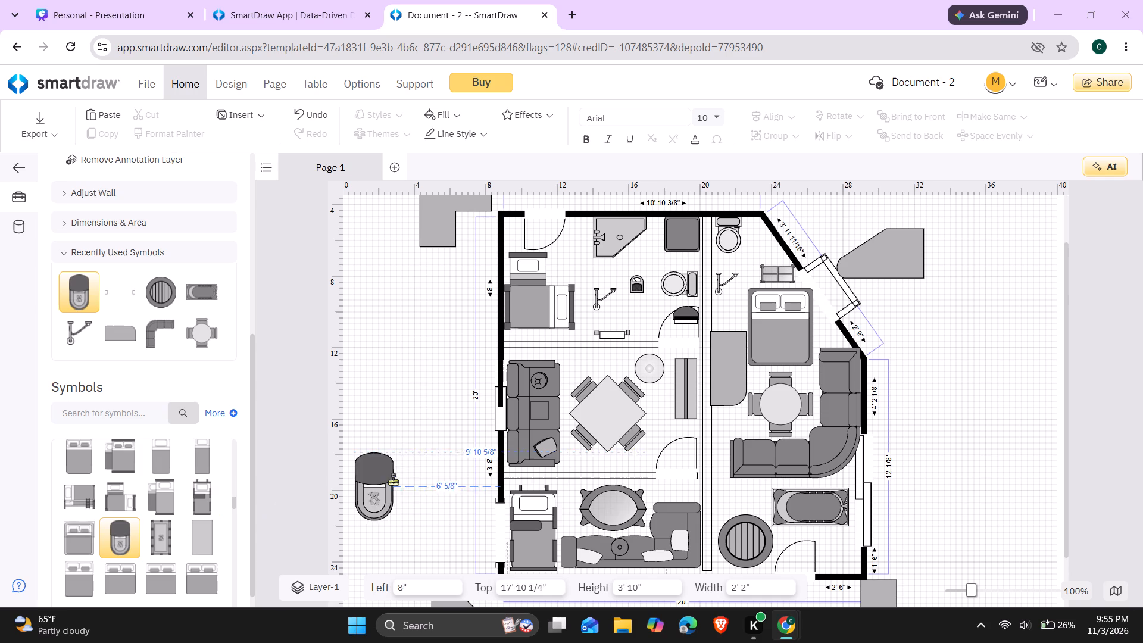
pyautogui.moveTo(393, 480); pyautogui.dragTo(444, 527)
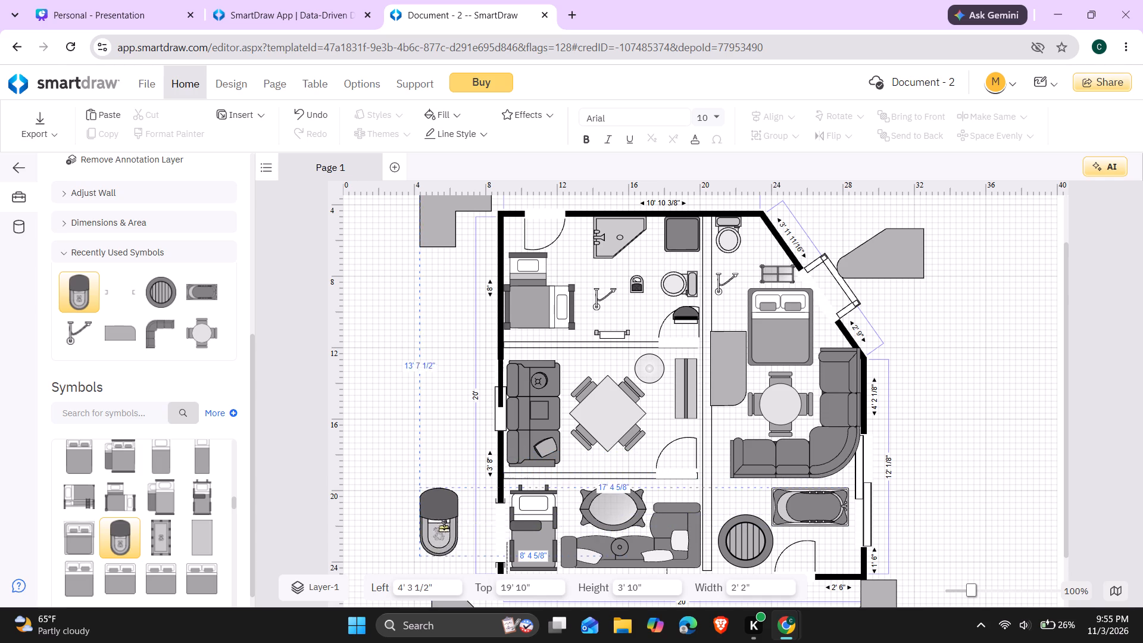
pyautogui.moveTo(444, 527); pyautogui.dragTo(446, 533)
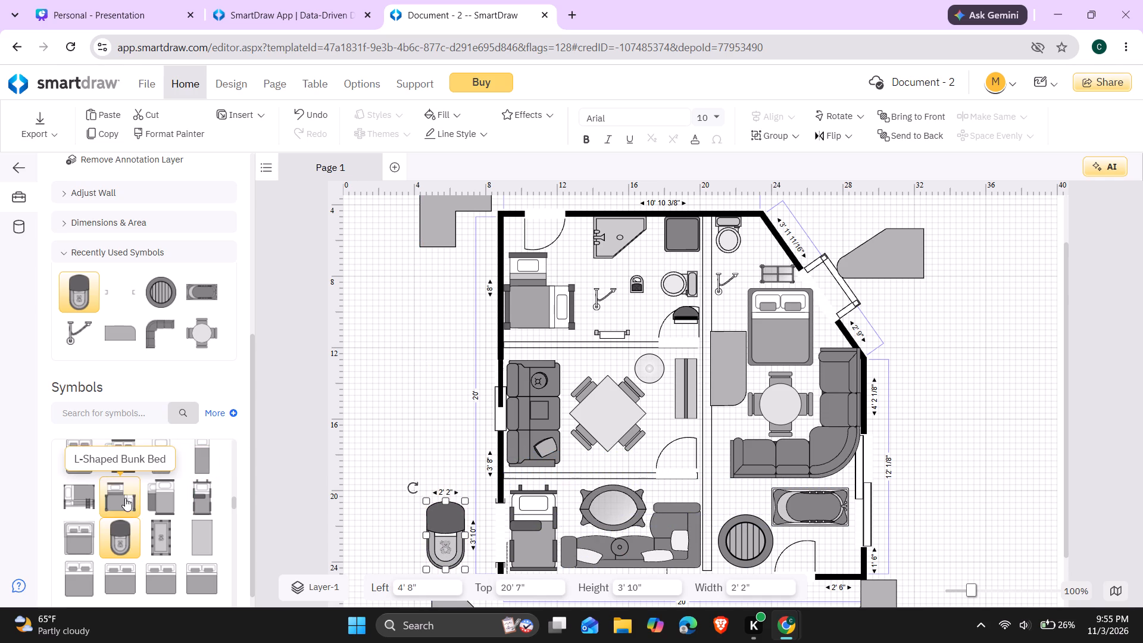
# Add a Scalable Bed Frame outside the left exterior wall above the bassinet, at about 3' 4" left and 13' top.
pyautogui.scroll(-2, 125, 498)
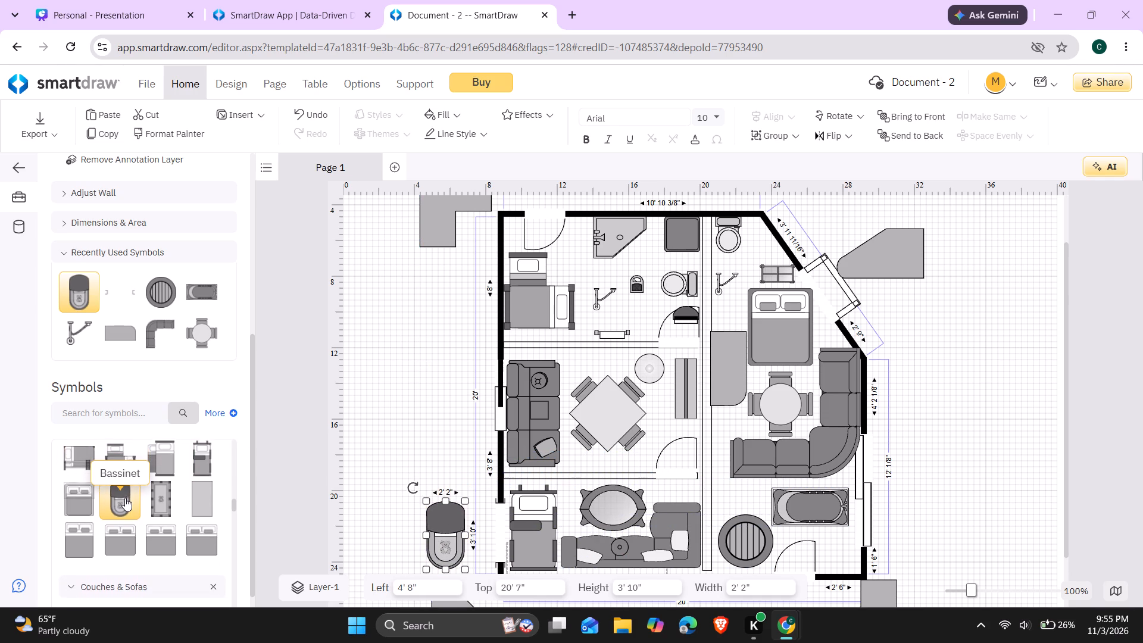
pyautogui.scroll(-1, 125, 498)
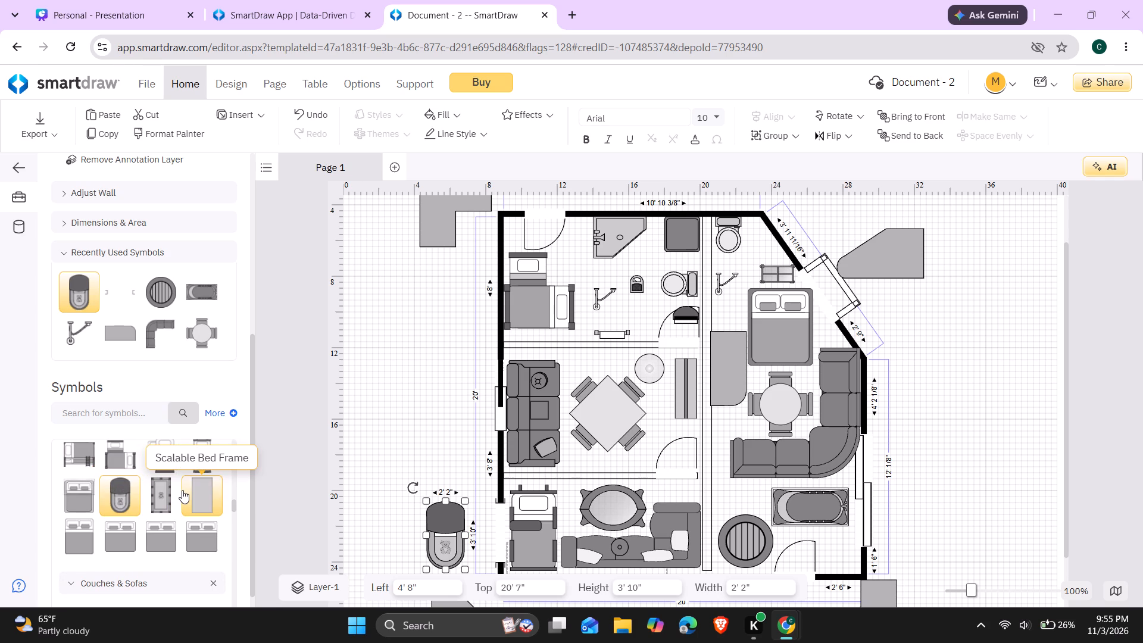
pyautogui.moveTo(182, 490); pyautogui.dragTo(413, 439)
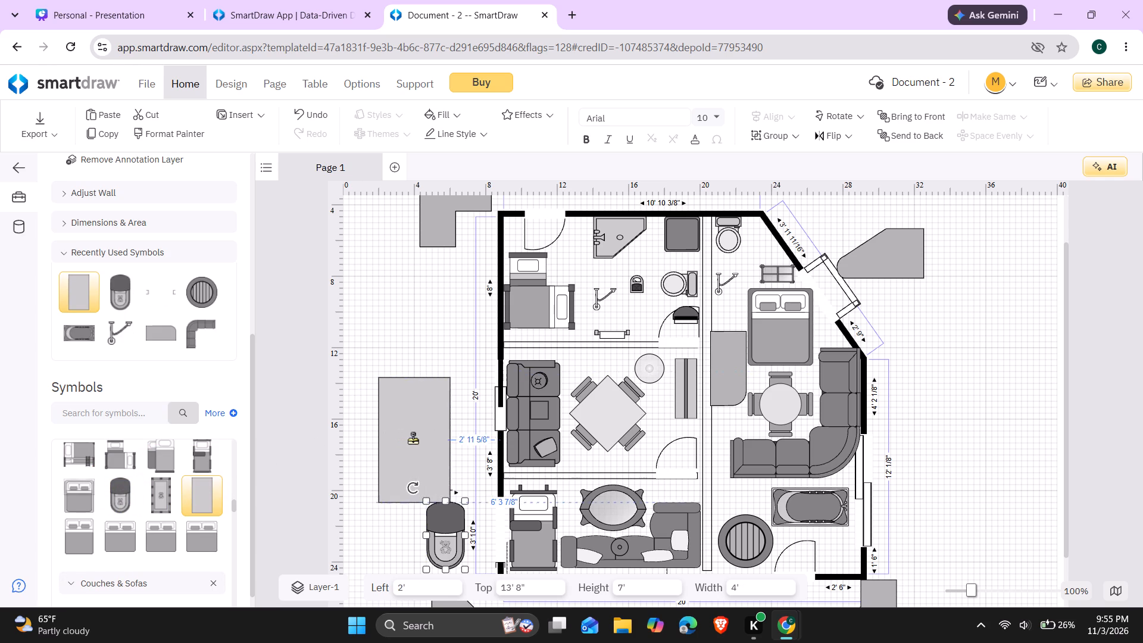
pyautogui.moveTo(413, 439); pyautogui.dragTo(436, 427)
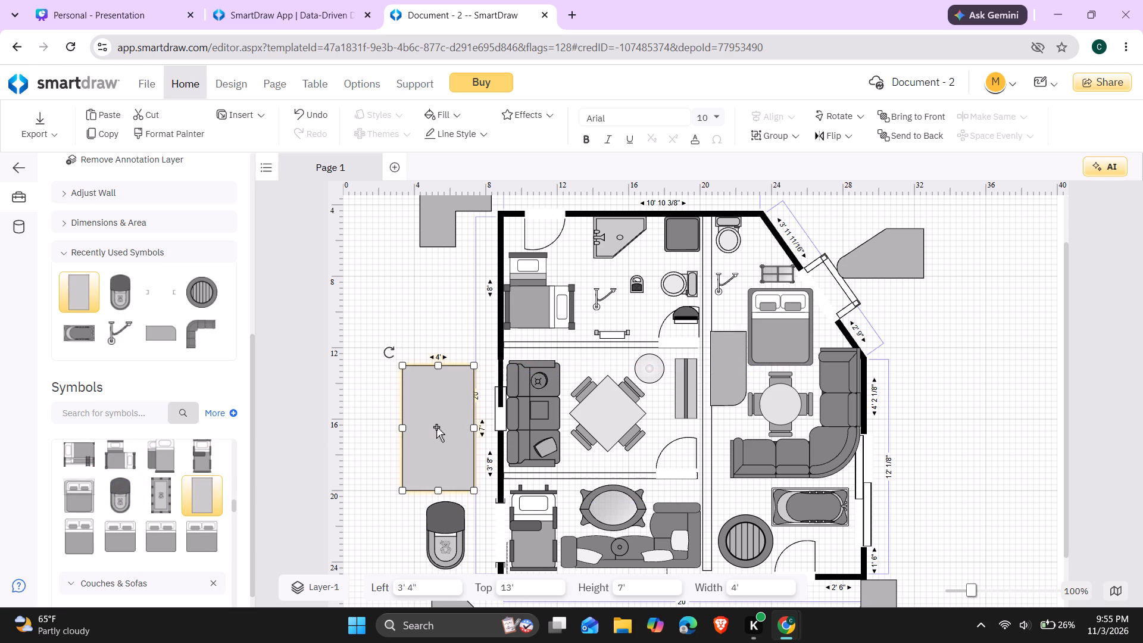
# Resize the bed frame to 2' 8" wide by 5' high and position it just above the bassinet, at 4' 3 1/2" left and 15' 3 1/4" top.
pyautogui.click(402, 366)
pyautogui.moveTo(402, 366); pyautogui.dragTo(426, 416)
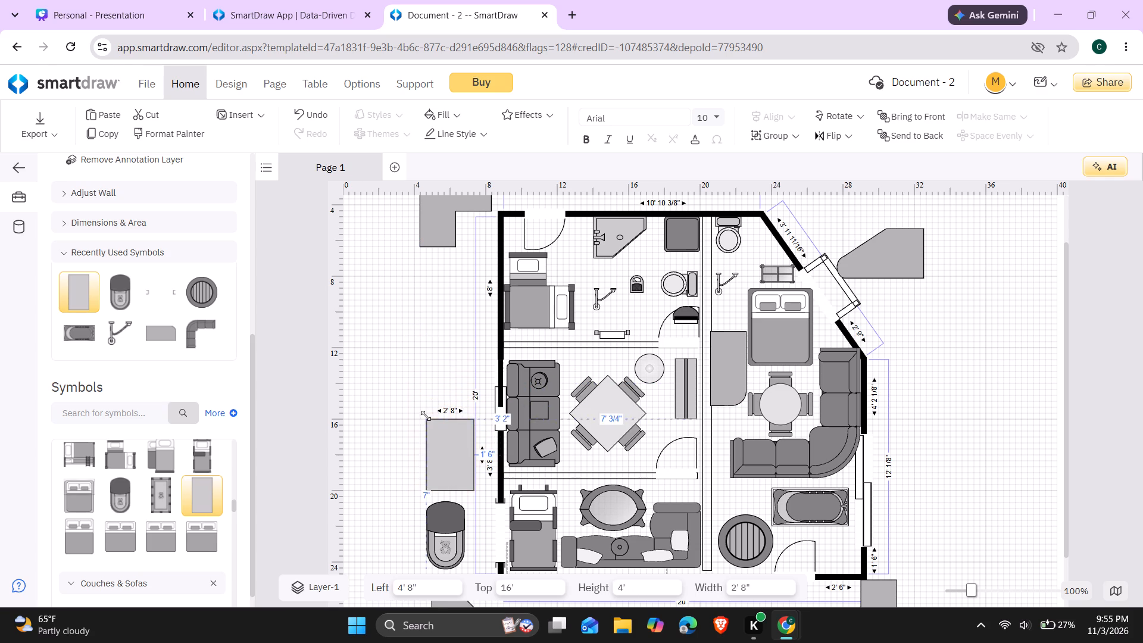
pyautogui.moveTo(426, 416); pyautogui.dragTo(424, 403)
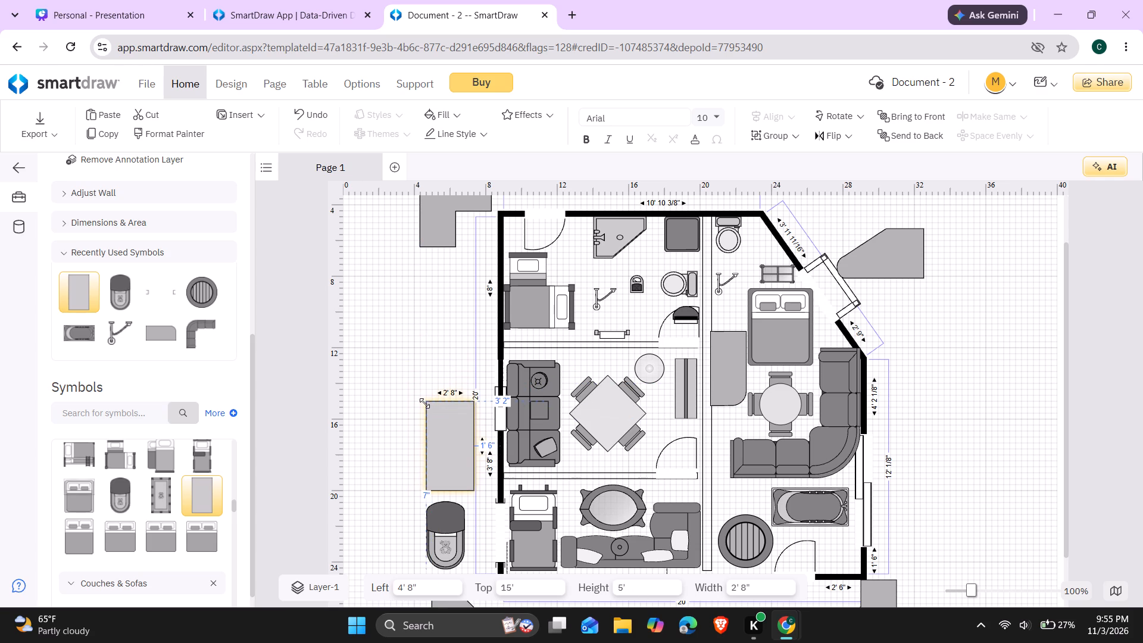
pyautogui.moveTo(424, 403); pyautogui.dragTo(426, 403)
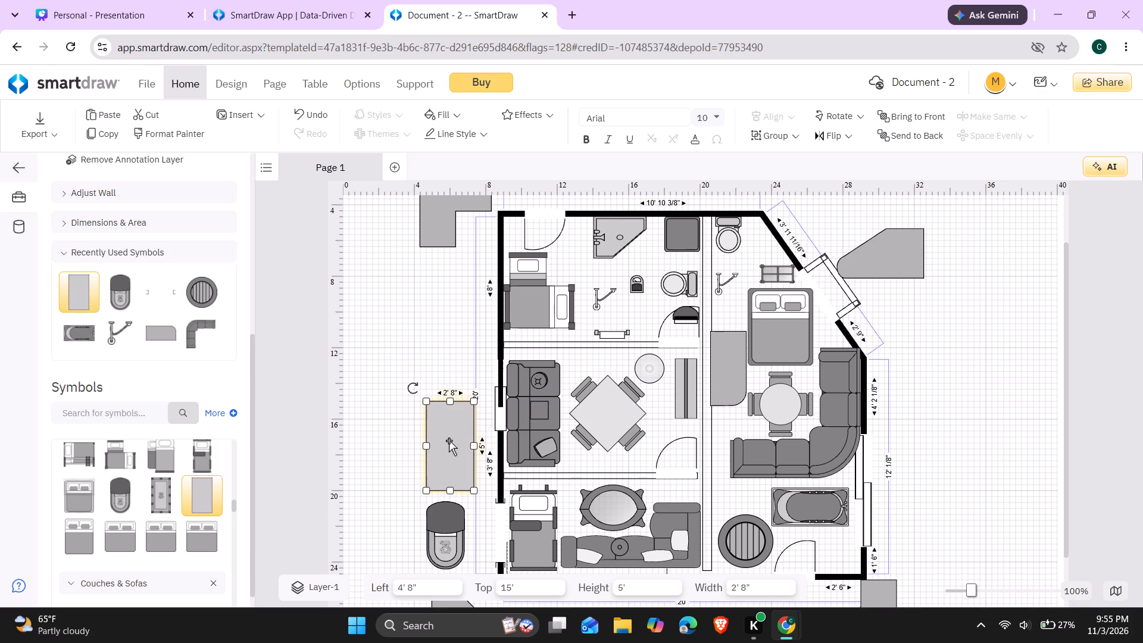
pyautogui.moveTo(449, 441); pyautogui.dragTo(433, 441)
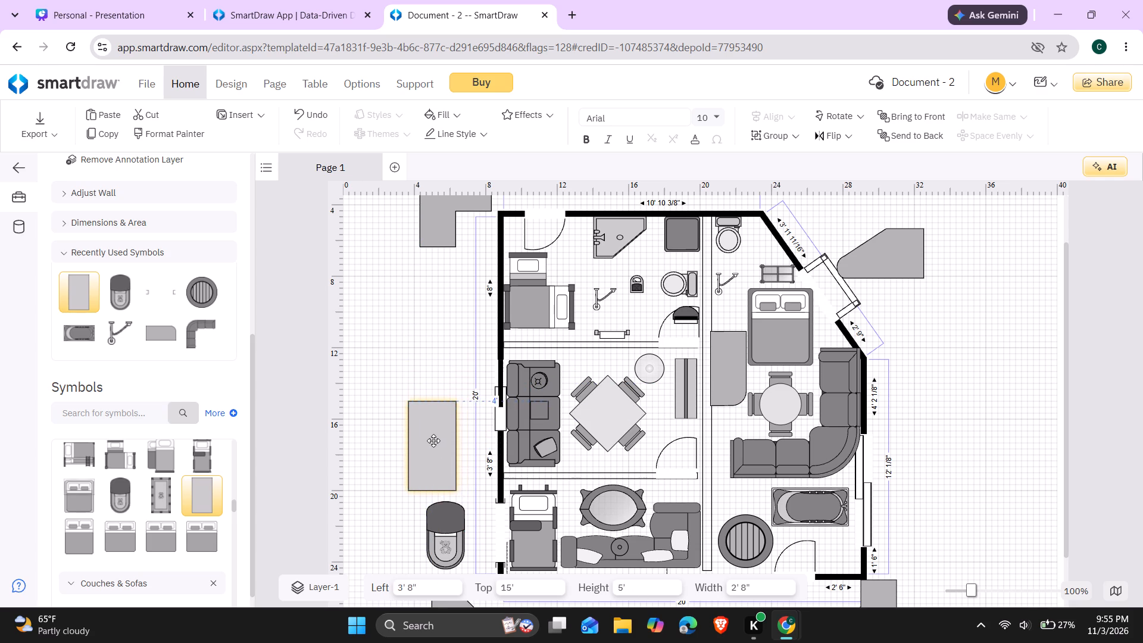
pyautogui.moveTo(433, 441); pyautogui.dragTo(442, 442)
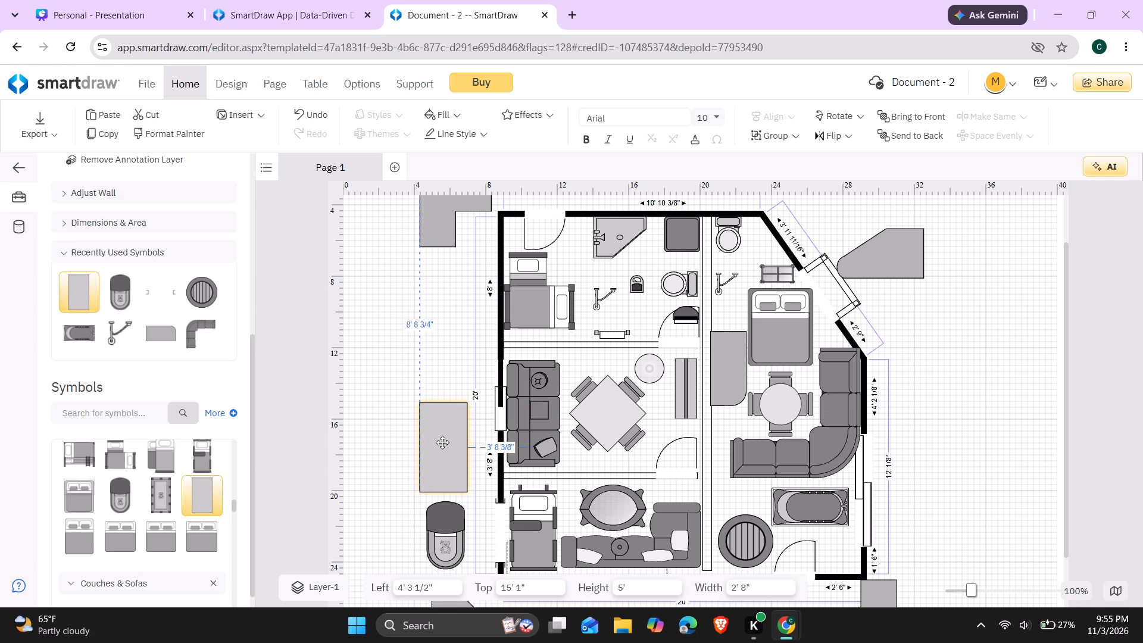
pyautogui.moveTo(442, 442); pyautogui.dragTo(443, 447)
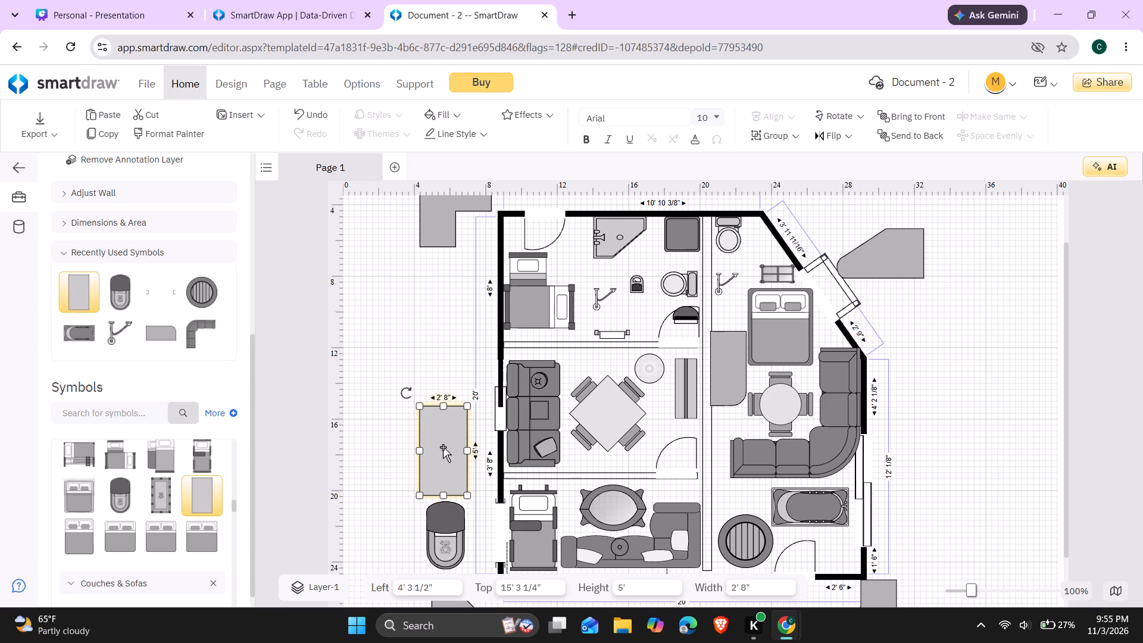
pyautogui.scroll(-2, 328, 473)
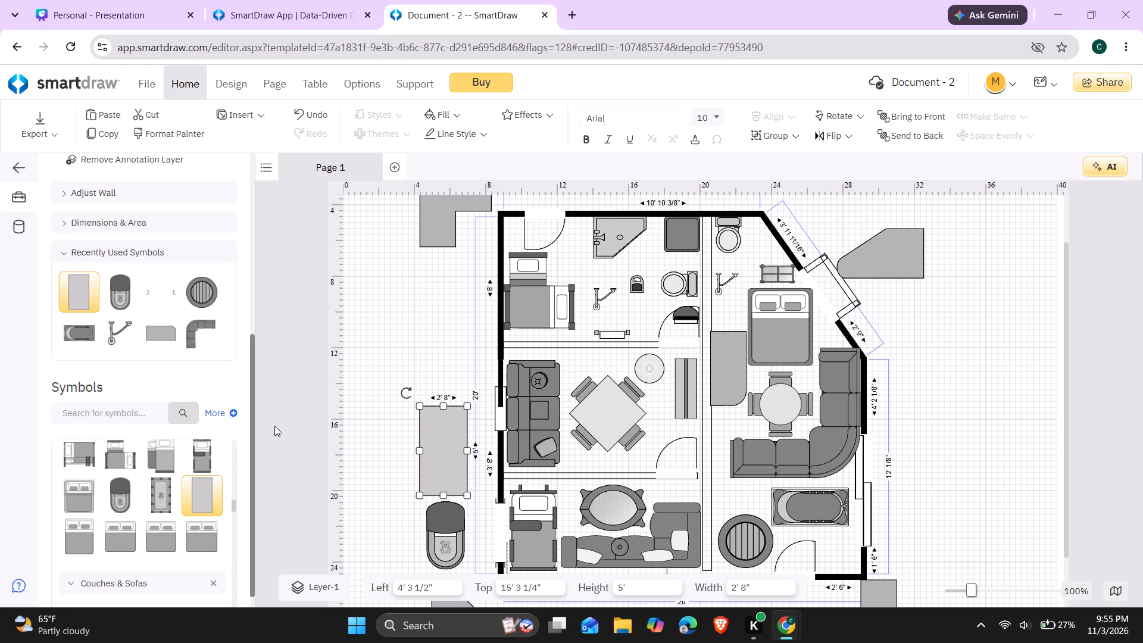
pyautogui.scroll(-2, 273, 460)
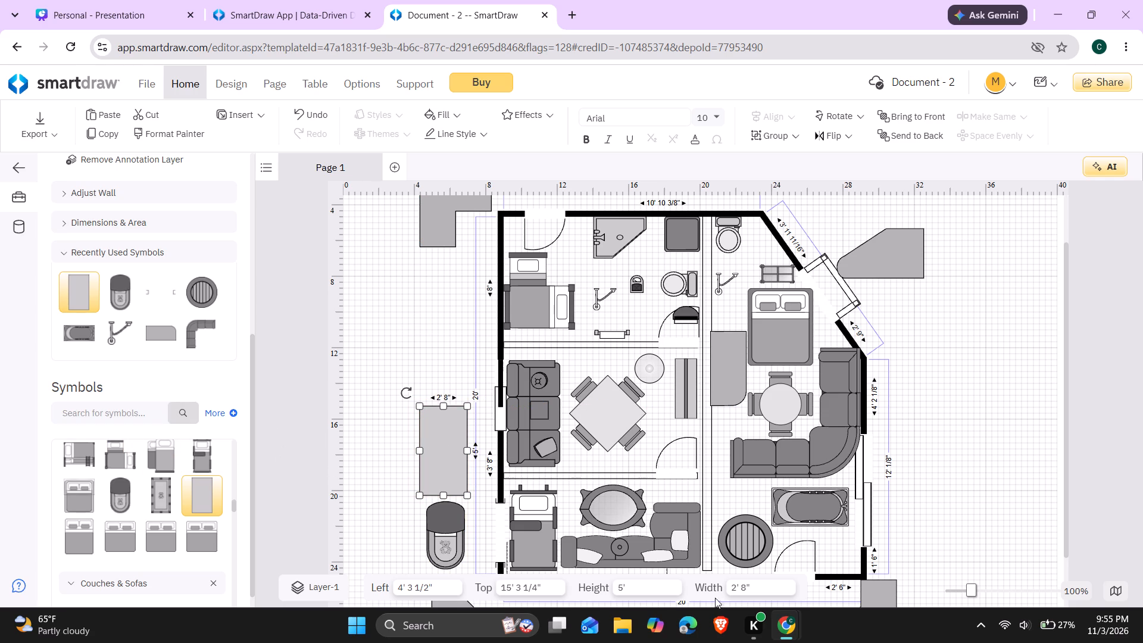